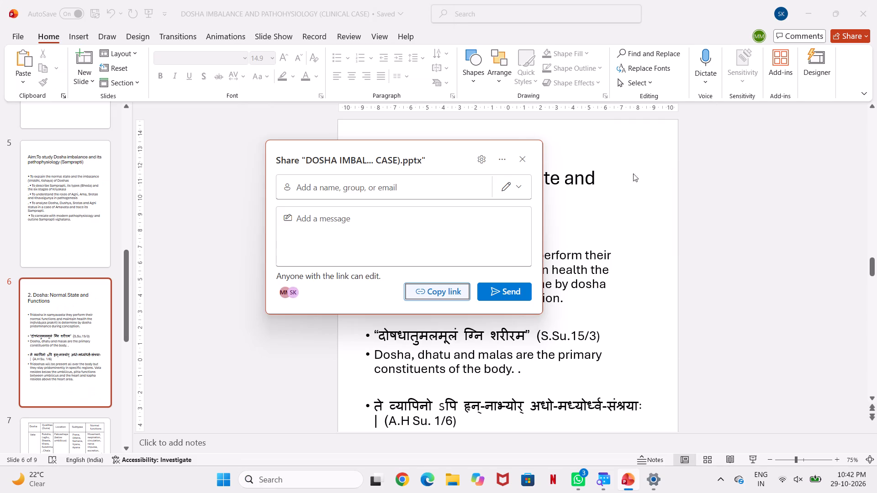
{"action": "left_click", "coordinate": [520, 160]}
Go past the dosha slides to the blank slide 9 at the end of the presentation and select it.
{"action": "scroll", "coordinate": [452, 218], "scroll_direction": "down", "scroll_amount": 8}
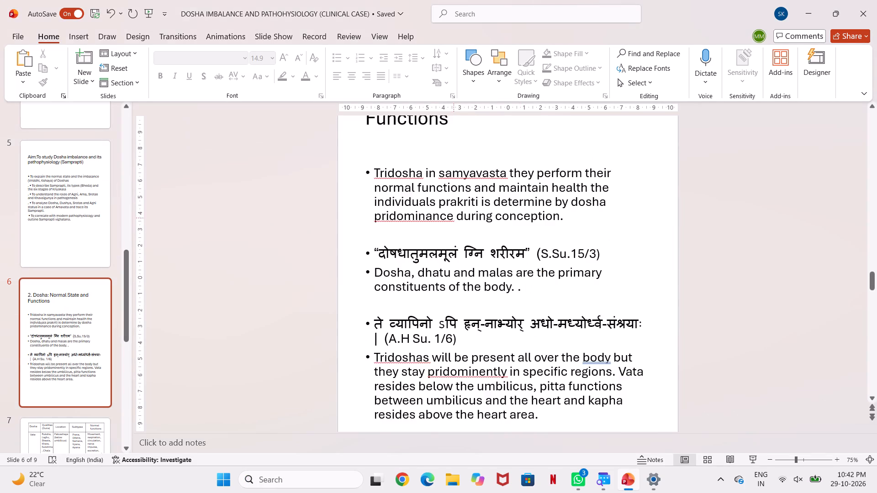
{"action": "scroll", "coordinate": [454, 218], "scroll_direction": "down", "scroll_amount": 17}
{"action": "scroll", "coordinate": [439, 221], "scroll_direction": "down", "scroll_amount": 5}
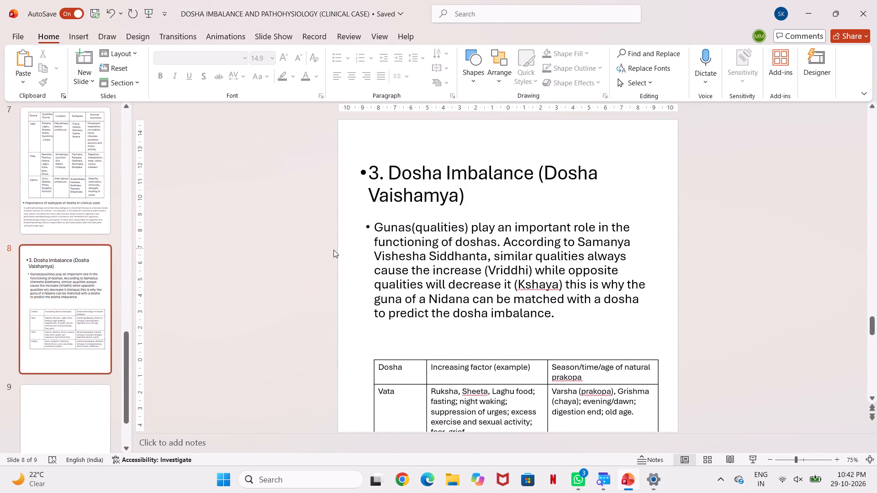
{"action": "scroll", "coordinate": [333, 250], "scroll_direction": "down", "scroll_amount": 11}
{"action": "left_click", "coordinate": [50, 424]}
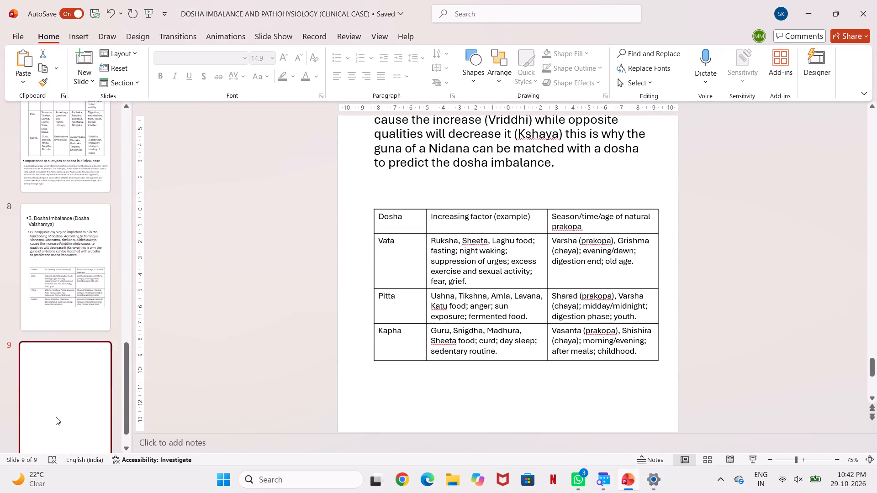
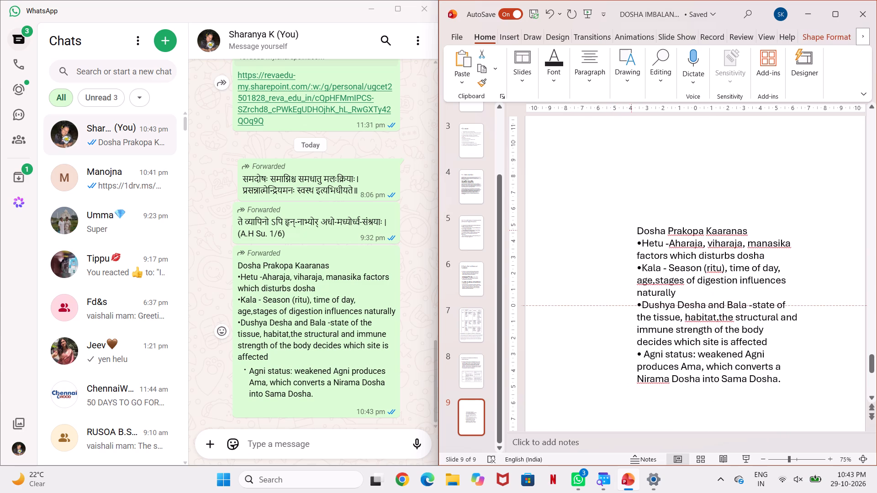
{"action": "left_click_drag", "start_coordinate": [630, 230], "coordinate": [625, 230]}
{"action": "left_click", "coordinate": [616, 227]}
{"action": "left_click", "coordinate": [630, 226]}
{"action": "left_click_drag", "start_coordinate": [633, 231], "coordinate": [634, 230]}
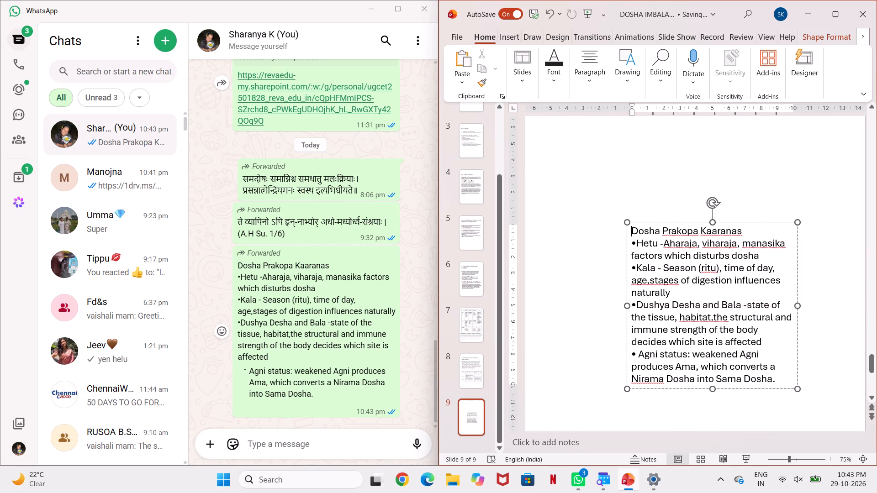
Insert a blank line between the "Dosha Prakopa Kaaranas" heading and the Hetu bullet.
{"action": "left_click_drag", "start_coordinate": [634, 230], "coordinate": [742, 227]}
{"action": "left_click", "coordinate": [746, 227]}
{"action": "left_click", "coordinate": [748, 229]}
{"action": "key", "text": "Return"}
{"action": "left_click", "coordinate": [677, 189]}
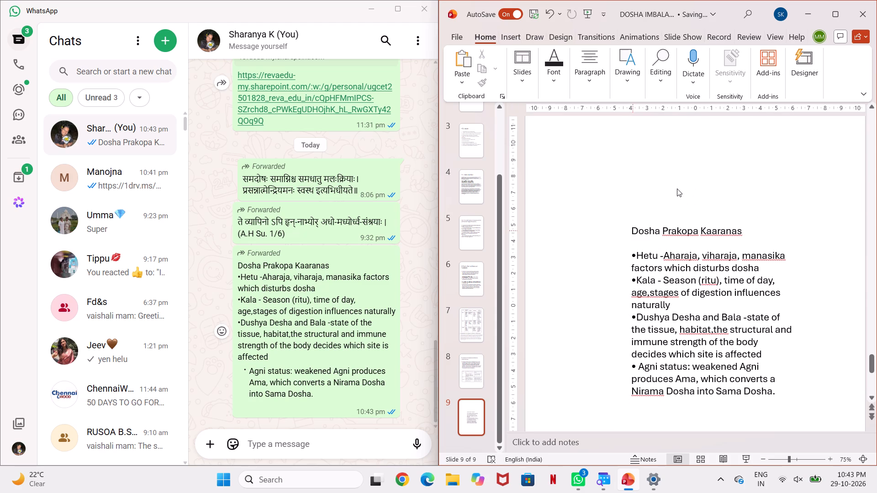
Move the Dosha Prakopa Kaaranas text box slightly to the left and up on slide 9.
{"action": "left_click", "coordinate": [631, 228]}
{"action": "left_click_drag", "start_coordinate": [631, 229], "coordinate": [633, 230]}
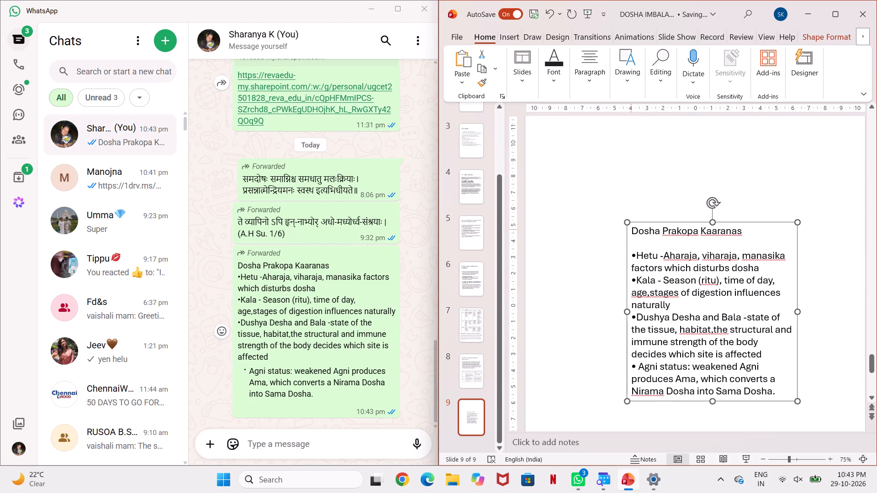
{"action": "left_click_drag", "start_coordinate": [633, 230], "coordinate": [604, 226]}
{"action": "left_click", "coordinate": [604, 225]}
Select the whole "Dosha Prakopa Kaaranas" heading and open its font size choices.
{"action": "left_click_drag", "start_coordinate": [605, 222], "coordinate": [627, 226]}
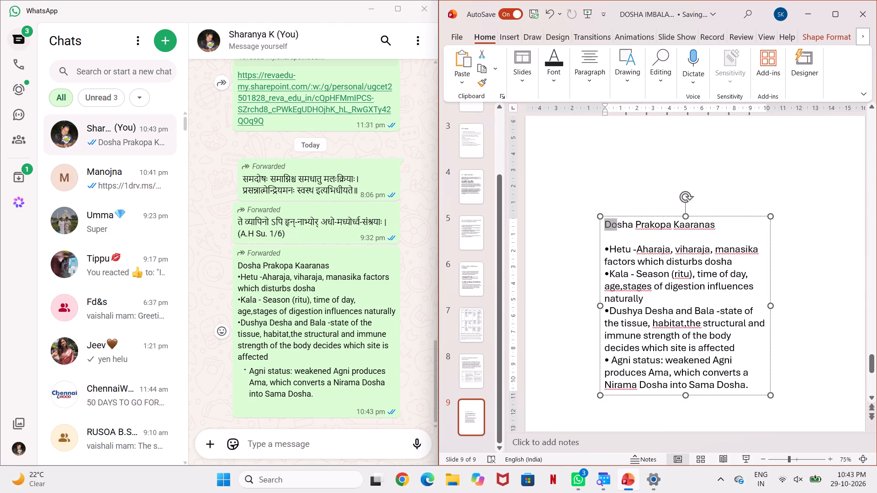
{"action": "left_click_drag", "start_coordinate": [627, 226], "coordinate": [710, 228]}
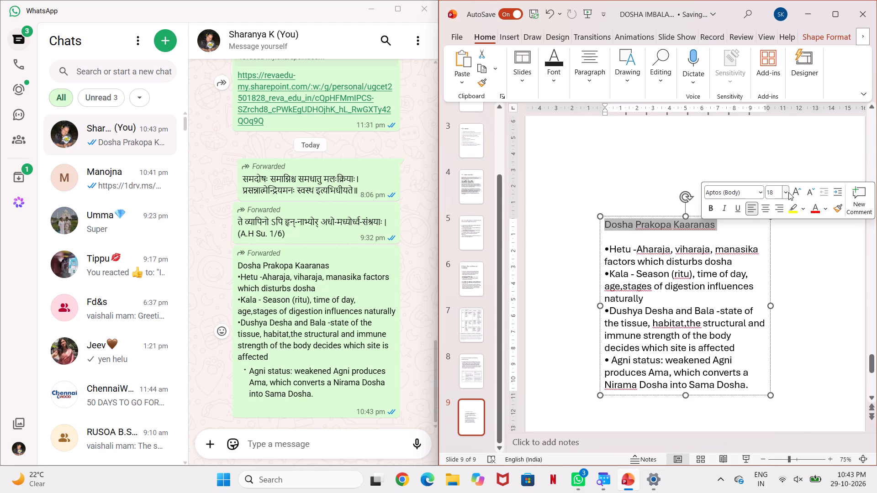
{"action": "left_click", "coordinate": [788, 192]}
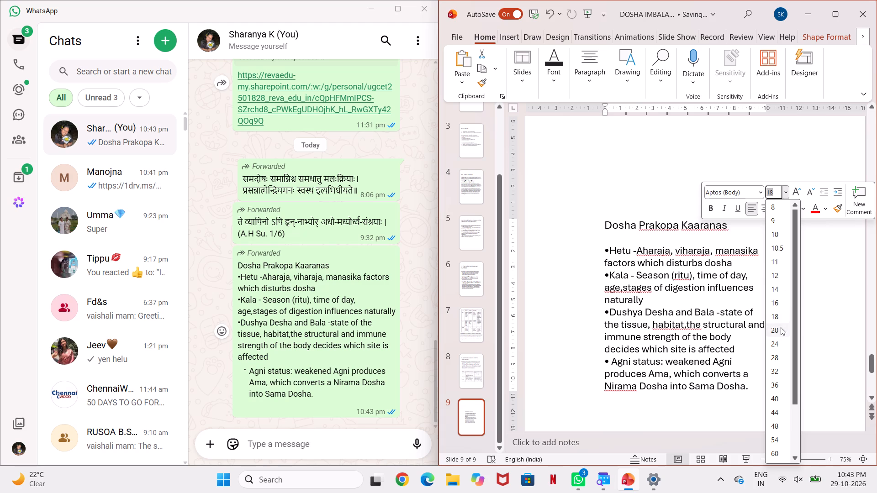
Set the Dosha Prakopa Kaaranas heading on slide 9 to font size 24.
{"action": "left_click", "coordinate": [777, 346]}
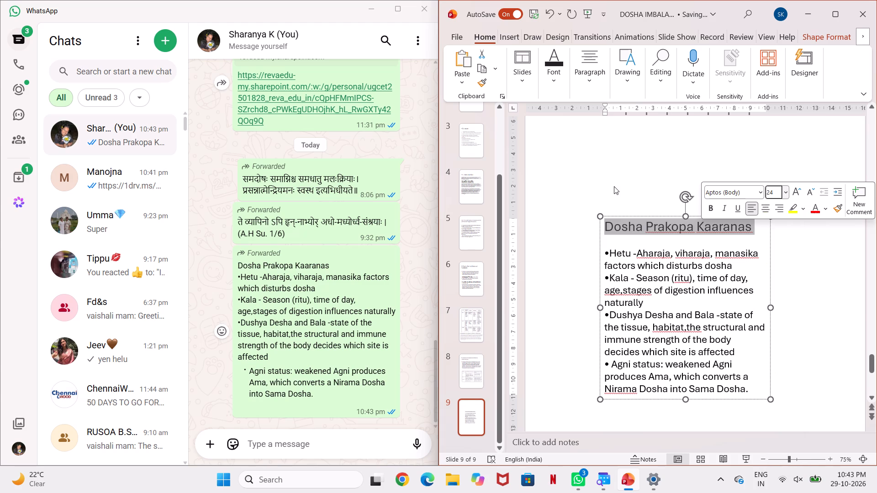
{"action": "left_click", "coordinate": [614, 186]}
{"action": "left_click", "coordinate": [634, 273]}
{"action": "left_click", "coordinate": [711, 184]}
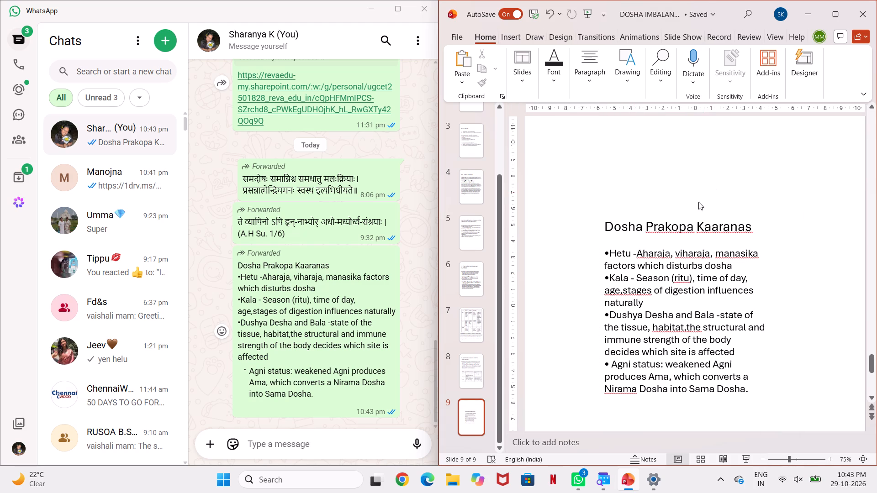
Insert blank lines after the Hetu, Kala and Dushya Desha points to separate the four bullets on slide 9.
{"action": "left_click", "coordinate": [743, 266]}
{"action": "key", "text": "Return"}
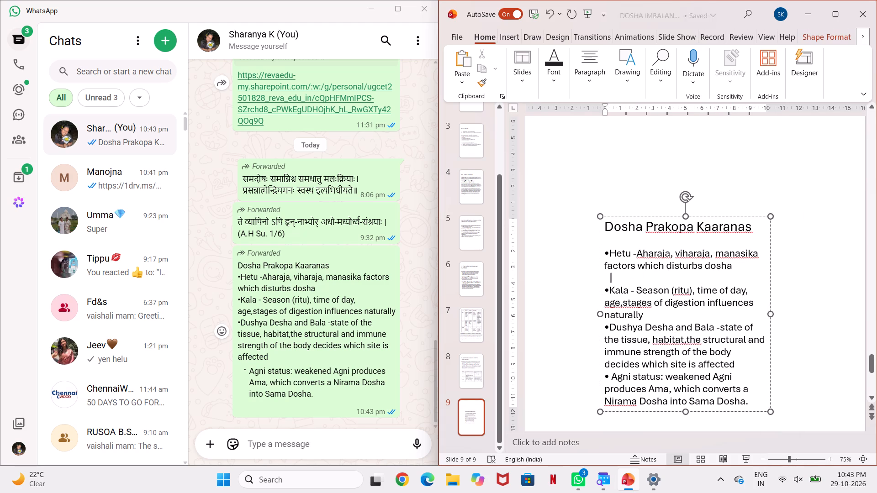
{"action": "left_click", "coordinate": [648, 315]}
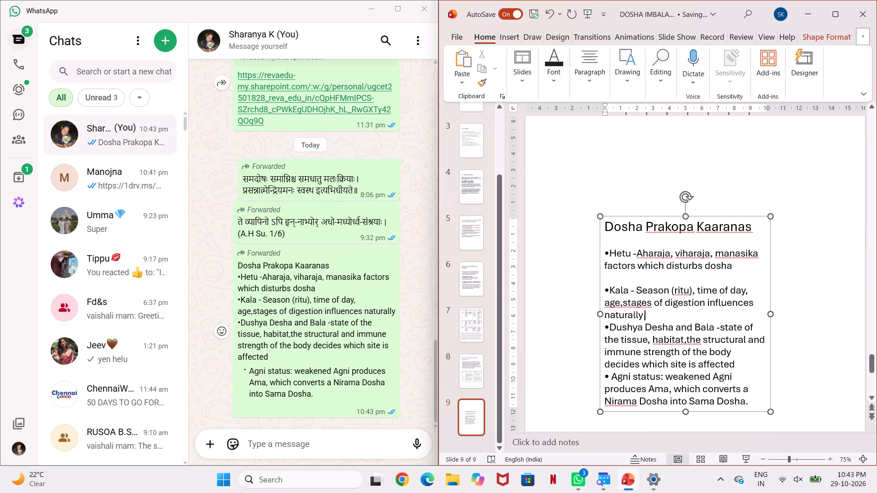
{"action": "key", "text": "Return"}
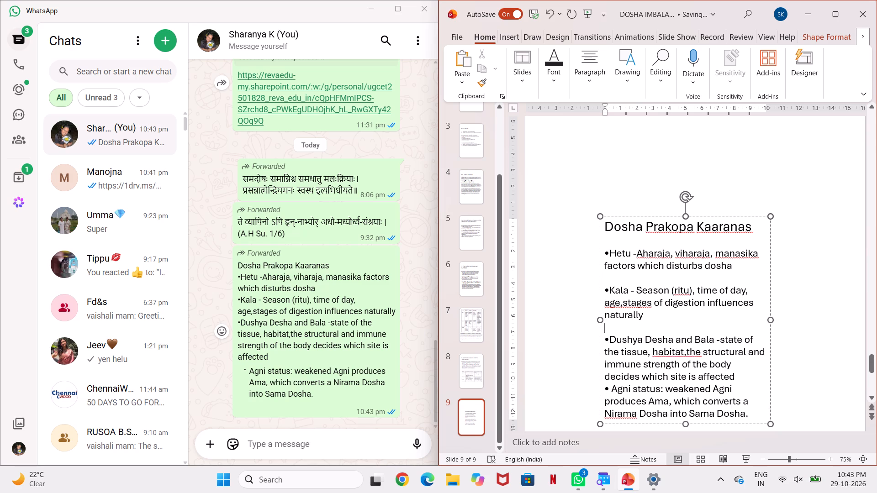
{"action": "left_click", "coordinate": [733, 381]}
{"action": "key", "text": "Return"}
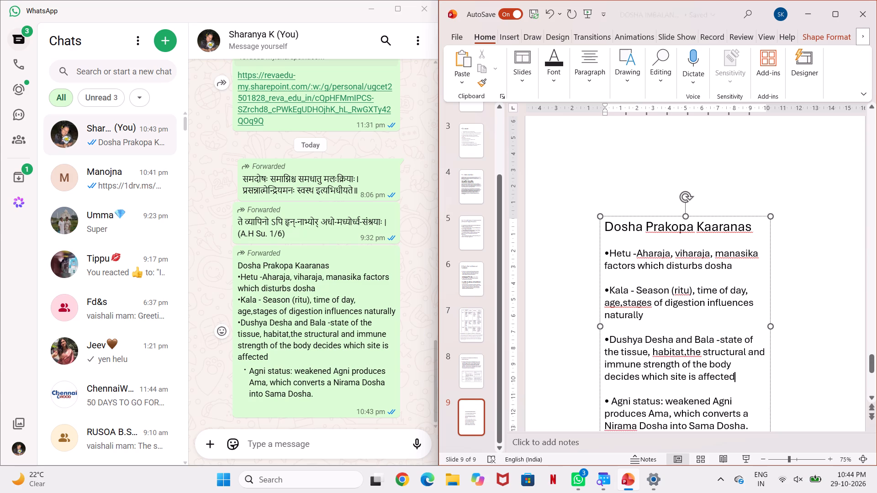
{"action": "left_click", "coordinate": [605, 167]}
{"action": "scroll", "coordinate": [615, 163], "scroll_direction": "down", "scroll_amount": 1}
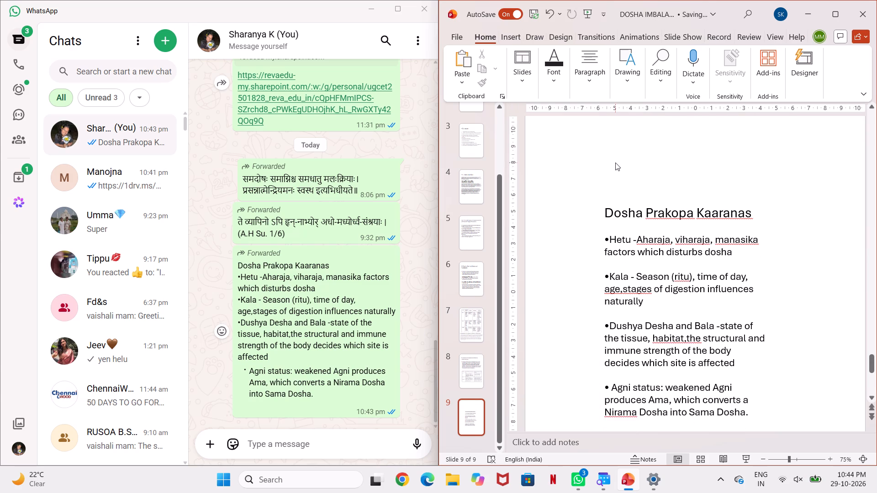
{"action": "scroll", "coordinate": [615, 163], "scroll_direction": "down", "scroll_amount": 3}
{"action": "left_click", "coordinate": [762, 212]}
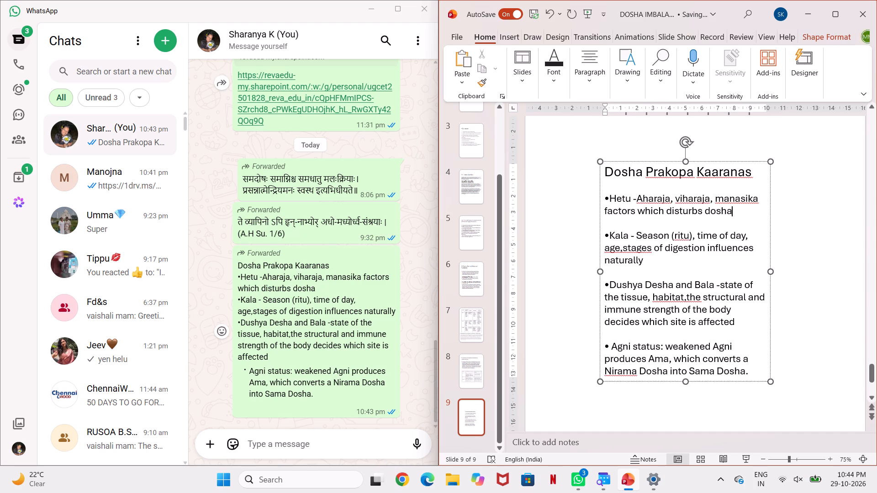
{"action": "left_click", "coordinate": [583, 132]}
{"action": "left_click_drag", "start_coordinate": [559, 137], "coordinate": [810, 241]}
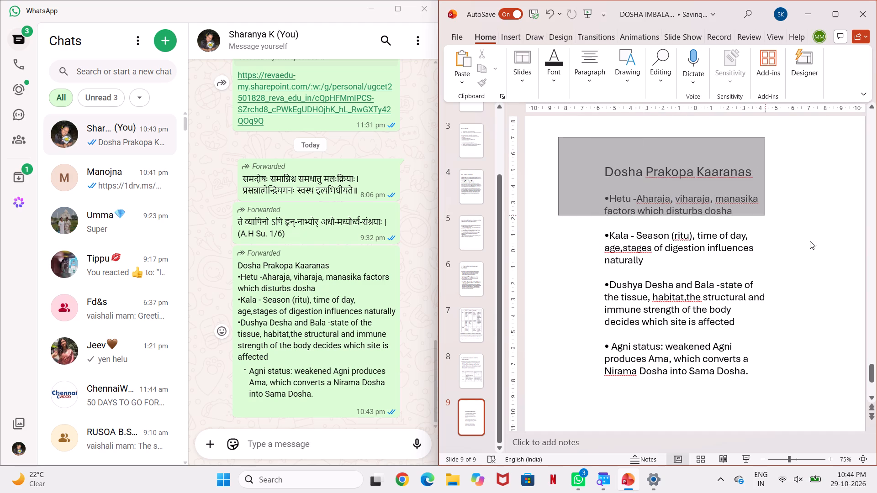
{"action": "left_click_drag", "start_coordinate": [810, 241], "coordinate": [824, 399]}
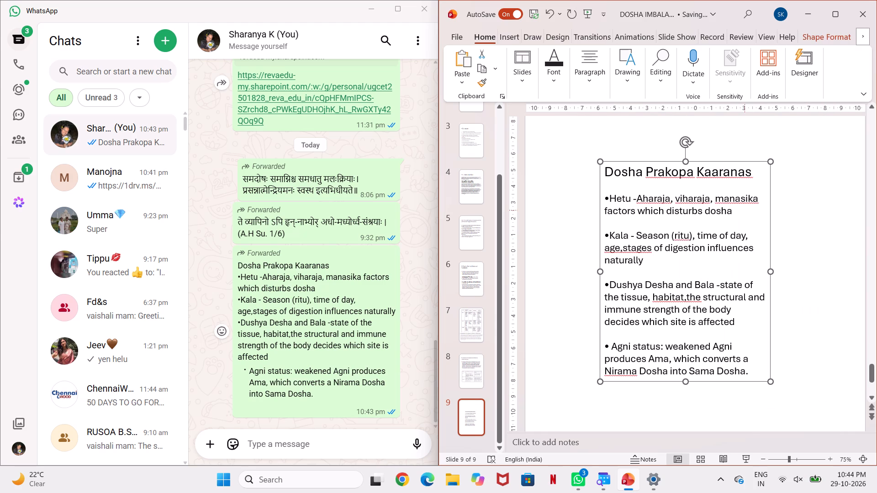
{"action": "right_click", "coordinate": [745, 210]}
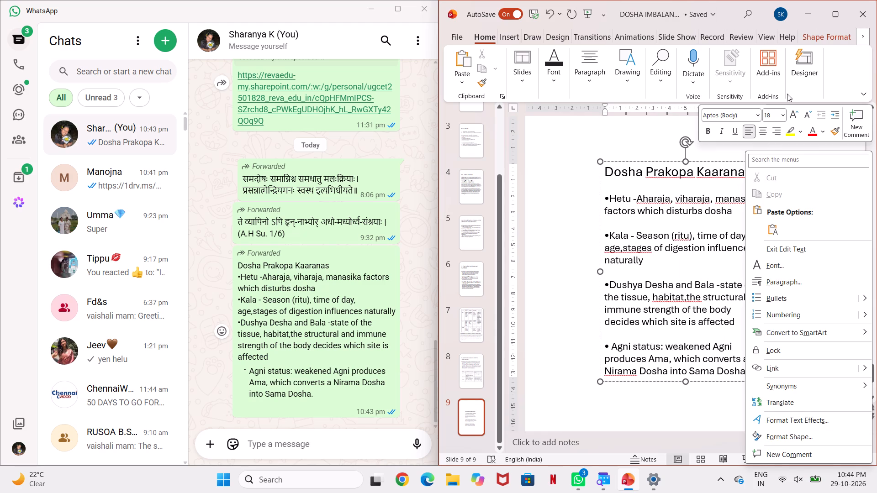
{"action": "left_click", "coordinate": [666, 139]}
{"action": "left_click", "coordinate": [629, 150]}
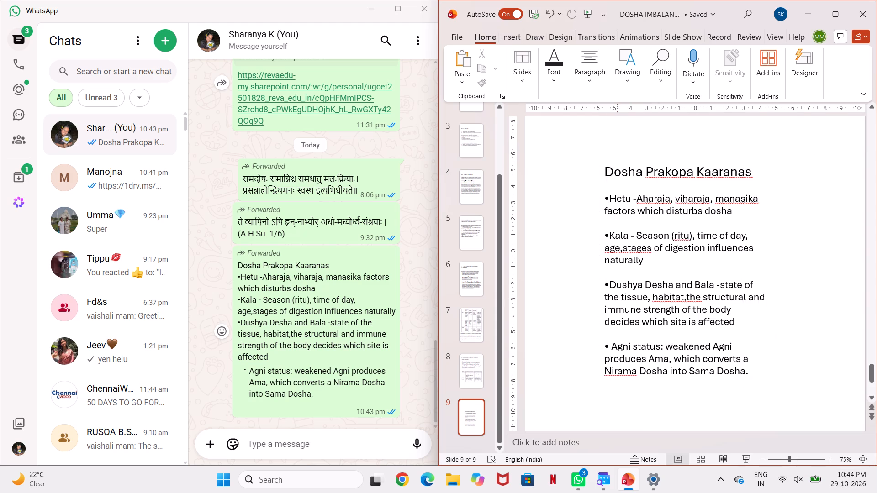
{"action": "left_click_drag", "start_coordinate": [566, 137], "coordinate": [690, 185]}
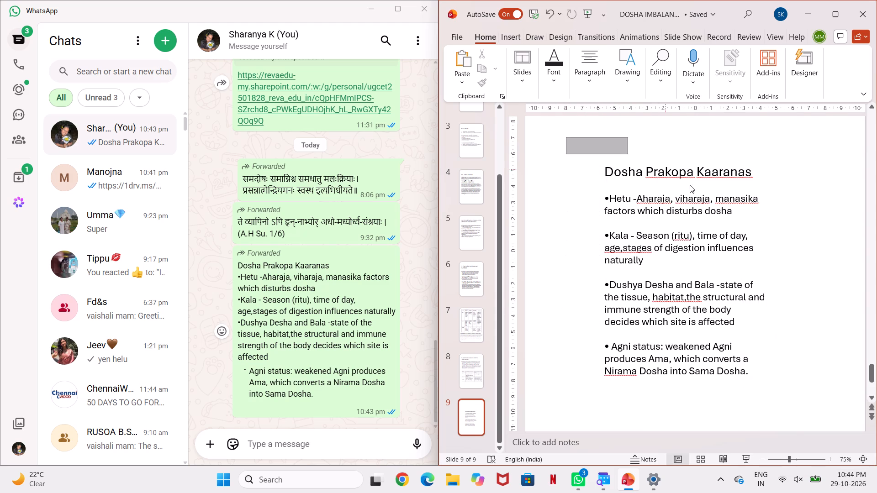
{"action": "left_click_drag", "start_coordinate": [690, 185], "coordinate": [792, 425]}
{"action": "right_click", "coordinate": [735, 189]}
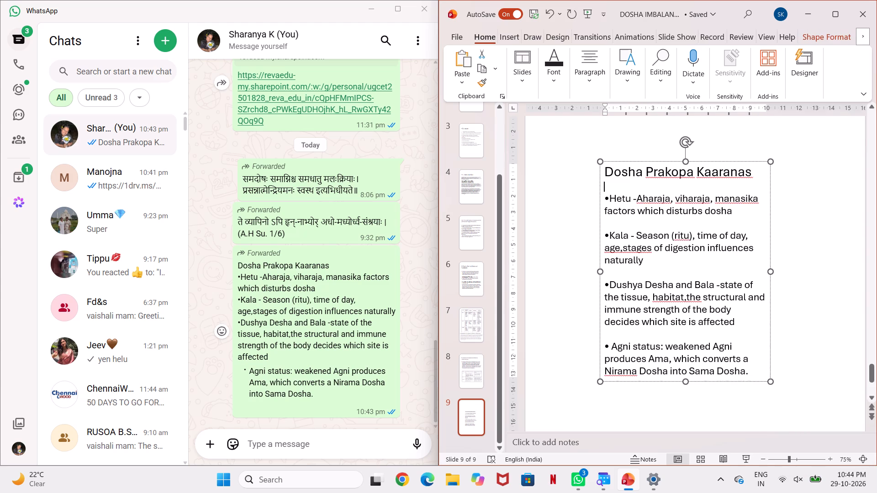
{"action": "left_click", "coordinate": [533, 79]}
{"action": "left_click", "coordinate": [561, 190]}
Delete the entire Dosha Prakopa Kaaranas text box from slide 9.
{"action": "left_click_drag", "start_coordinate": [572, 169], "coordinate": [778, 418]}
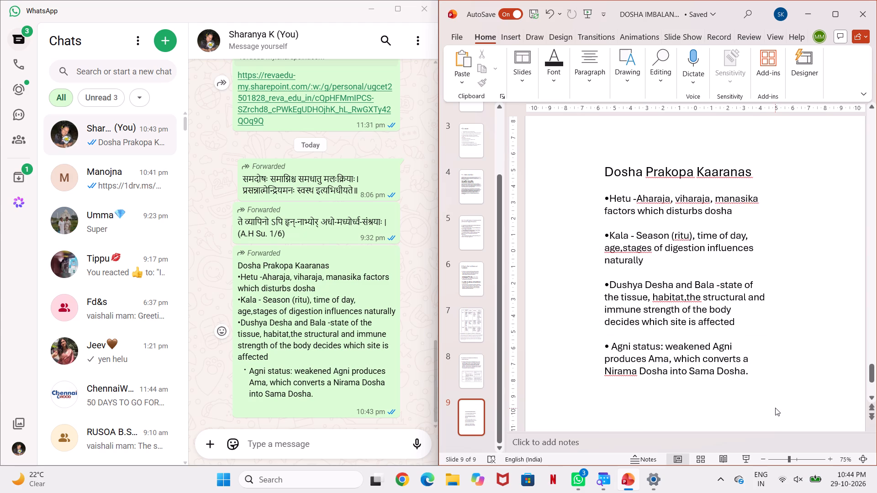
{"action": "left_click_drag", "start_coordinate": [563, 134], "coordinate": [863, 414]}
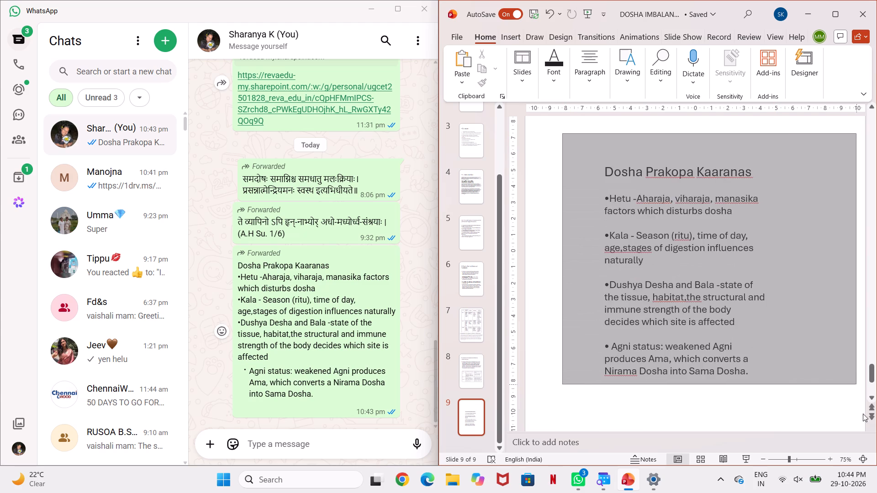
{"action": "left_click_drag", "start_coordinate": [863, 414], "coordinate": [871, 459]}
{"action": "key", "text": "BackSpace"}
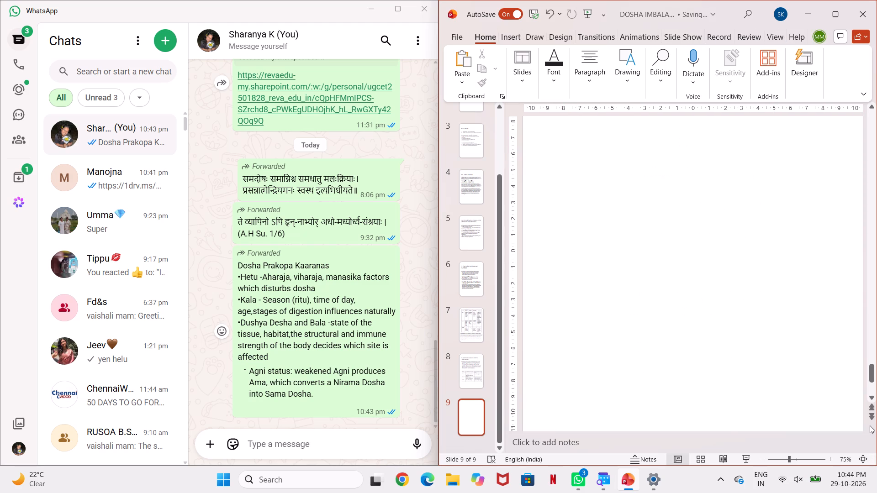
Duplicate slide 5, the slide with the Aim title and the list of objectives.
{"action": "left_click", "coordinate": [469, 277]}
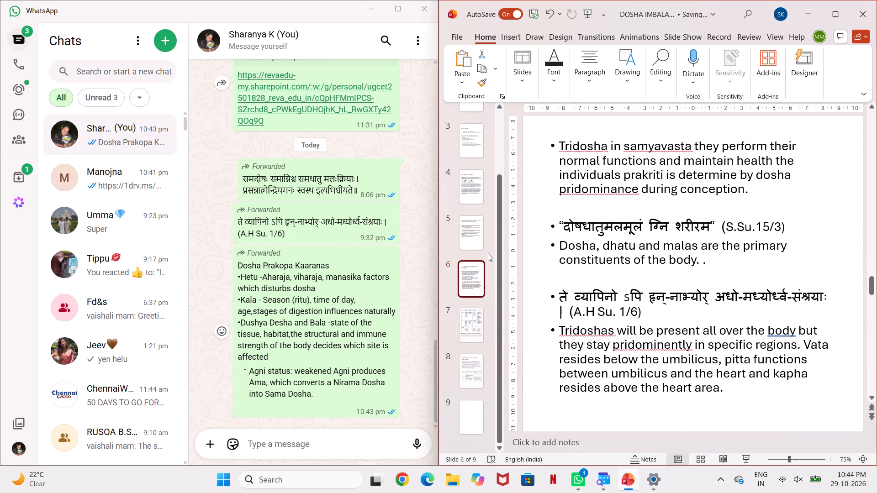
{"action": "left_click", "coordinate": [466, 232]}
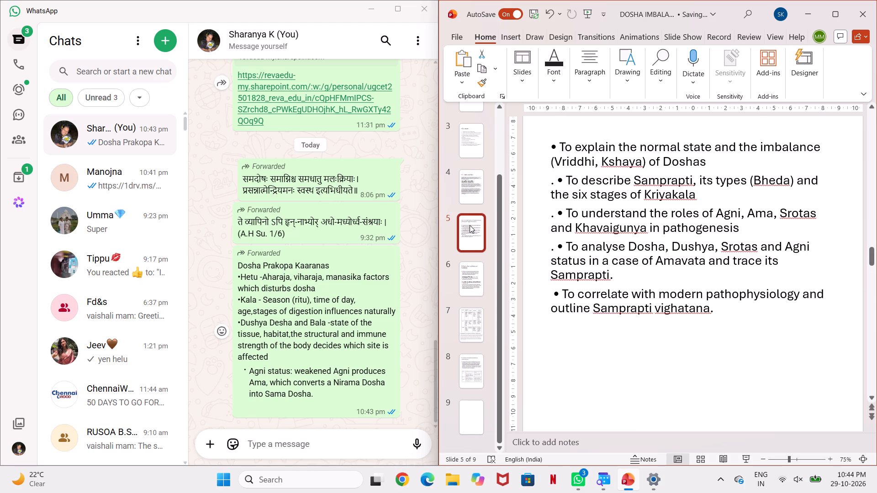
{"action": "scroll", "coordinate": [577, 287], "scroll_direction": "up", "scroll_amount": 8}
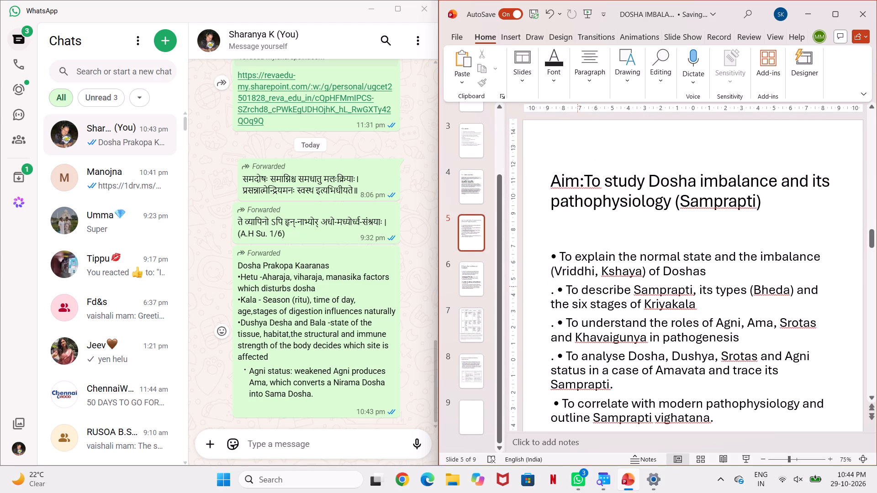
{"action": "right_click", "coordinate": [573, 225]}
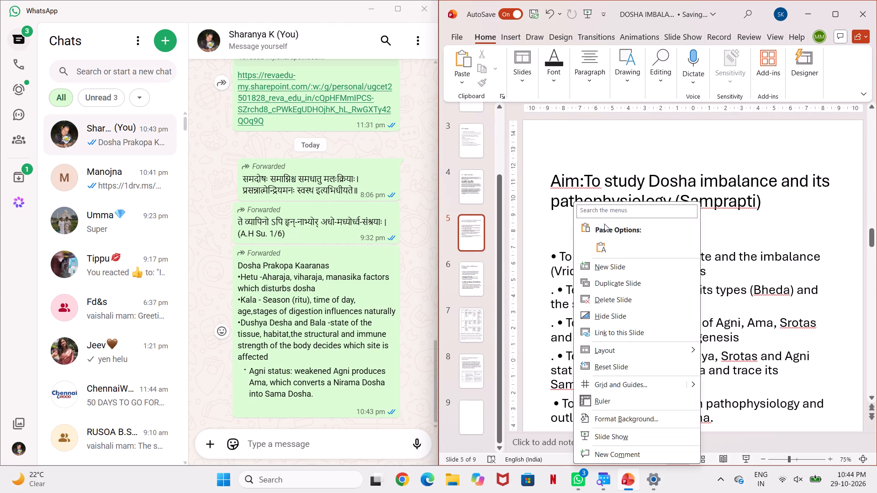
{"action": "left_click", "coordinate": [619, 281]}
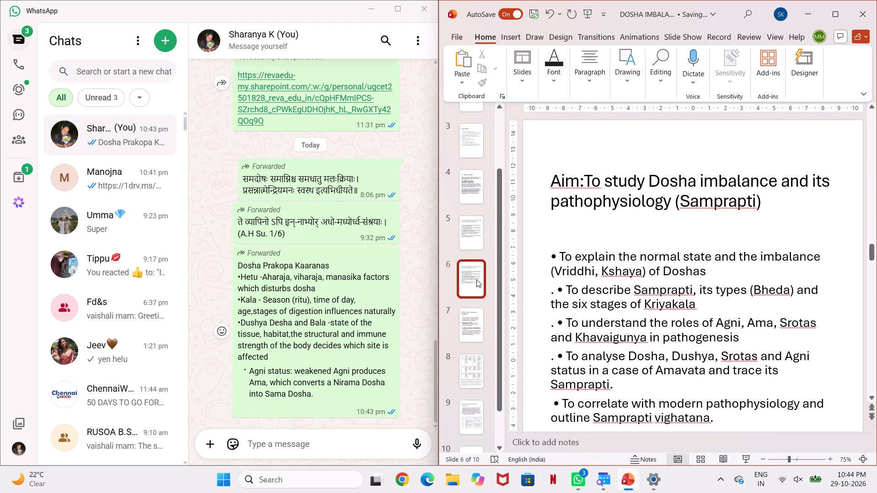
Move the duplicated Aim slide to position 9, just before the blank last slide.
{"action": "left_click_drag", "start_coordinate": [474, 278], "coordinate": [476, 441]}
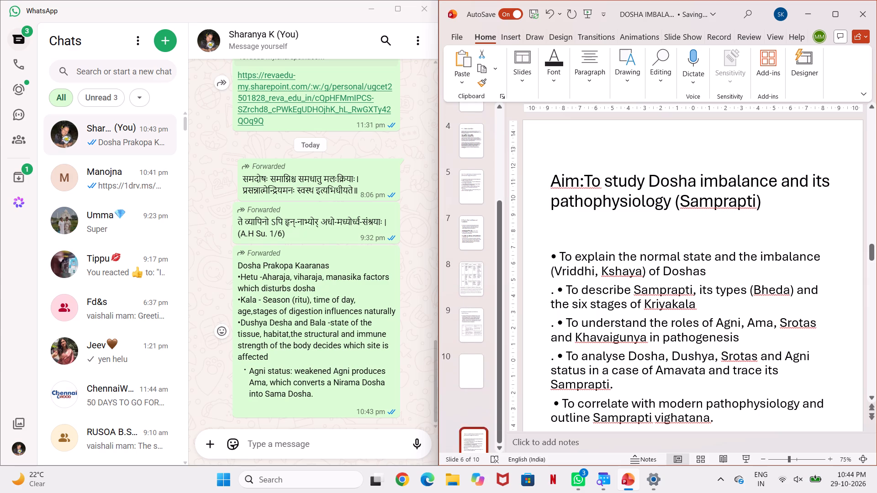
{"action": "left_click_drag", "start_coordinate": [476, 441], "coordinate": [477, 364]}
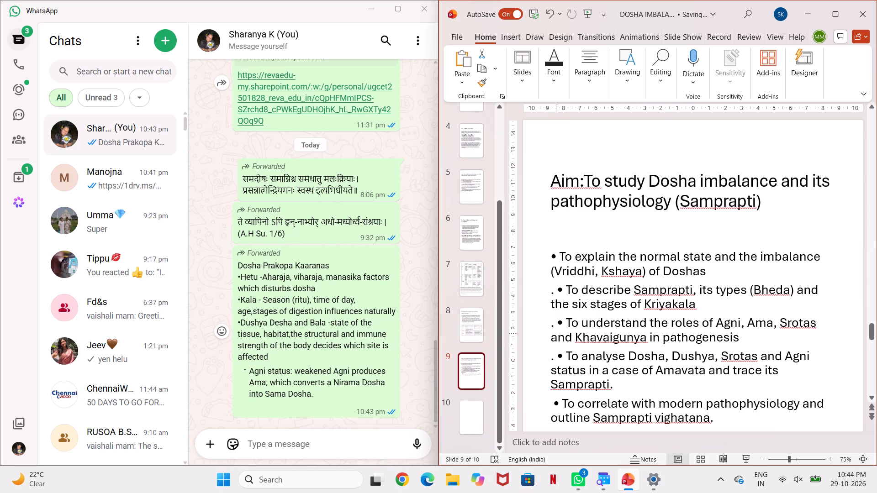
Replace the whole Aim title text on slide 9 with the copied Dosha Prakopa Kaaranas text.
{"action": "left_click", "coordinate": [571, 192]}
{"action": "double_click", "coordinate": [564, 192]}
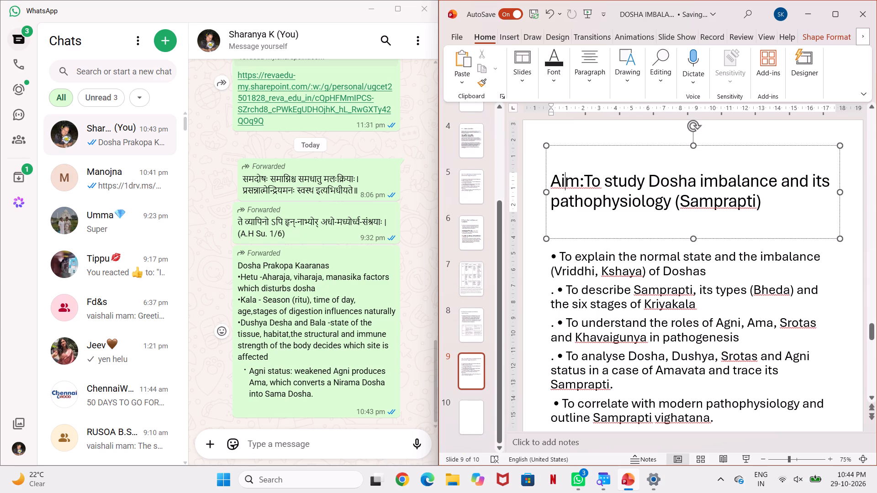
{"action": "left_click_drag", "start_coordinate": [555, 190], "coordinate": [750, 201]}
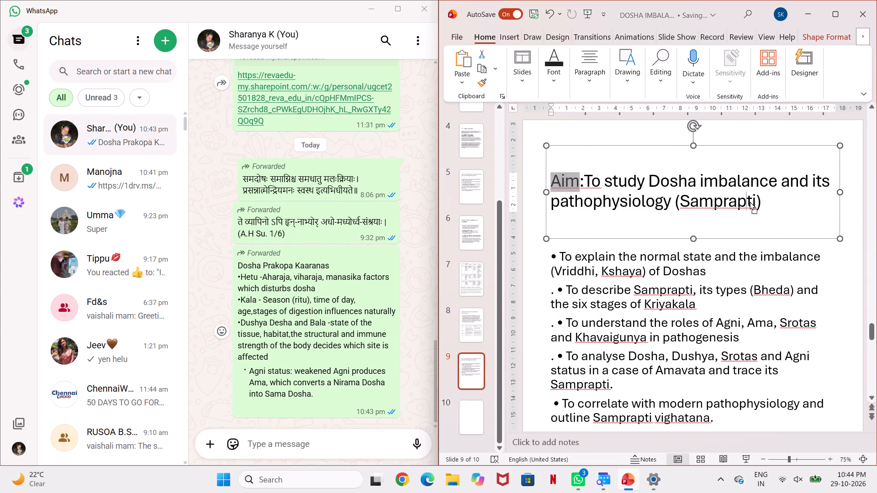
{"action": "left_click_drag", "start_coordinate": [750, 201], "coordinate": [768, 202]}
{"action": "left_click_drag", "start_coordinate": [717, 164], "coordinate": [710, 166]}
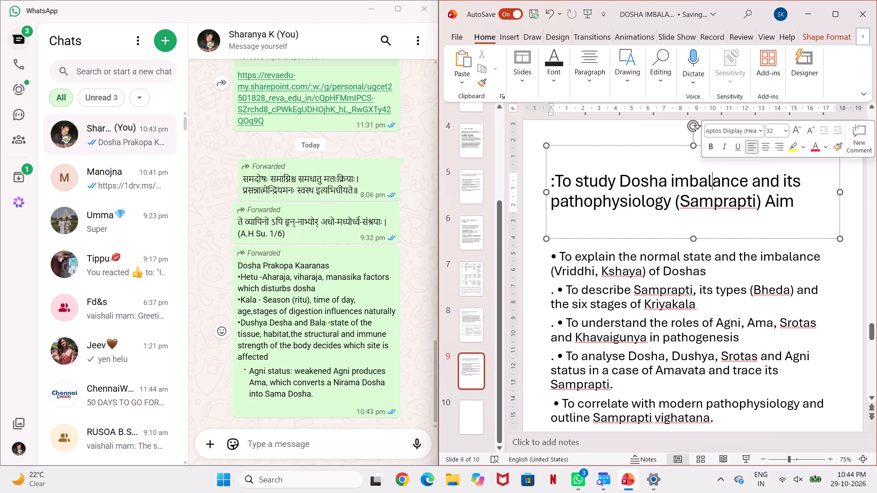
{"action": "triple_click", "coordinate": [548, 180]}
{"action": "left_click", "coordinate": [548, 180]}
{"action": "left_click", "coordinate": [548, 180]}
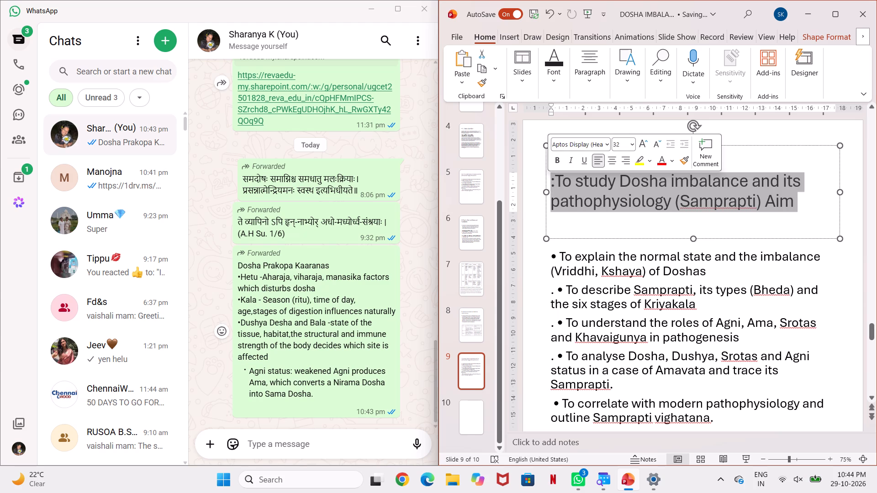
{"action": "key", "text": "Delete"}
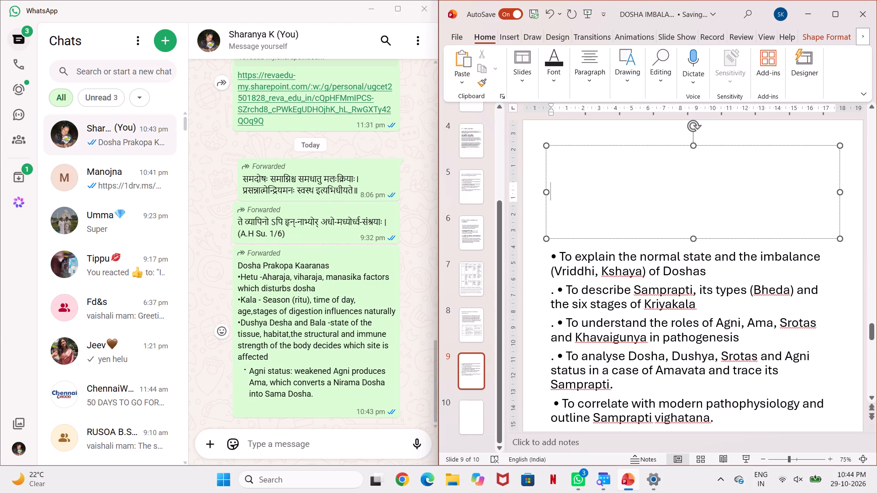
{"action": "key", "text": "ctrl+v"}
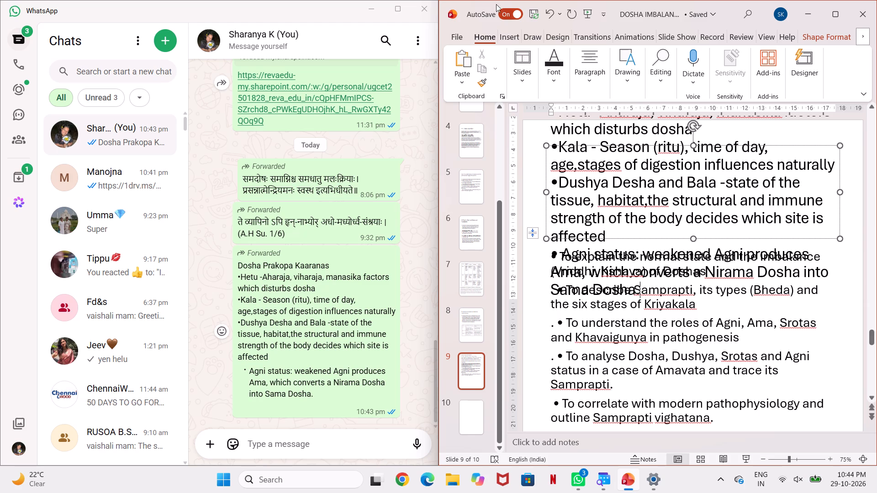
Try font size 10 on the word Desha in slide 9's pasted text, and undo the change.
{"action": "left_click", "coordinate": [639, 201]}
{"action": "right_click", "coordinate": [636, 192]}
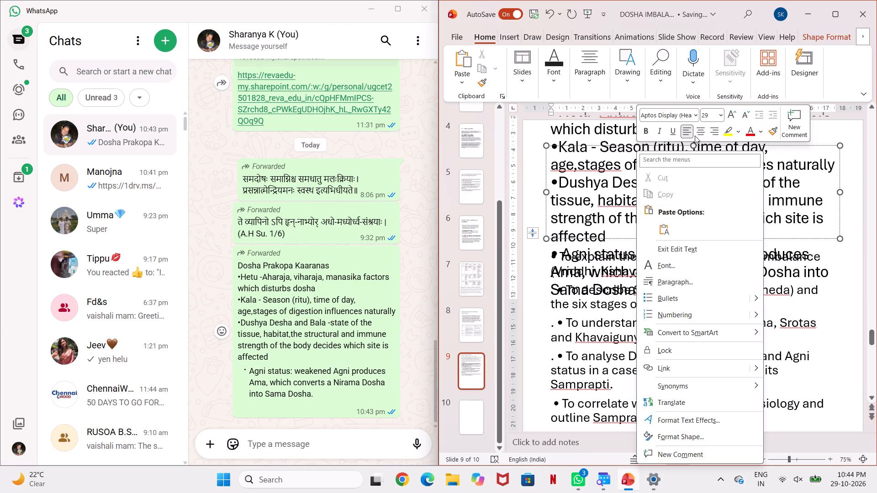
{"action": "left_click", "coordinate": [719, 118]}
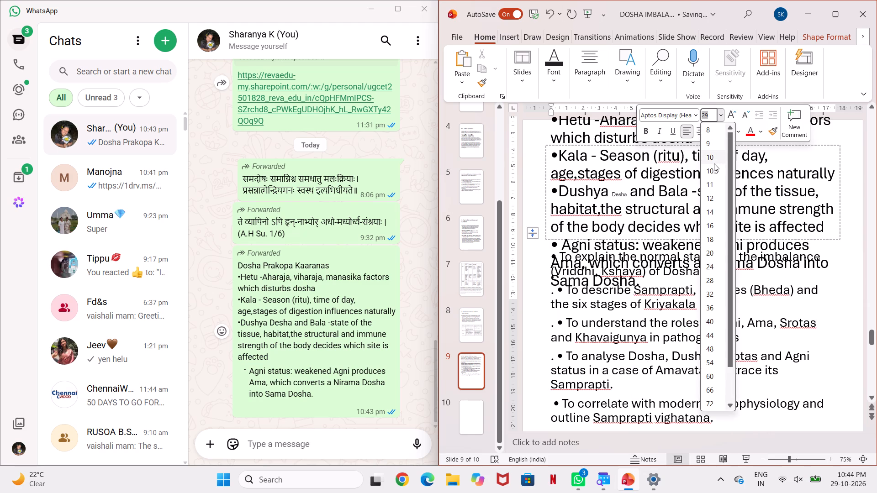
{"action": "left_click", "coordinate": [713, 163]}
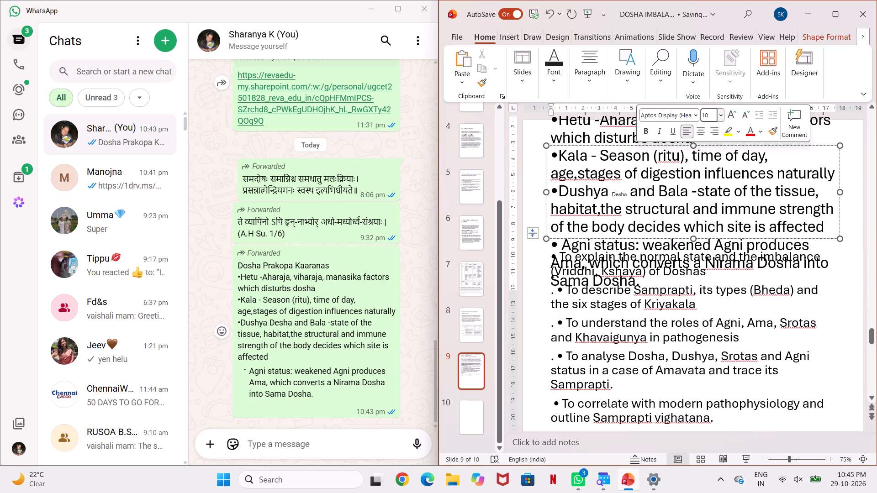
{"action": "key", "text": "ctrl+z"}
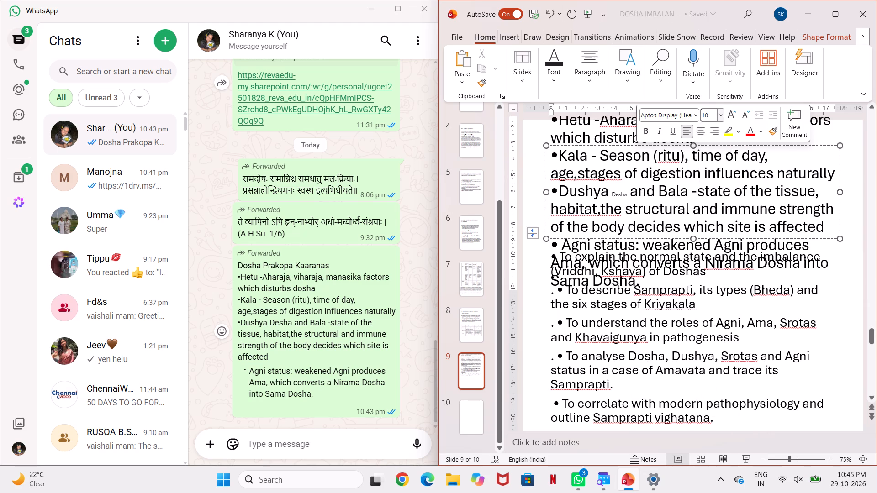
Undo the font size change on Desha and the Dosha Prakopa Kaaranas text pasted into slide 9's title.
{"action": "key", "text": "ctrl+z"}
{"action": "key", "text": "ctrl+z"}
{"action": "key", "text": "ctrl+z"}
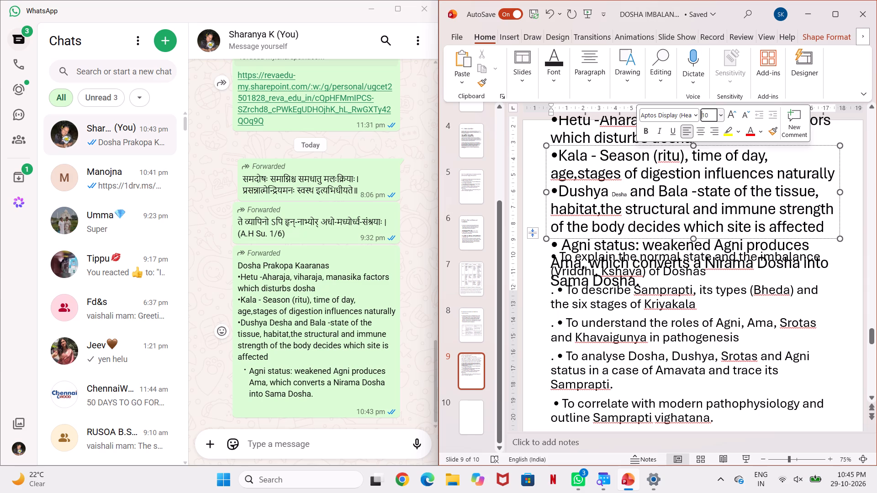
{"action": "left_click", "coordinate": [791, 361]}
{"action": "key", "text": "ctrl+z"}
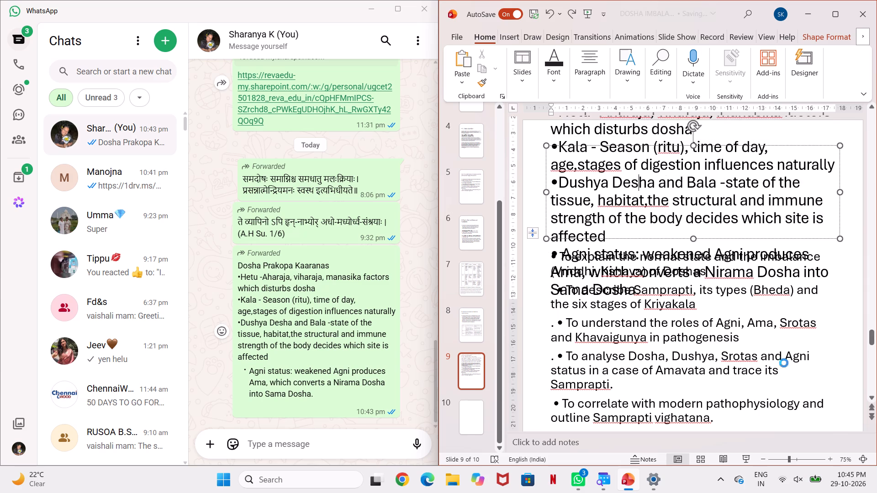
{"action": "key", "text": "ctrl+z"}
{"action": "left_click", "coordinate": [712, 353]}
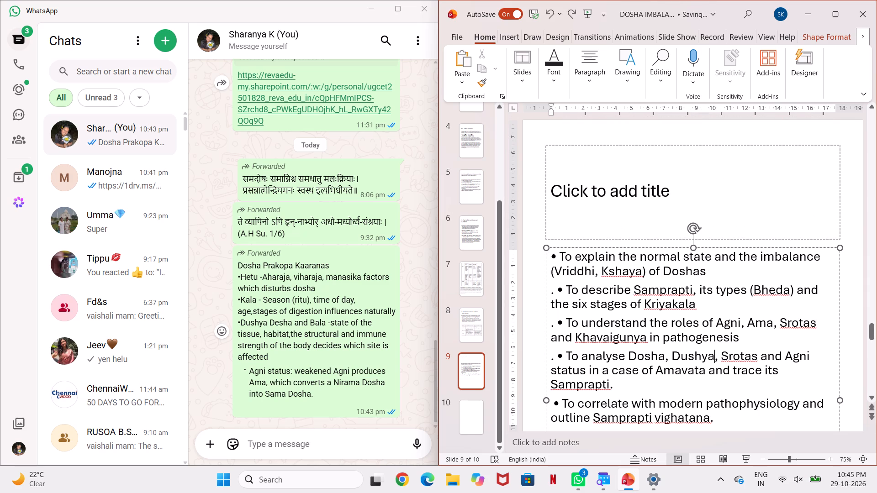
Enter "Dosha Pakopa Kaaranas" as the title of slide 9.
{"action": "left_click", "coordinate": [564, 209]}
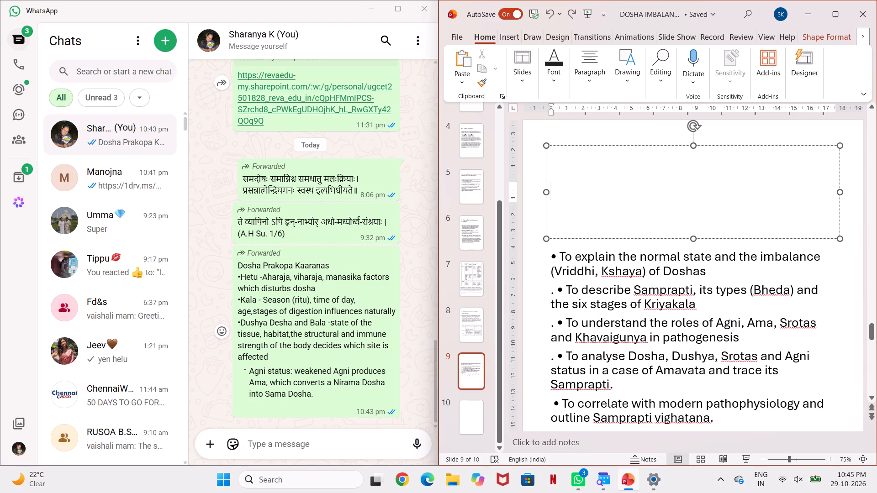
{"action": "type", "text": "Dosha"}
{"action": "key", "text": "space"}
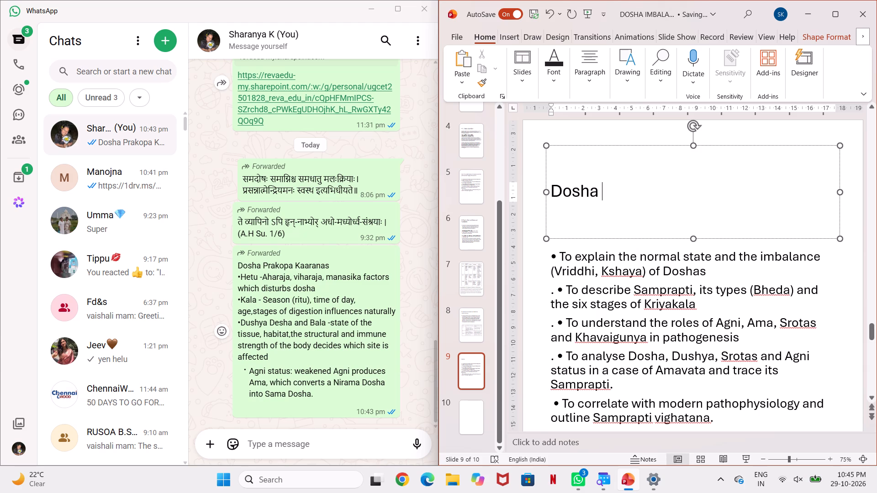
{"action": "type", "text": "PR"}
{"action": "key", "text": "BackSpace"}
{"action": "type", "text": "ako"}
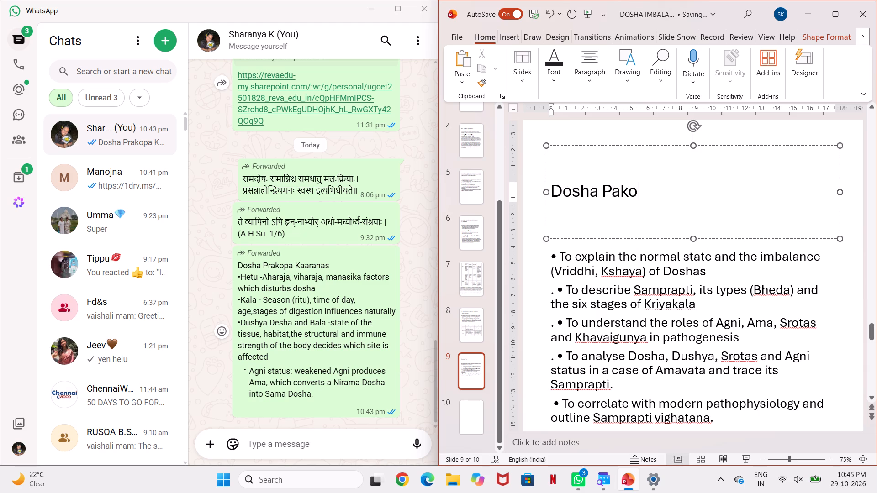
{"action": "type", "text": "pa L"}
{"action": "key", "text": "shift+BackSpace"}
{"action": "key", "text": "shift+k"}
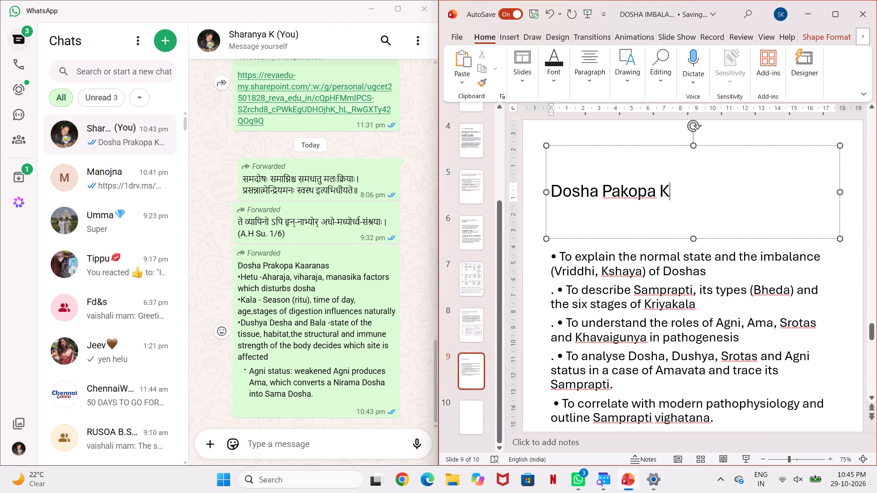
{"action": "key", "text": "a"}
{"action": "type", "text": "aranas"}
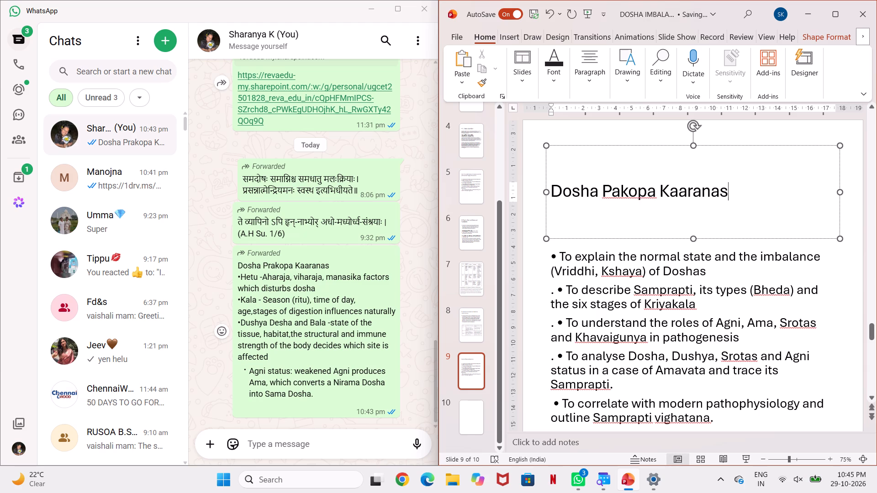
Move slide 9's objectives text box up and slightly left, so it sits just beneath the title.
{"action": "left_click", "coordinate": [833, 282]}
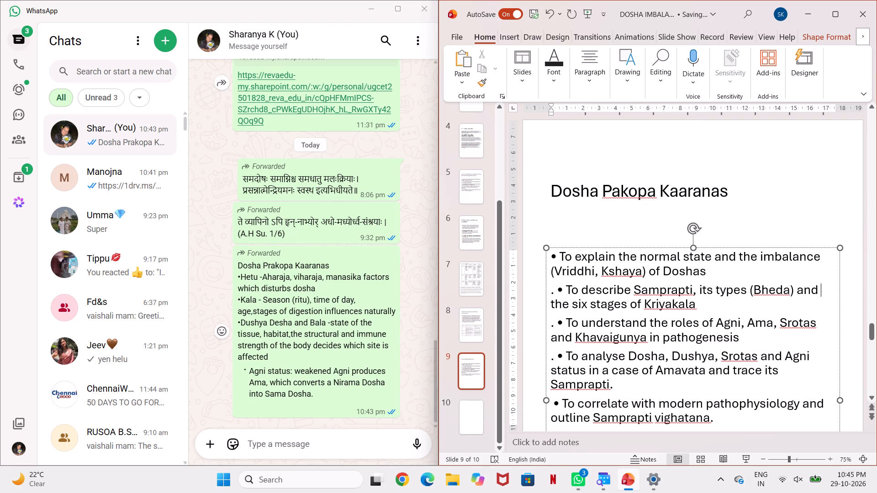
{"action": "scroll", "coordinate": [753, 228], "scroll_direction": "down", "scroll_amount": 4}
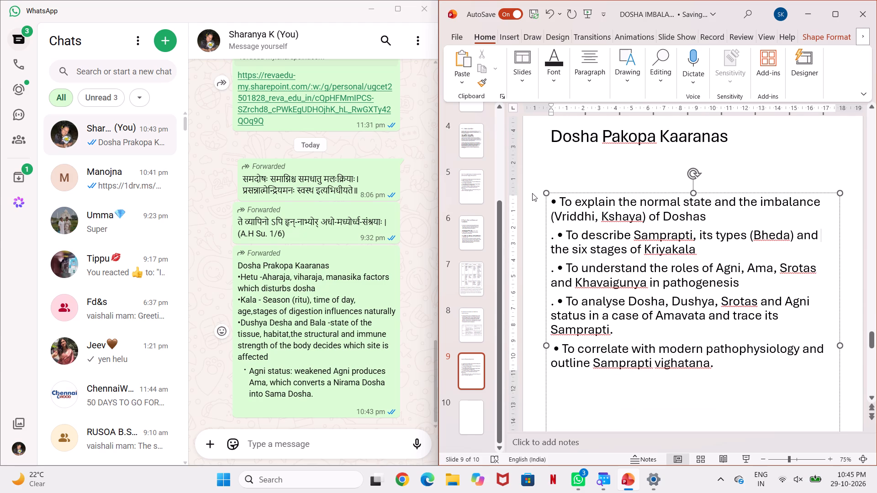
{"action": "left_click_drag", "start_coordinate": [547, 199], "coordinate": [538, 174]}
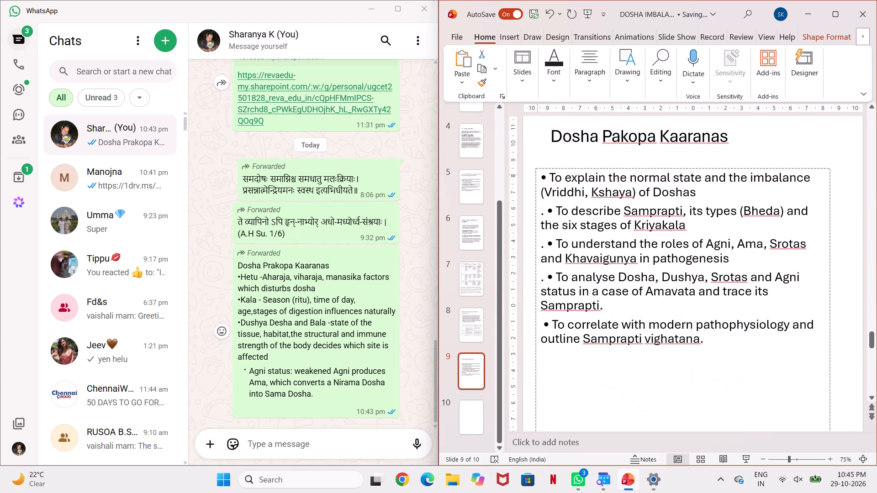
{"action": "left_click_drag", "start_coordinate": [538, 174], "coordinate": [541, 162]}
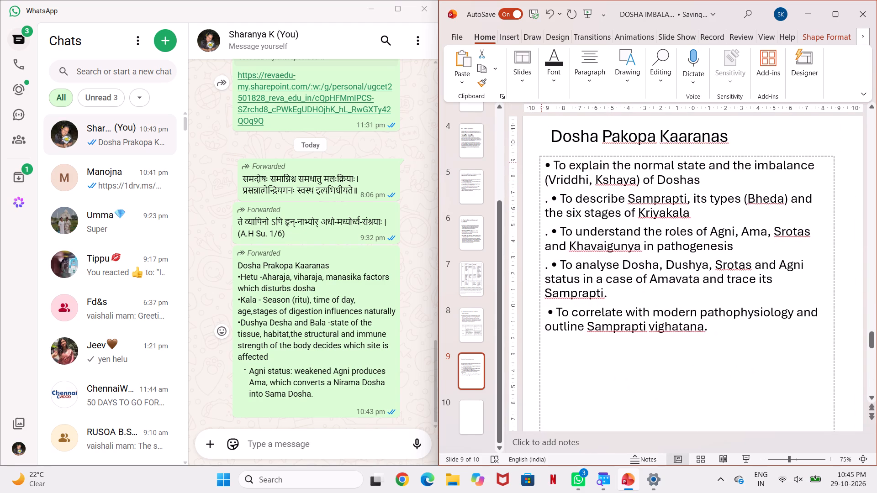
{"action": "left_click_drag", "start_coordinate": [541, 162], "coordinate": [541, 163]}
{"action": "left_click", "coordinate": [746, 148]}
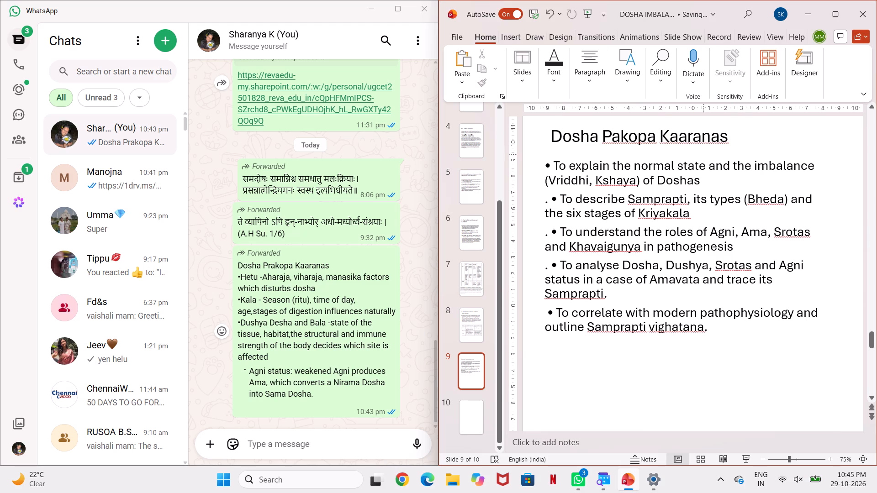
Delete all the objectives text from slide 9's body box, keeping only the first bullet character.
{"action": "left_click", "coordinate": [553, 164]}
{"action": "left_click_drag", "start_coordinate": [553, 164], "coordinate": [594, 205]}
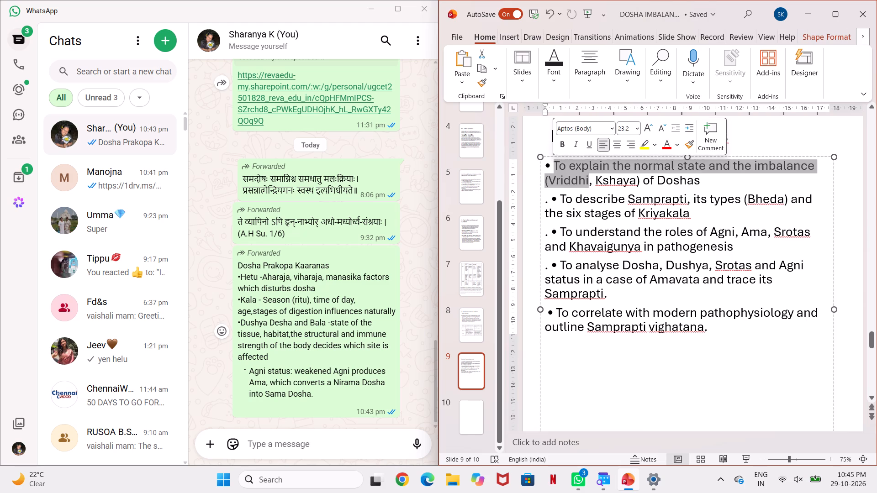
{"action": "left_click_drag", "start_coordinate": [594, 205], "coordinate": [710, 334]}
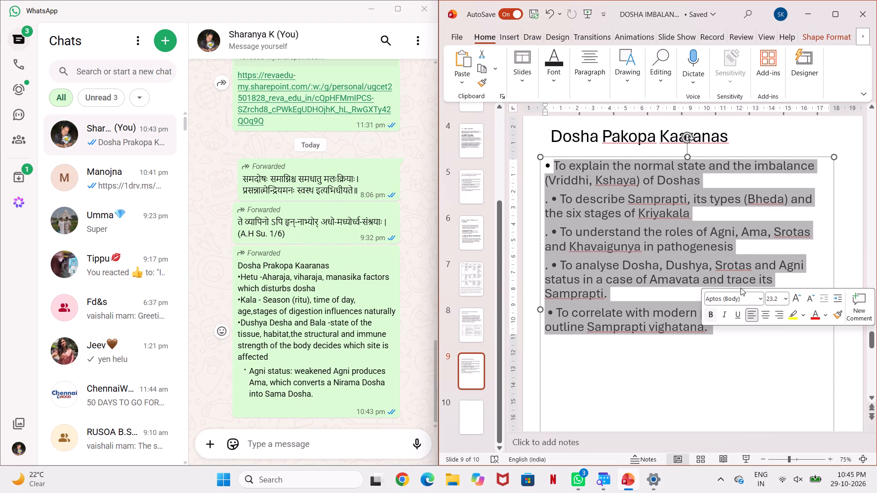
{"action": "key", "text": "BackSpace"}
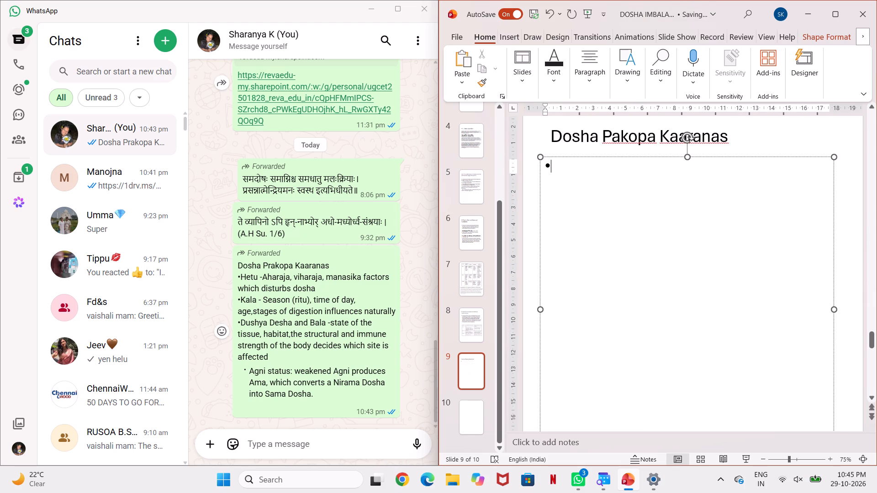
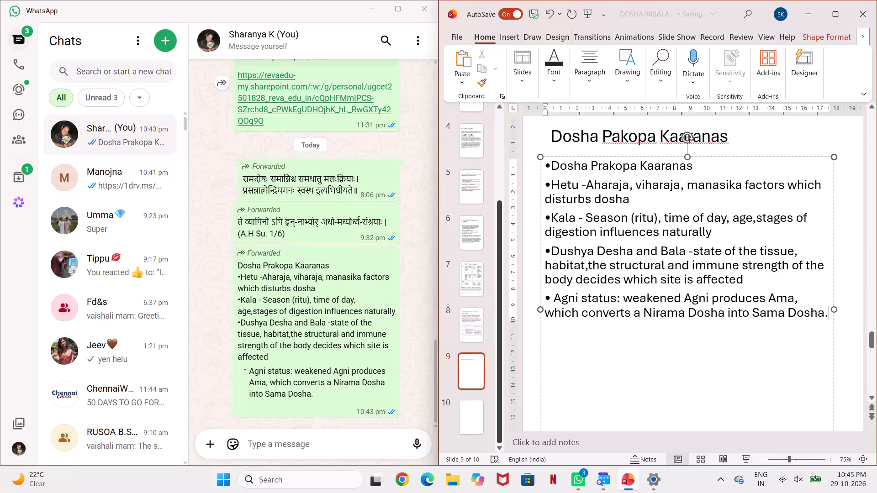
Delete the "Dosha Prakopa Kaaranas" heading line from slide 9's body text, leaving the Hetu bullet first.
{"action": "double_click", "coordinate": [544, 166]}
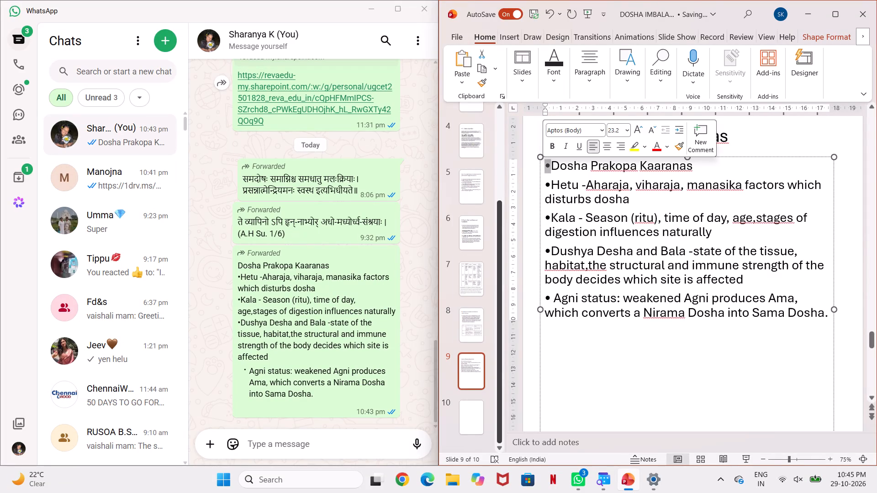
{"action": "left_click", "coordinate": [543, 166]}
{"action": "key", "text": "Delete"}
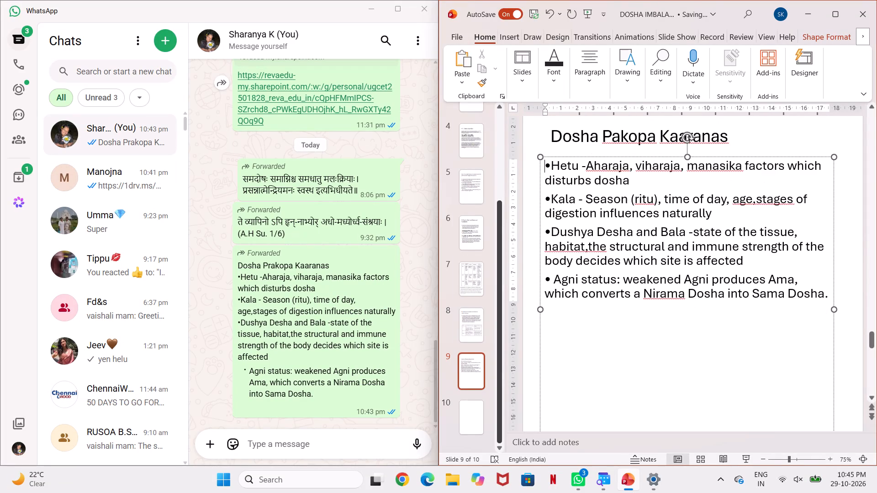
{"action": "left_click", "coordinate": [579, 317]}
Look over slides 8 to 10 to check the end of the presentation around the Dosha Pakopa Kaaranas slide.
{"action": "scroll", "coordinate": [585, 309], "scroll_direction": "down", "scroll_amount": 7}
{"action": "left_click", "coordinate": [600, 383]}
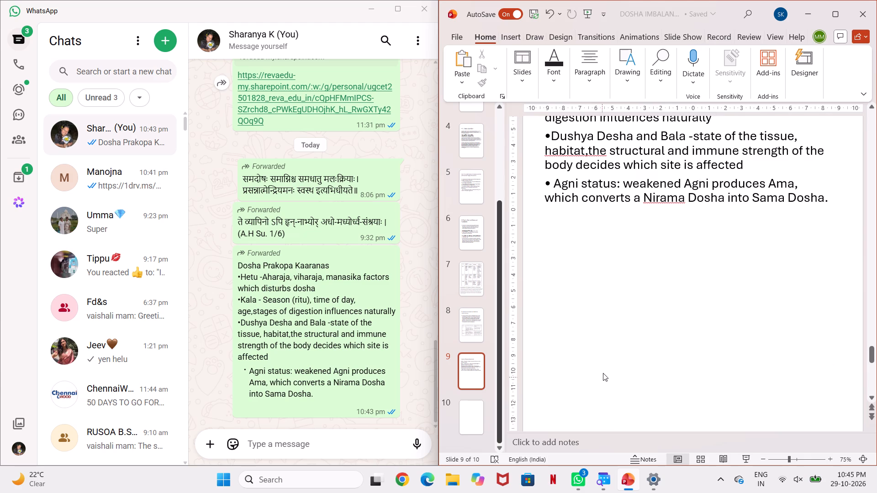
{"action": "scroll", "coordinate": [603, 371], "scroll_direction": "down", "scroll_amount": 19}
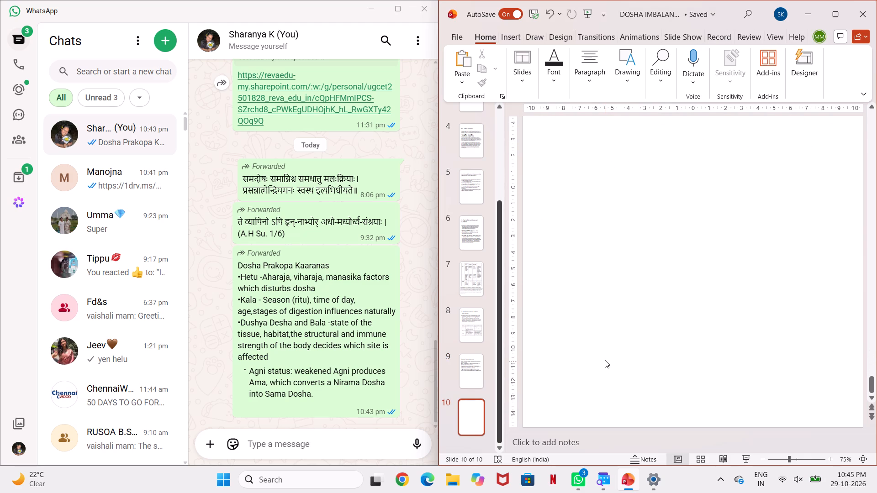
{"action": "scroll", "coordinate": [605, 358], "scroll_direction": "down", "scroll_amount": 12}
{"action": "scroll", "coordinate": [605, 353], "scroll_direction": "up", "scroll_amount": 20}
{"action": "scroll", "coordinate": [605, 353], "scroll_direction": "up", "scroll_amount": 10}
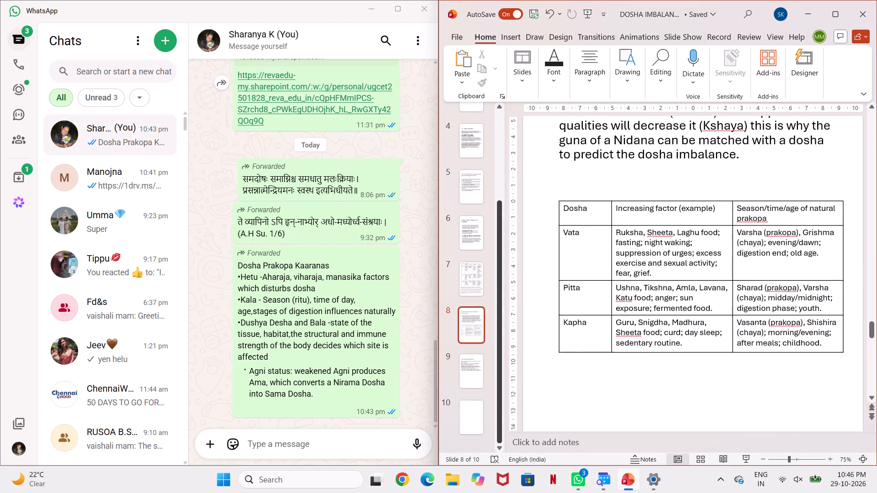
{"action": "scroll", "coordinate": [605, 342], "scroll_direction": "up", "scroll_amount": 5}
{"action": "scroll", "coordinate": [605, 342], "scroll_direction": "down", "scroll_amount": 12}
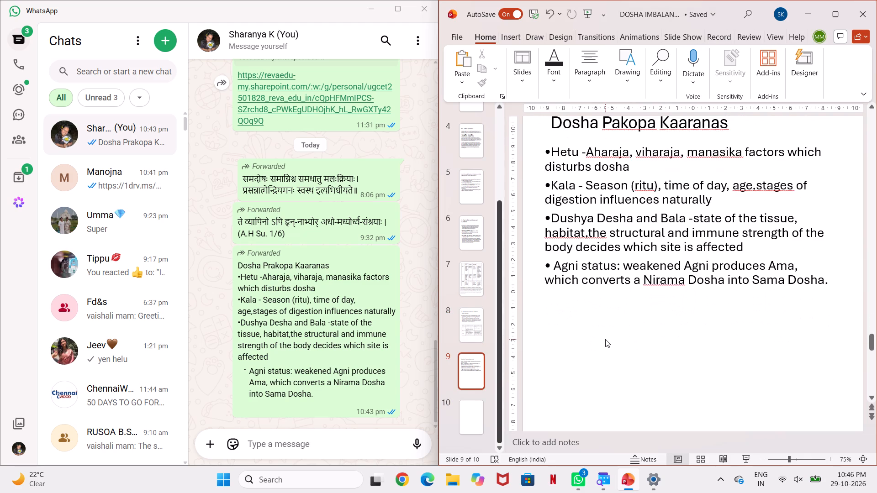
Maximize the presentation window.
{"action": "left_click", "coordinate": [828, 6]}
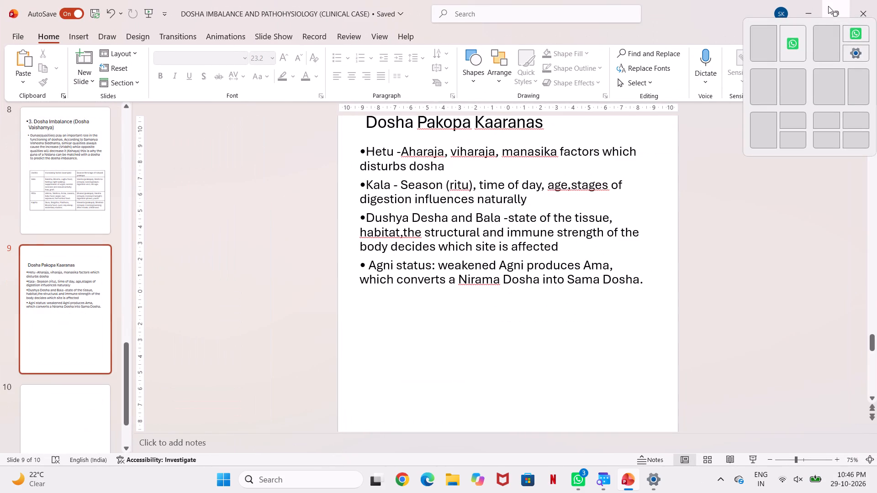
Examine slide 9 and the slide after it to see how the presentation ends.
{"action": "left_click", "coordinate": [787, 219]}
{"action": "scroll", "coordinate": [761, 218], "scroll_direction": "down", "scroll_amount": 5}
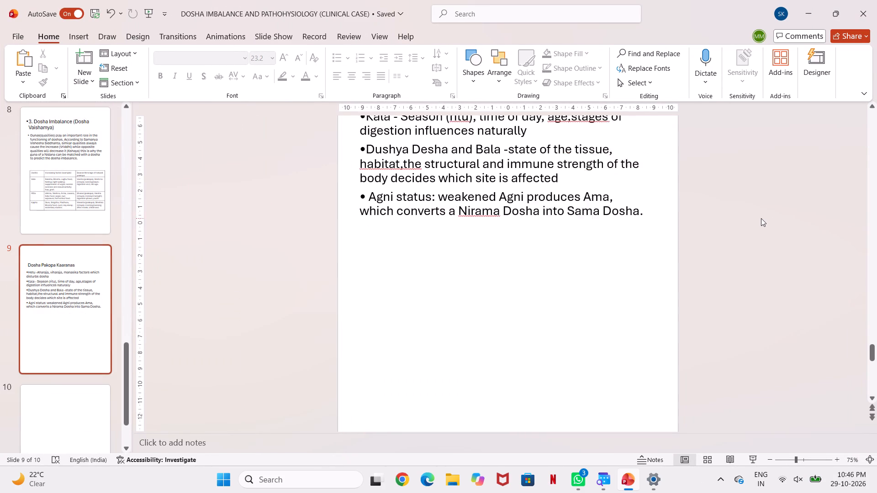
{"action": "scroll", "coordinate": [761, 218], "scroll_direction": "down", "scroll_amount": 15}
{"action": "scroll", "coordinate": [759, 211], "scroll_direction": "up", "scroll_amount": 10}
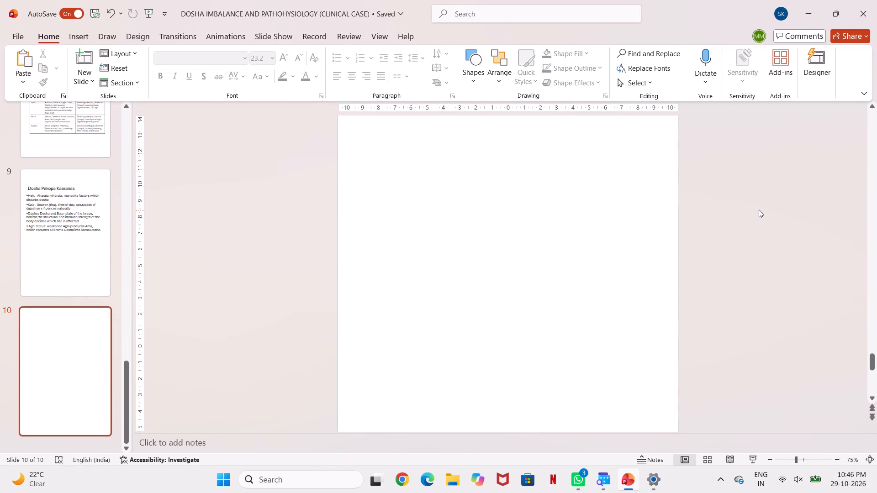
{"action": "left_click", "coordinate": [58, 244]}
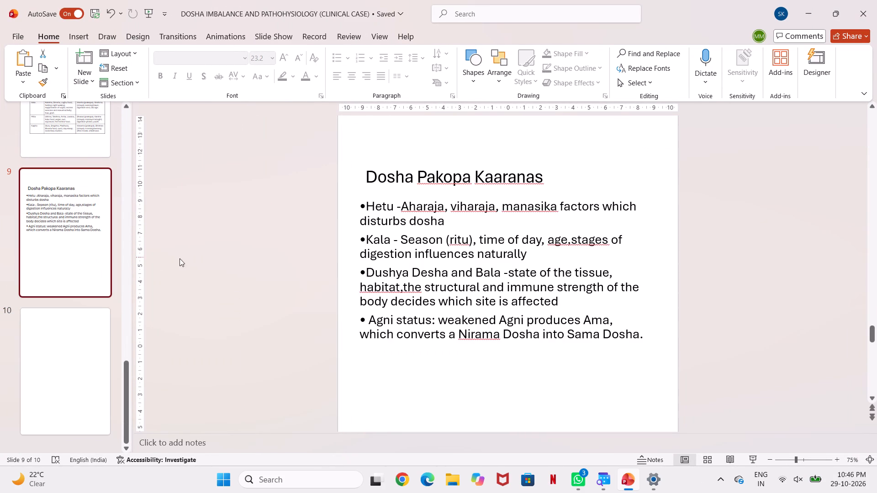
{"action": "scroll", "coordinate": [251, 269], "scroll_direction": "down", "scroll_amount": 6}
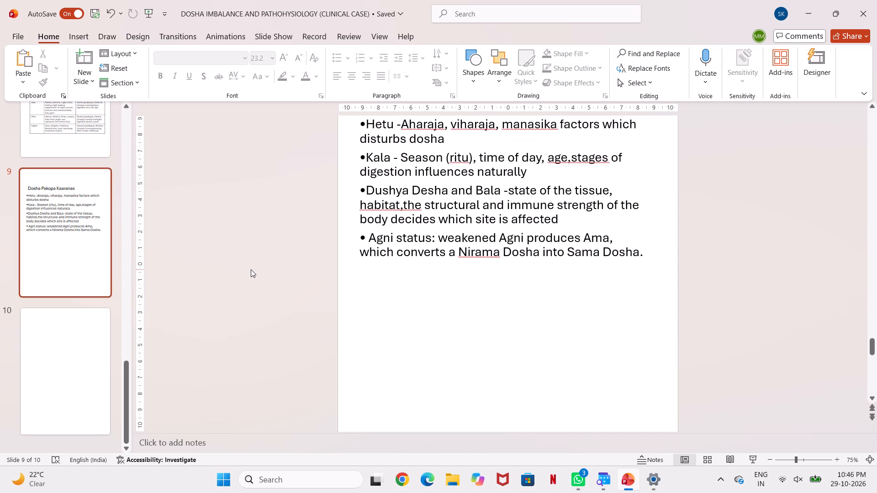
{"action": "scroll", "coordinate": [251, 266], "scroll_direction": "down", "scroll_amount": 9}
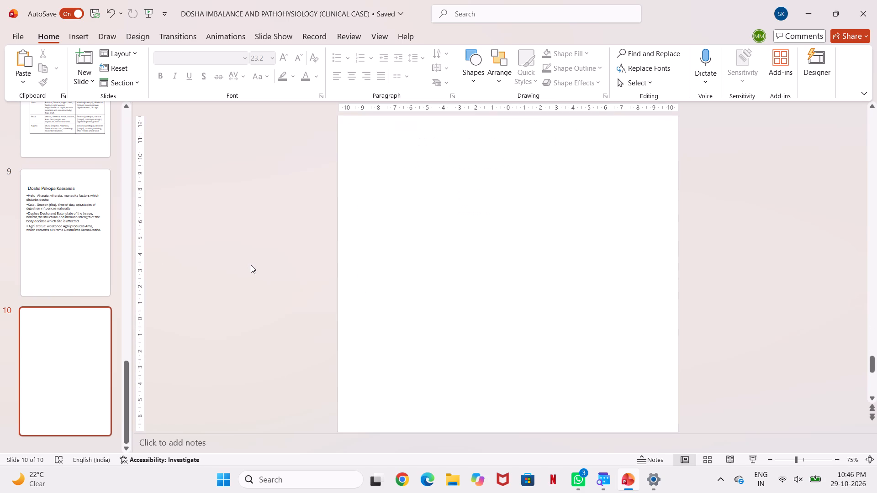
{"action": "scroll", "coordinate": [251, 265], "scroll_direction": "down", "scroll_amount": 2}
{"action": "scroll", "coordinate": [251, 265], "scroll_direction": "up", "scroll_amount": 5}
{"action": "scroll", "coordinate": [251, 262], "scroll_direction": "down", "scroll_amount": 4}
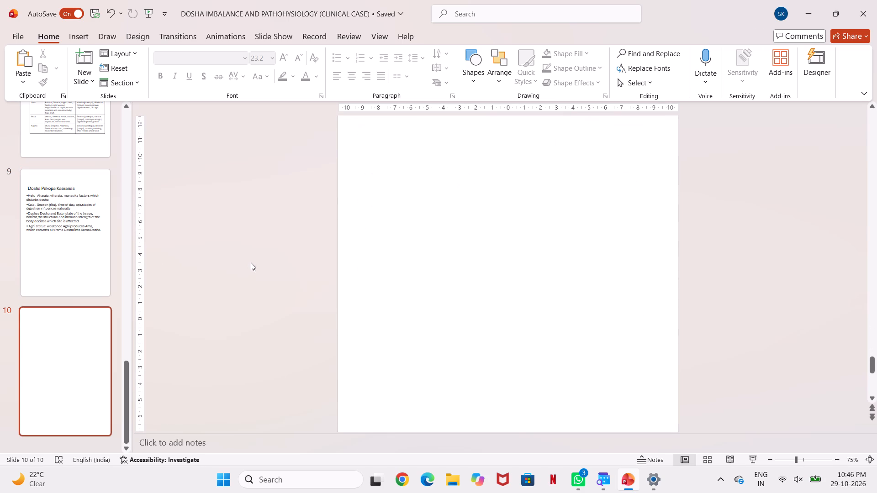
{"action": "scroll", "coordinate": [251, 262], "scroll_direction": "down", "scroll_amount": 2}
{"action": "scroll", "coordinate": [251, 261], "scroll_direction": "up", "scroll_amount": 9}
Delete the blank slide 10 at the end of the presentation.
{"action": "left_click", "coordinate": [48, 338]}
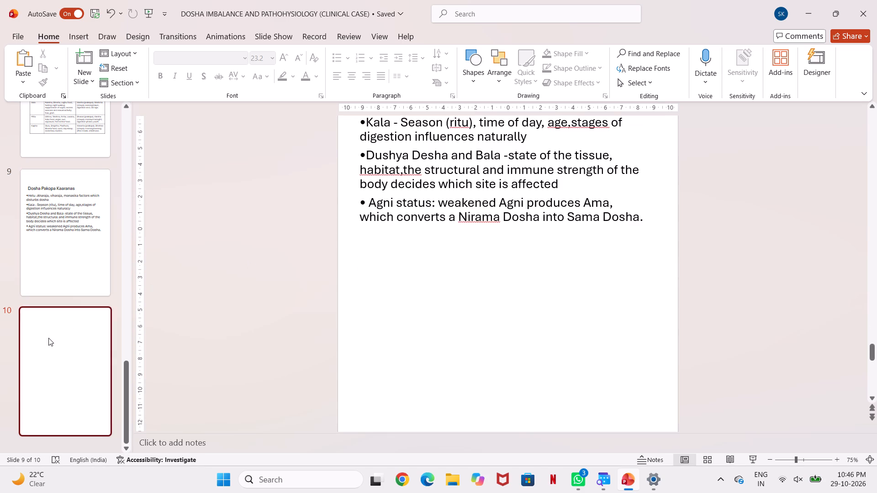
{"action": "right_click", "coordinate": [355, 280]}
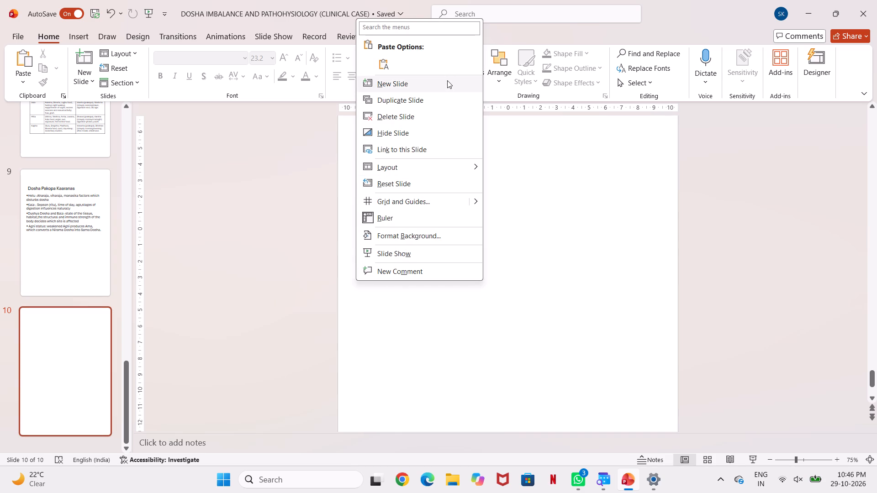
{"action": "left_click", "coordinate": [444, 114]}
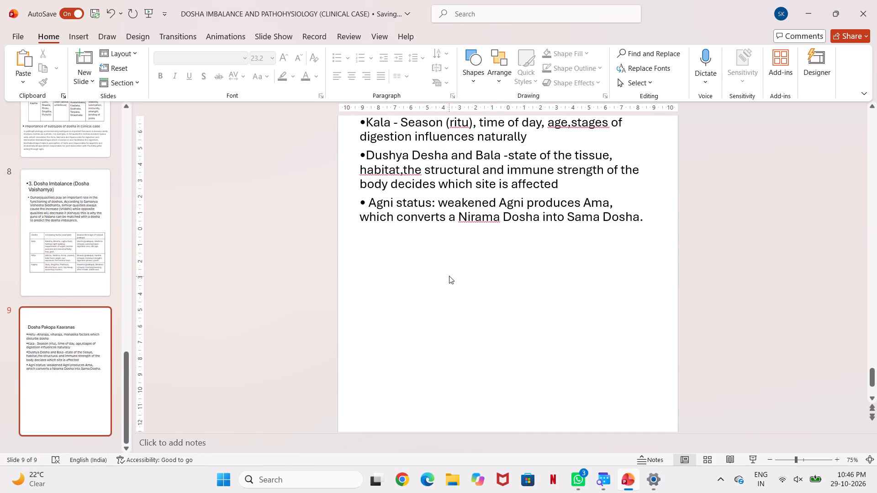
Set the font size of slide 9's title "Dosha Pakopa Kaaranas" to 28.
{"action": "scroll", "coordinate": [444, 267], "scroll_direction": "down", "scroll_amount": 7}
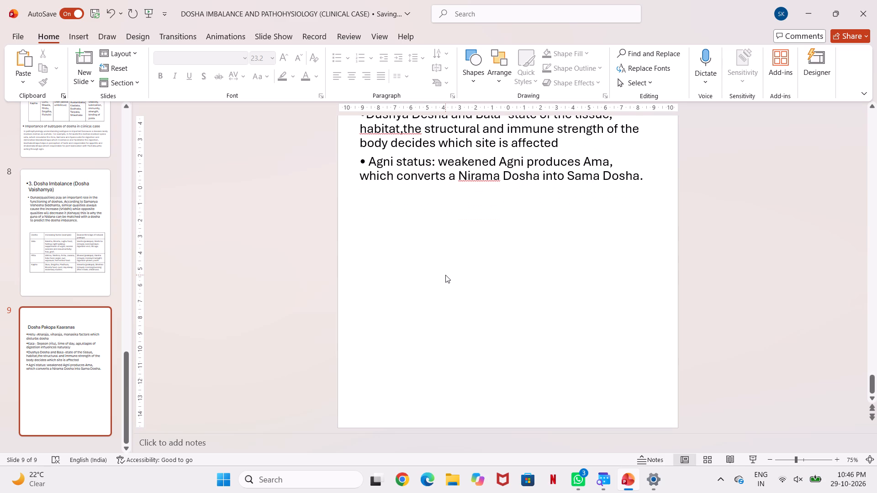
{"action": "scroll", "coordinate": [444, 270], "scroll_direction": "down", "scroll_amount": 7}
{"action": "scroll", "coordinate": [443, 263], "scroll_direction": "up", "scroll_amount": 14}
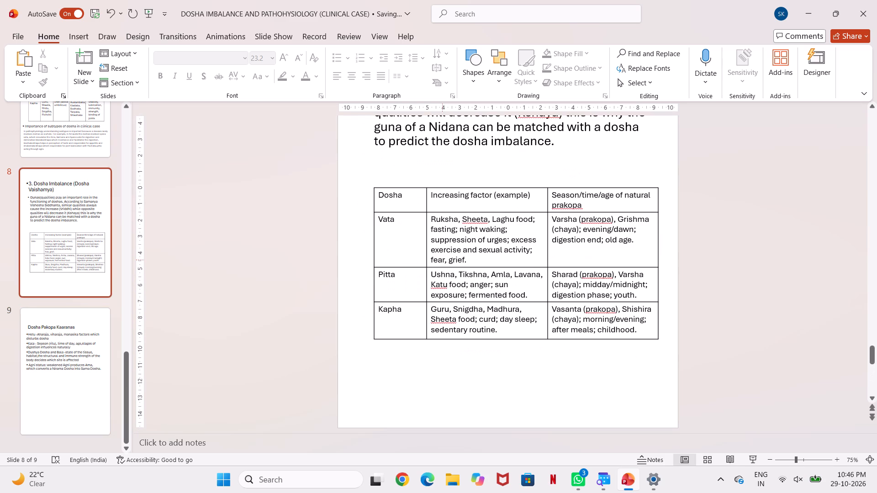
{"action": "scroll", "coordinate": [442, 258], "scroll_direction": "down", "scroll_amount": 6}
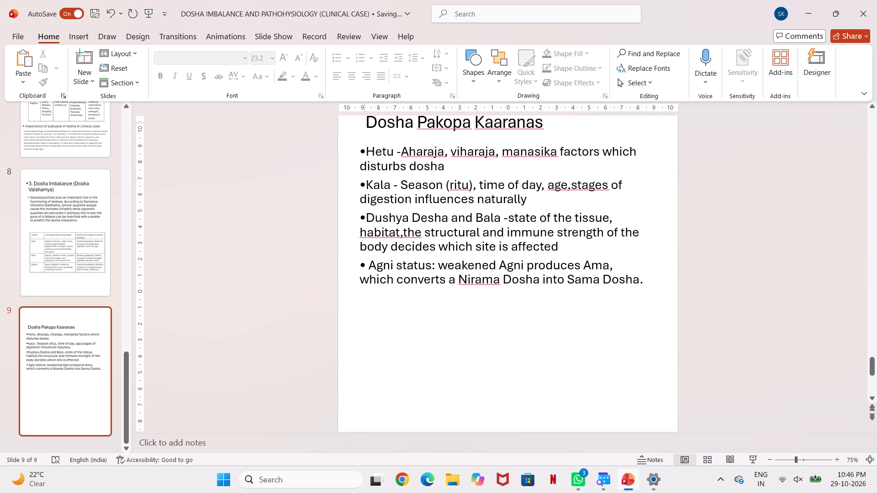
{"action": "left_click", "coordinate": [364, 123]}
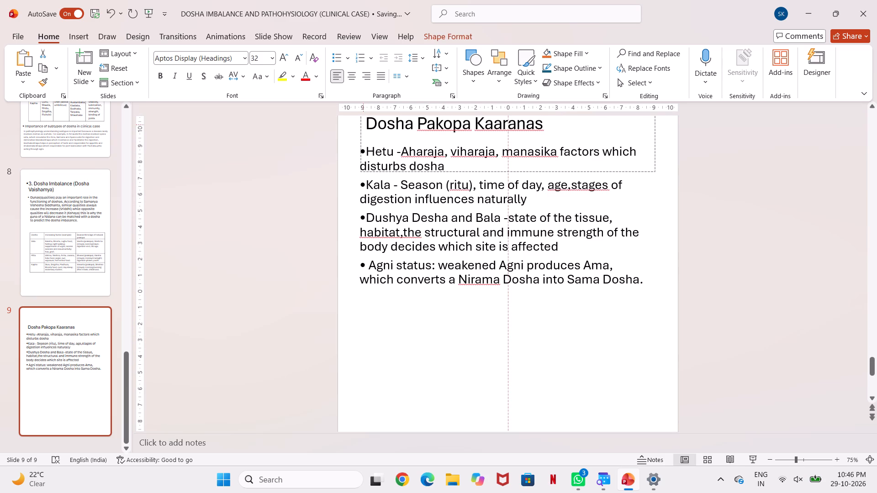
{"action": "scroll", "coordinate": [432, 226], "scroll_direction": "up", "scroll_amount": 2}
{"action": "left_click", "coordinate": [419, 160]}
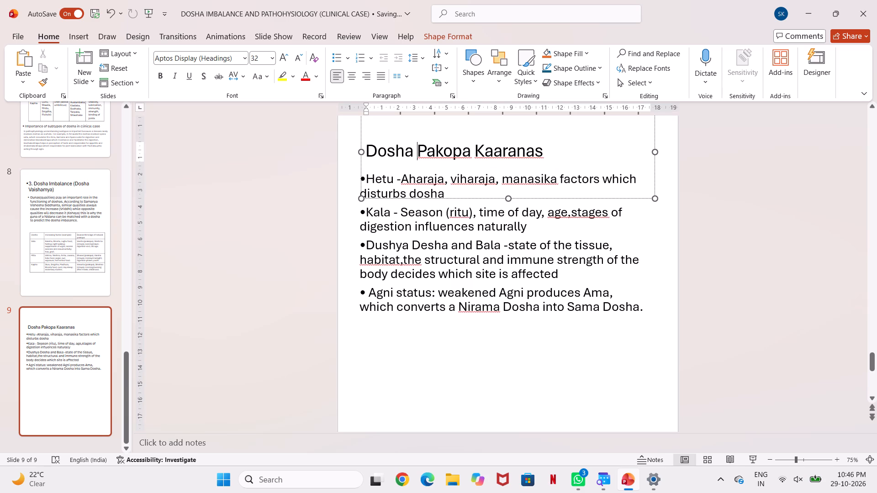
{"action": "left_click", "coordinate": [396, 136]}
{"action": "left_click", "coordinate": [371, 145]}
{"action": "double_click", "coordinate": [364, 146]}
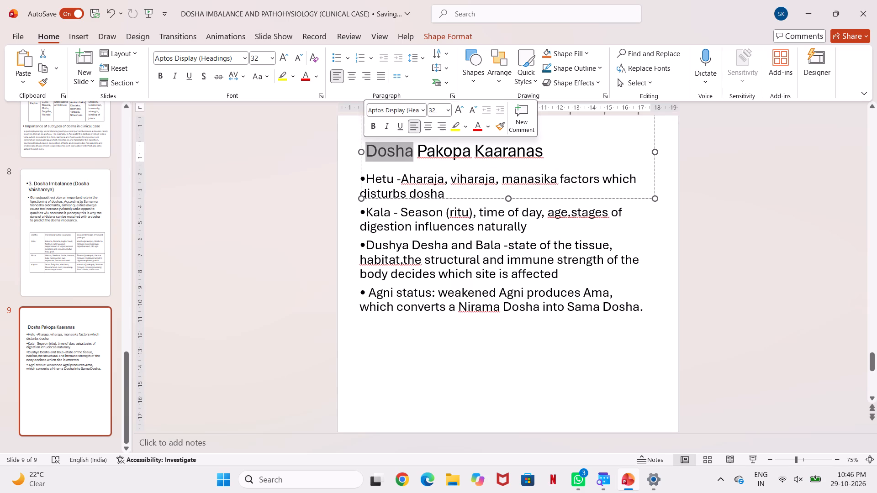
{"action": "double_click", "coordinate": [364, 146]}
{"action": "left_click", "coordinate": [364, 146]}
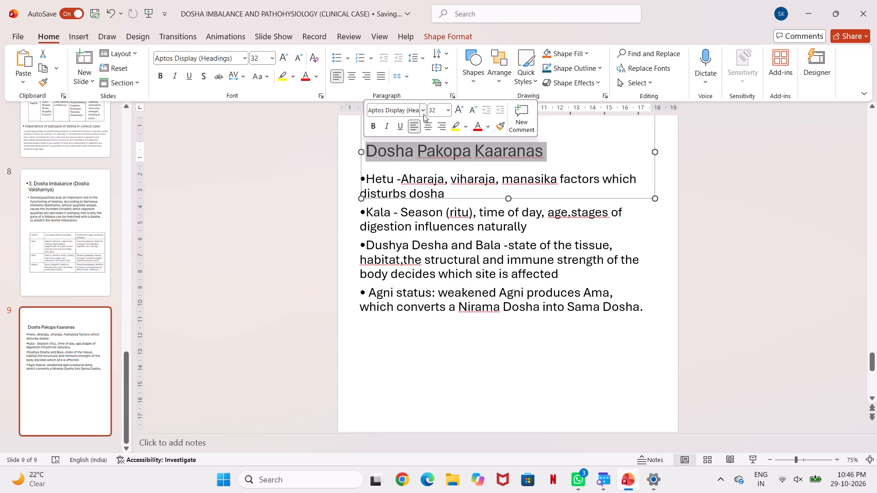
{"action": "left_click", "coordinate": [447, 112]}
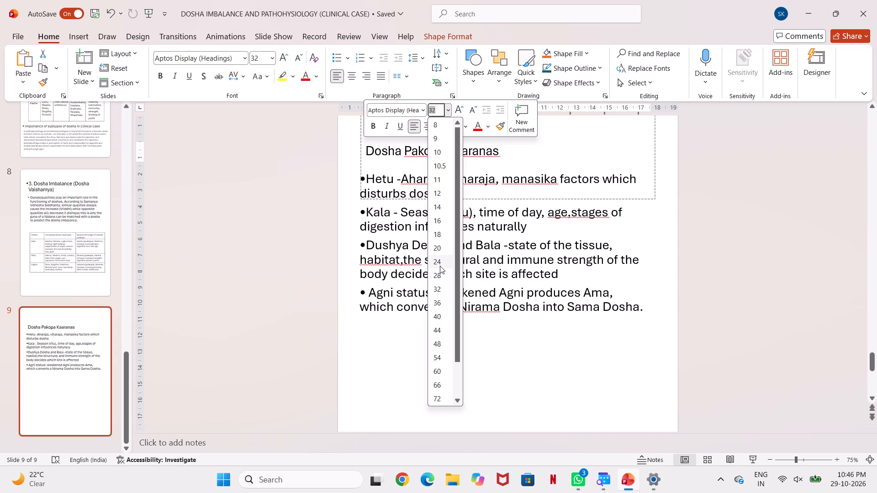
{"action": "left_click", "coordinate": [438, 269]}
{"action": "left_click", "coordinate": [316, 246]}
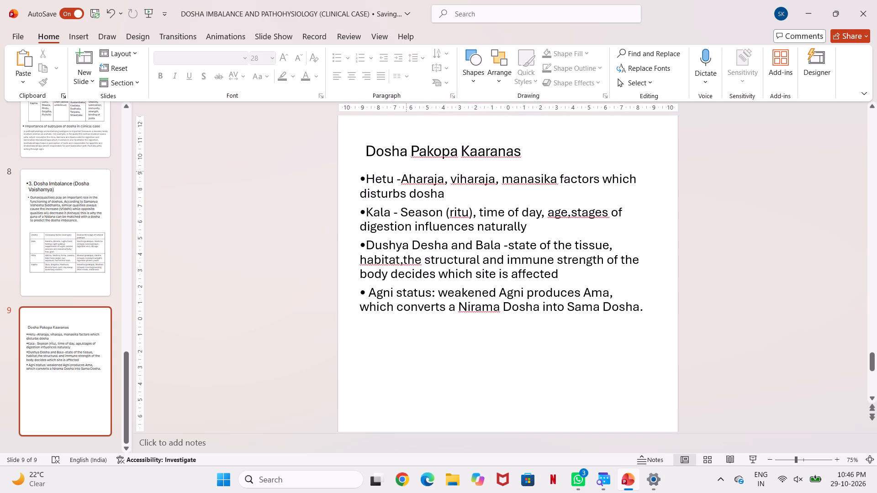
Move slide 9's title box slightly left so its text lines up with the body text's left edge.
{"action": "left_click", "coordinate": [416, 150]}
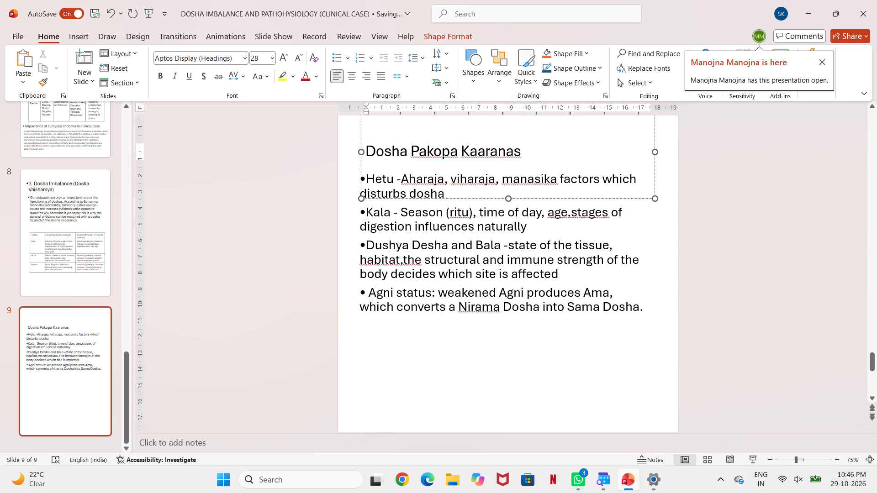
{"action": "left_click_drag", "start_coordinate": [360, 132], "coordinate": [358, 132]}
{"action": "left_click_drag", "start_coordinate": [358, 132], "coordinate": [355, 132]}
{"action": "left_click", "coordinate": [283, 155]}
{"action": "left_click", "coordinate": [304, 160]}
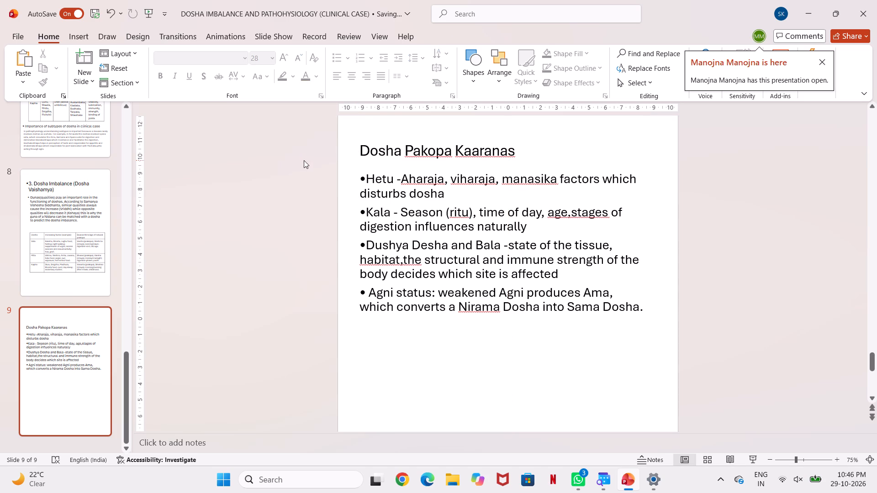
Underline the whole "Dosha Pakopa Kaaranas" title on slide 9.
{"action": "double_click", "coordinate": [362, 154]}
{"action": "double_click", "coordinate": [362, 152]}
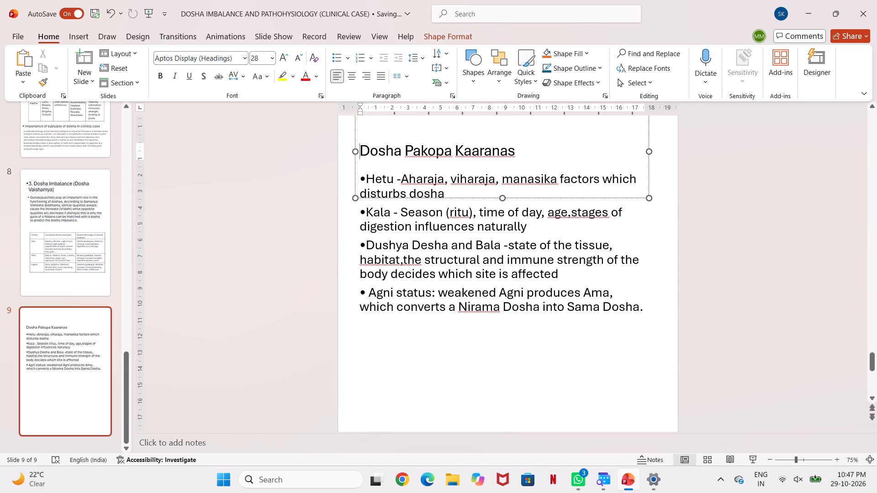
{"action": "left_click", "coordinate": [362, 152]}
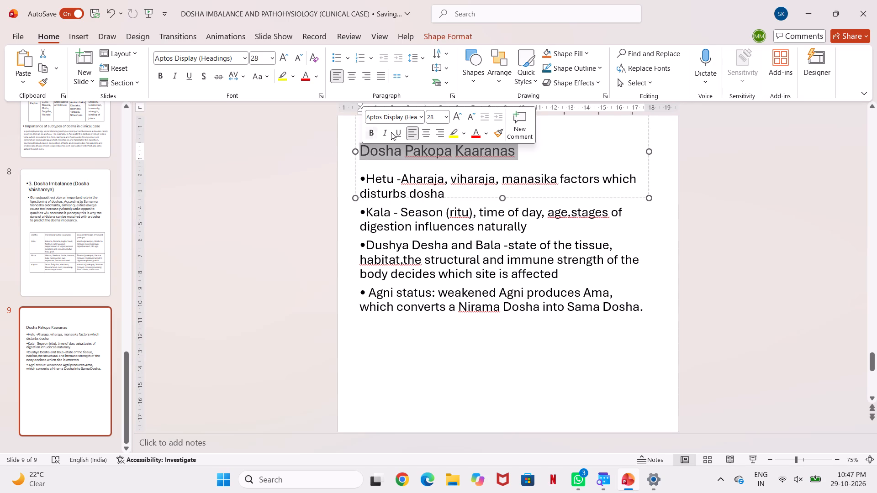
{"action": "left_click", "coordinate": [404, 131]}
{"action": "left_click", "coordinate": [321, 144]}
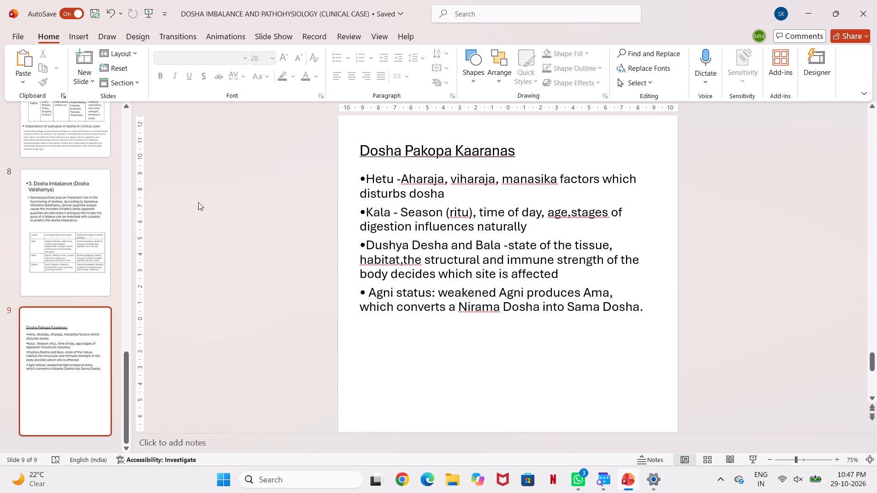
Indent the first line of slide 9's "Agni status" point by inserting five spaces before its bullet.
{"action": "left_click", "coordinate": [352, 290]}
{"action": "left_click", "coordinate": [358, 293]}
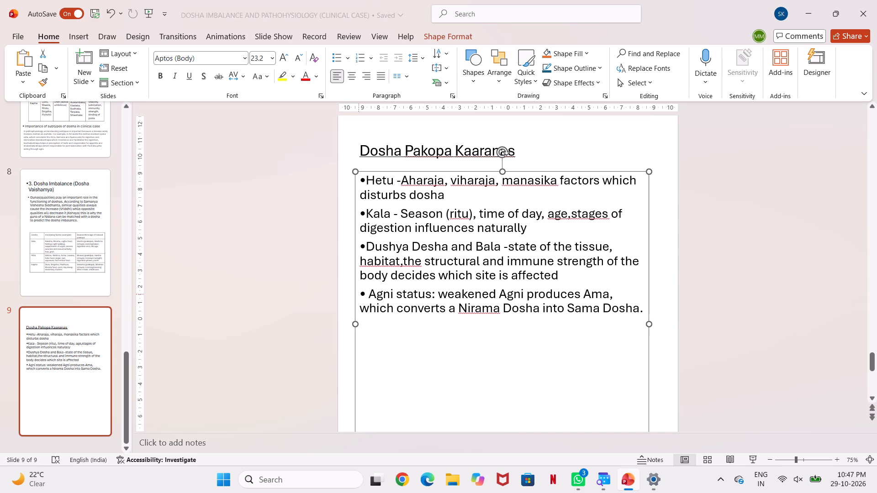
{"action": "left_click", "coordinate": [359, 290]}
{"action": "left_click", "coordinate": [360, 289]}
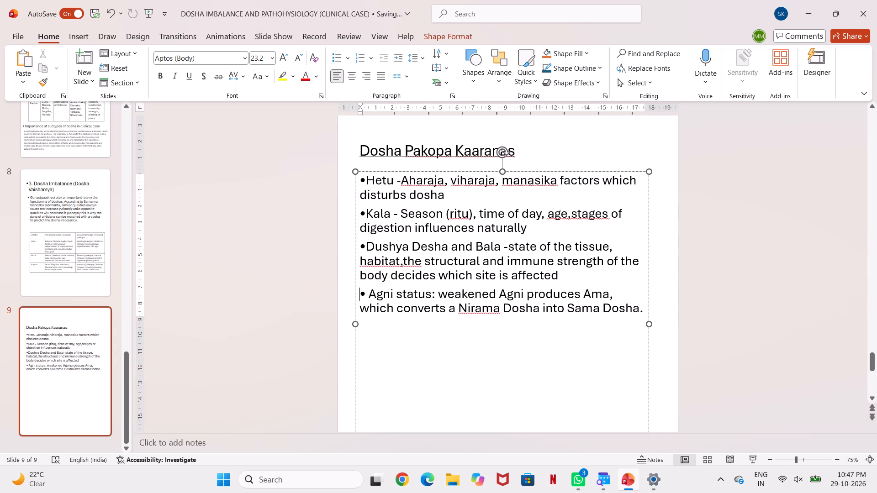
{"action": "key", "text": "space"}
{"action": "key", "text": "space"}
{"action": "key", "text": "space"}
{"action": "key", "text": "space"}
{"action": "key", "text": "space"}
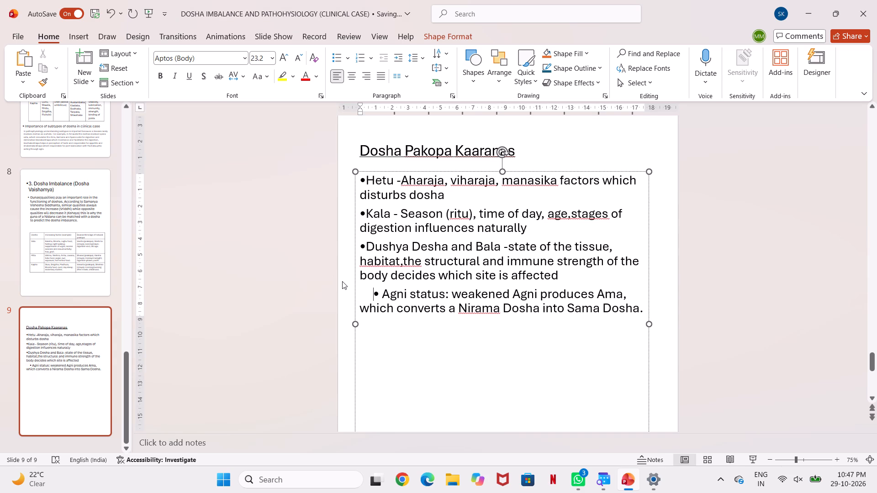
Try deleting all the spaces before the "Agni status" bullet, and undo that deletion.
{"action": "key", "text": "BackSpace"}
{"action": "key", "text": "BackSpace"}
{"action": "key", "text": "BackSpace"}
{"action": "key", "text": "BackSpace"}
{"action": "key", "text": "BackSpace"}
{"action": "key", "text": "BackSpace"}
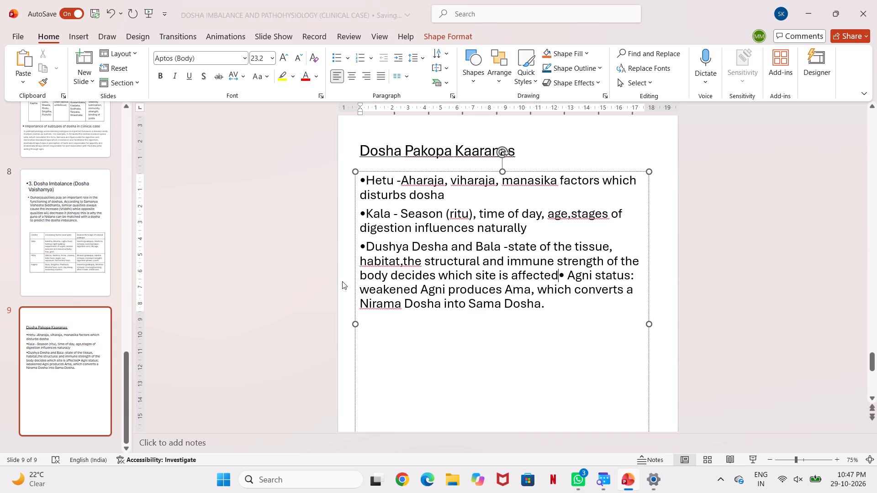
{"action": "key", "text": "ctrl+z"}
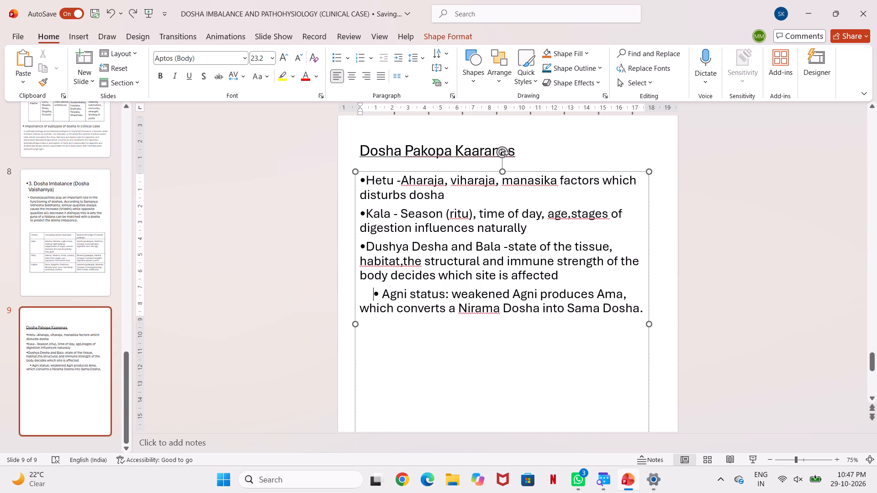
Delete four of the spaces before the "Agni status" bullet on slide 9, keeping a single leading space.
{"action": "key", "text": "BackSpace"}
{"action": "key", "text": "BackSpace"}
{"action": "key", "text": "BackSpace"}
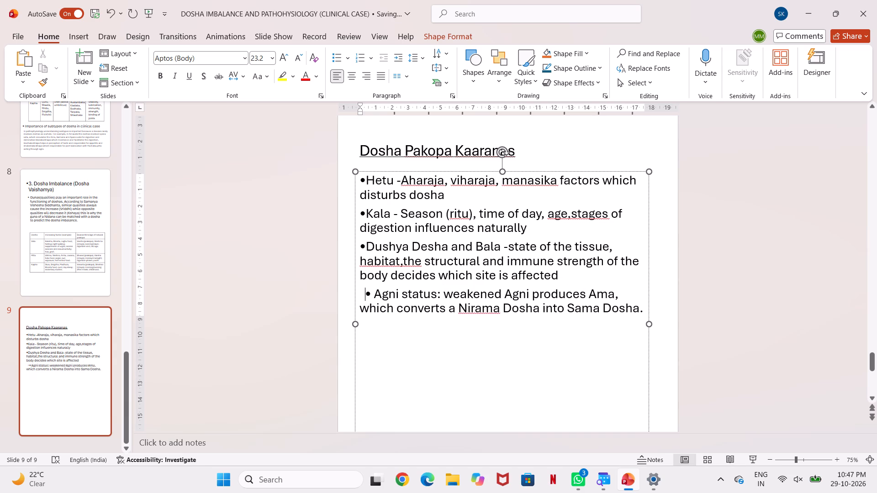
{"action": "key", "text": "BackSpace"}
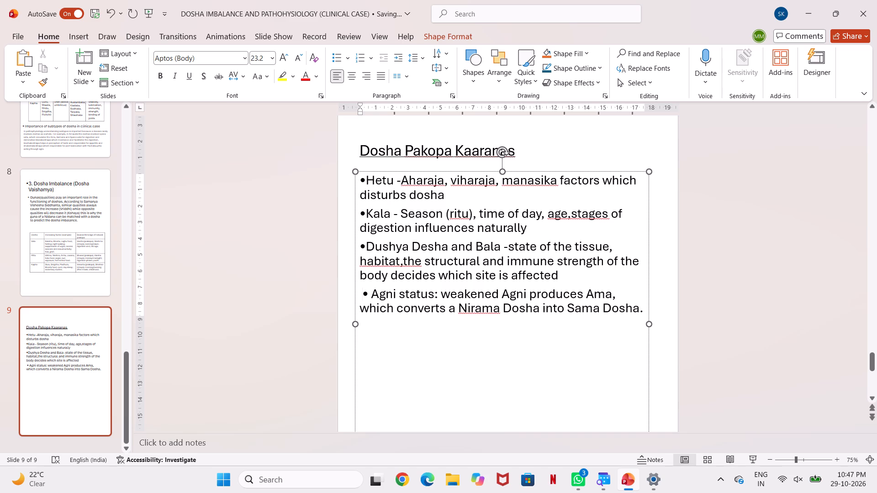
{"action": "left_click", "coordinate": [290, 288]}
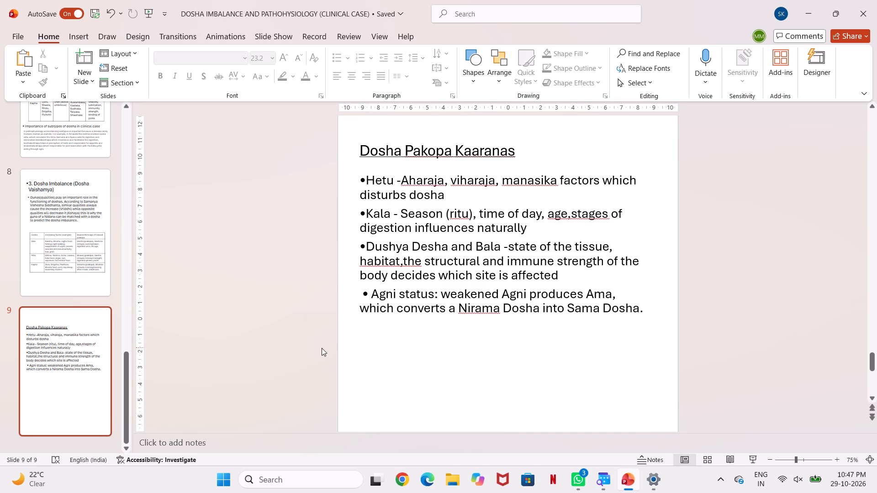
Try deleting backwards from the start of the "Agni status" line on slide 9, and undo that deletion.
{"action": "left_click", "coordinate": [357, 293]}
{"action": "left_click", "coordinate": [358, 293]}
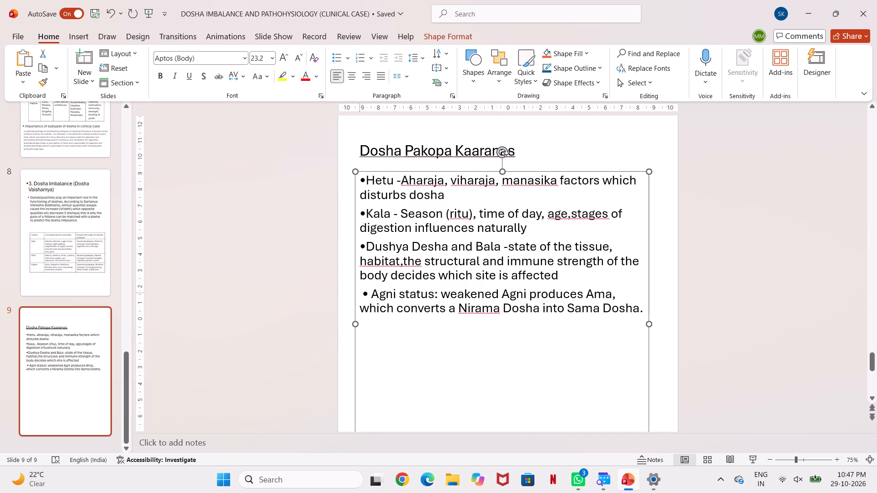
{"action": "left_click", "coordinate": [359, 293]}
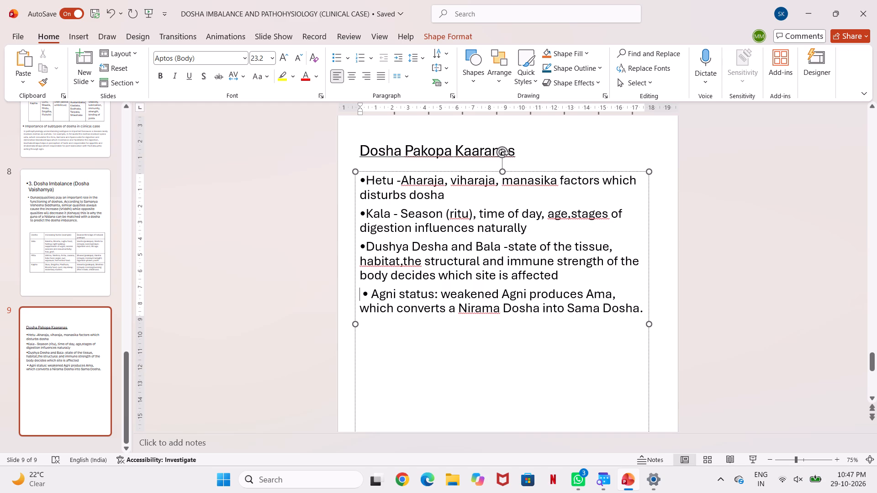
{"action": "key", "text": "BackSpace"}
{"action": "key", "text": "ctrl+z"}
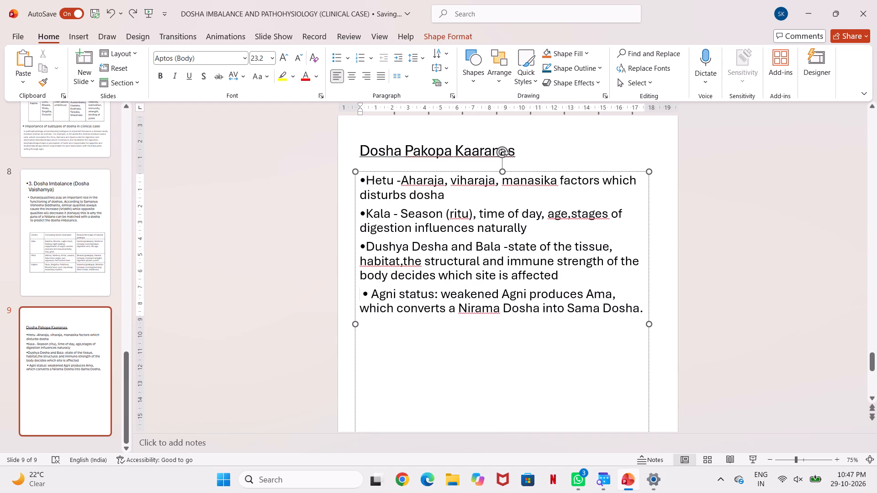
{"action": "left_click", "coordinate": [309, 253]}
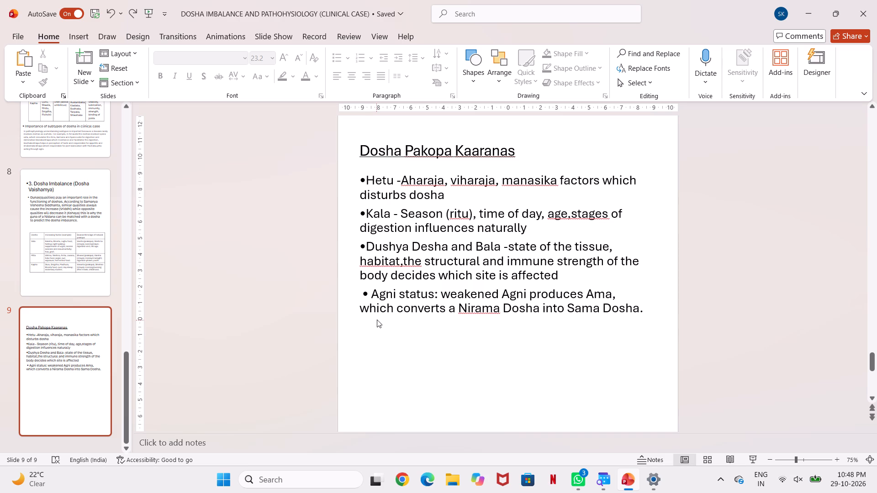
Arrange the presentation window side by side with the WhatsApp window in a two-window half-screen layout.
{"action": "scroll", "coordinate": [372, 330], "scroll_direction": "down", "scroll_amount": 2}
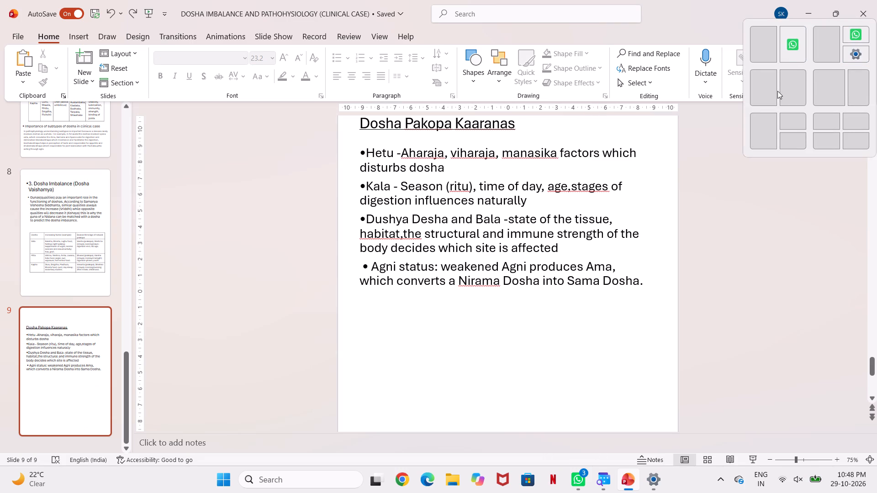
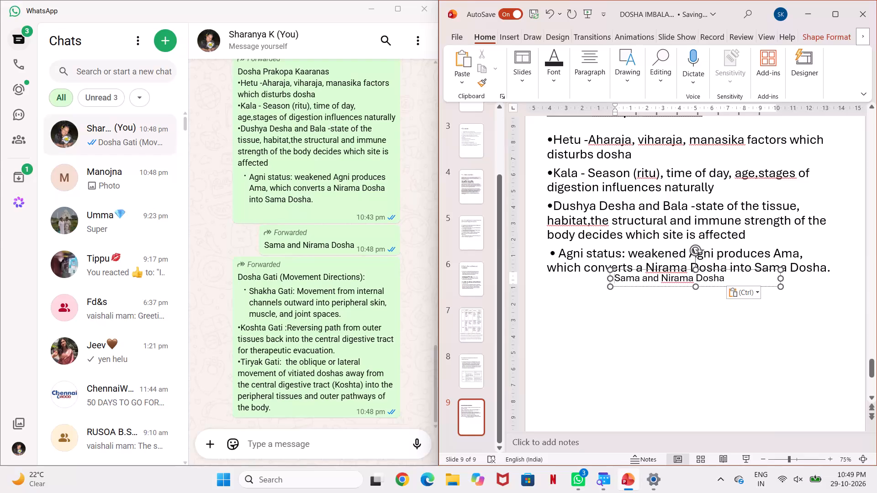
Move the "Sama and Nirama Dosha" text box on slide 9 below the "Agni status" point, near the slide's left edge.
{"action": "left_click_drag", "start_coordinate": [652, 288], "coordinate": [649, 292]}
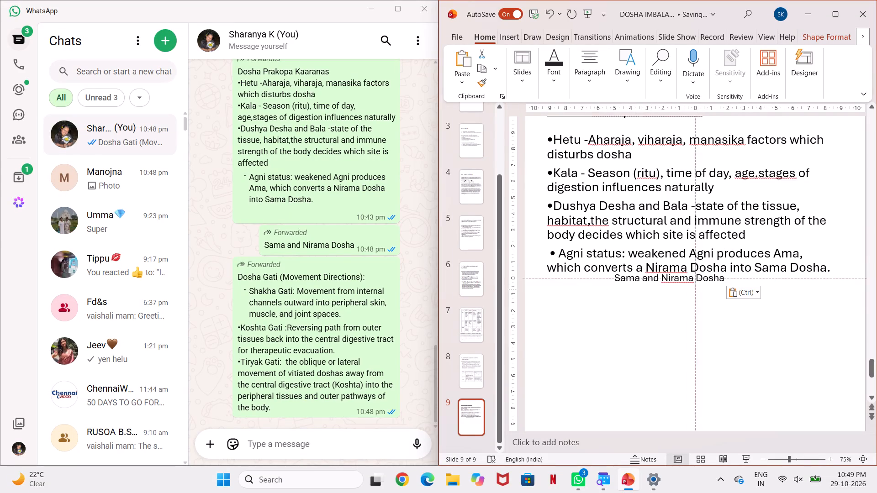
{"action": "left_click_drag", "start_coordinate": [649, 292], "coordinate": [579, 312]}
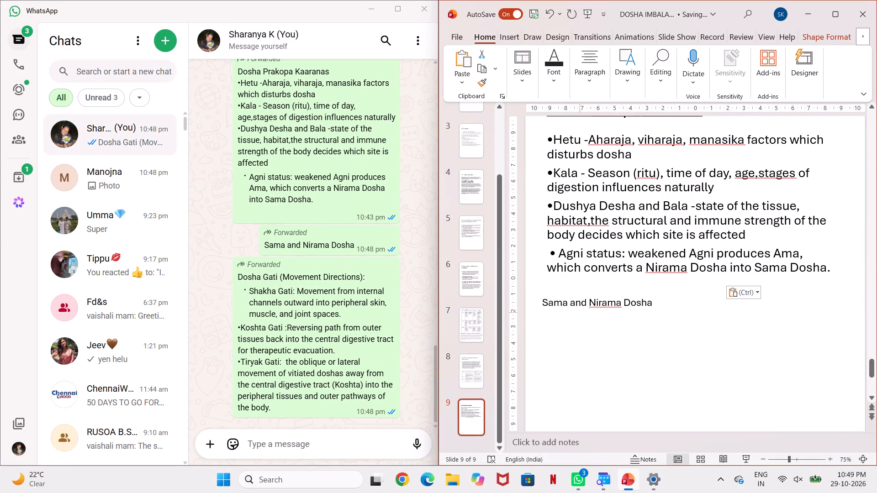
{"action": "left_click_drag", "start_coordinate": [579, 312], "coordinate": [575, 308]}
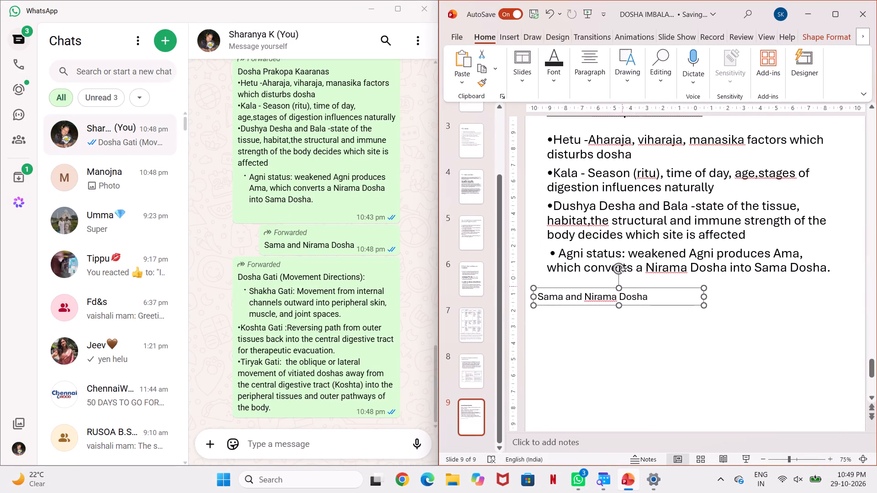
Select the whole "Sama and Nirama Dosha" line on slide 9 and open its font size choices.
{"action": "triple_click", "coordinate": [646, 294]}
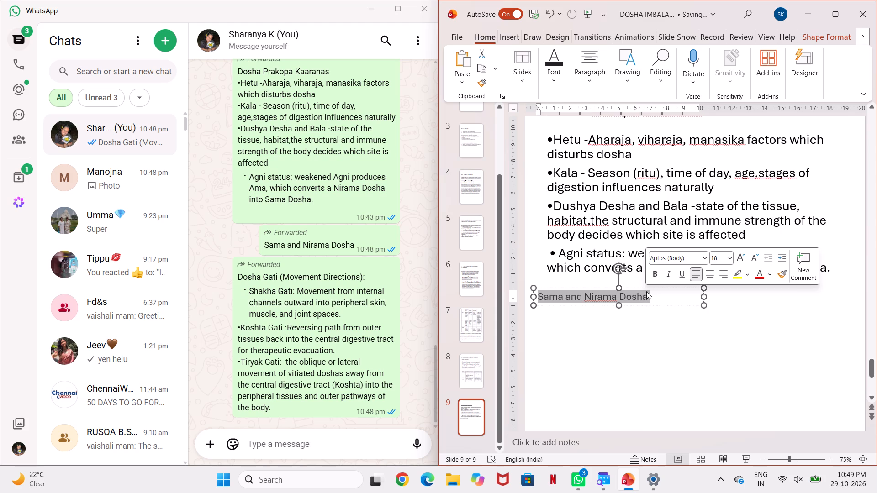
{"action": "left_click", "coordinate": [728, 258]}
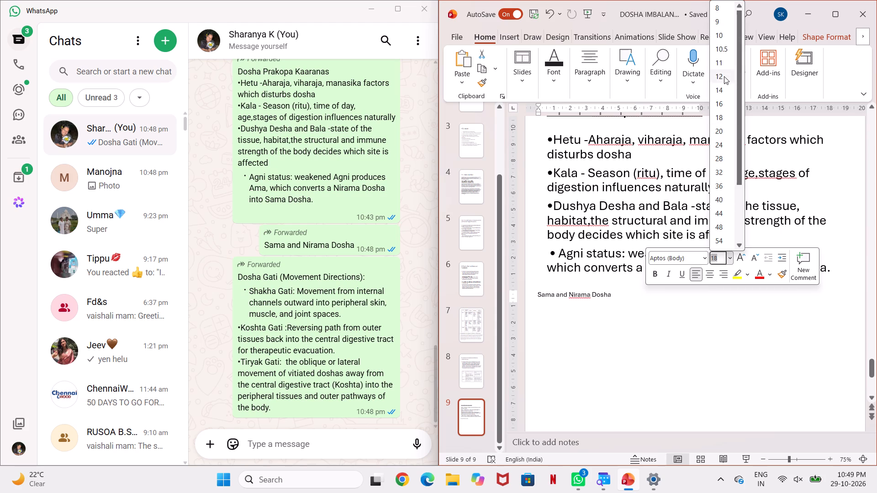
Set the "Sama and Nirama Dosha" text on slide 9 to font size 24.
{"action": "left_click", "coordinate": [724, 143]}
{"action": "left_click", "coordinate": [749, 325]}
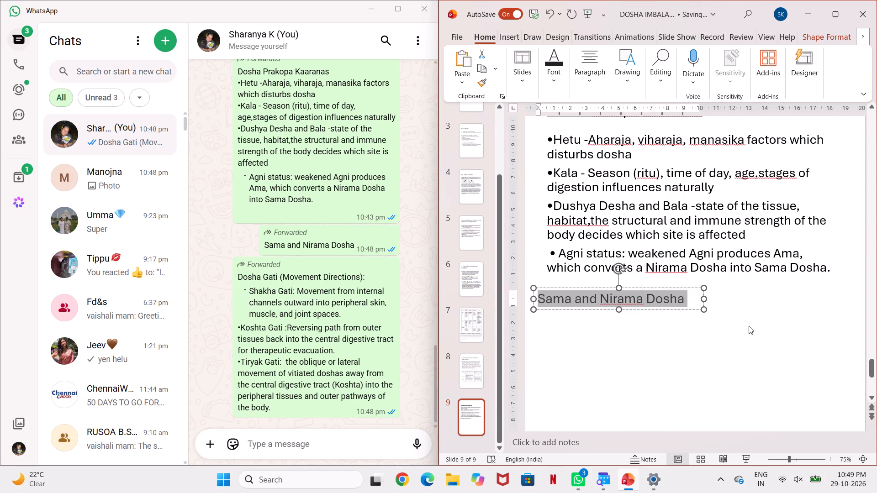
Check the font size of slide 9's "Dosha Pakopa Kaaranas" title.
{"action": "scroll", "coordinate": [748, 321], "scroll_direction": "up", "scroll_amount": 4}
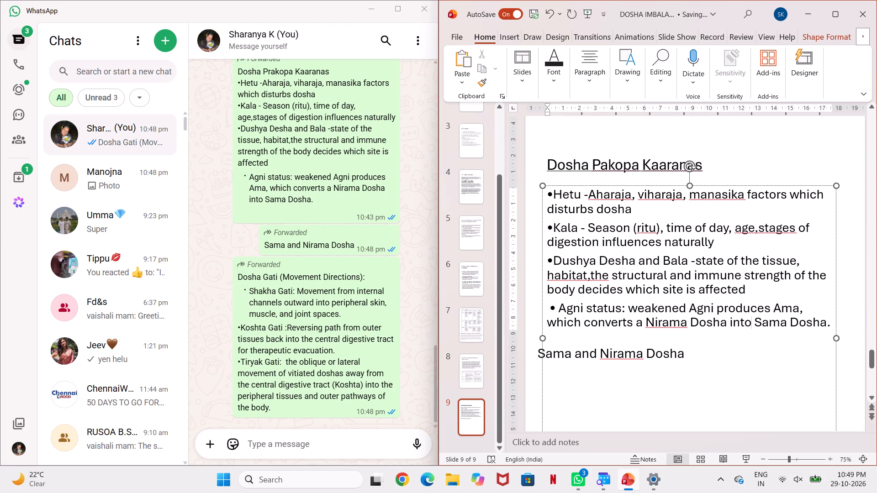
{"action": "left_click", "coordinate": [721, 152]}
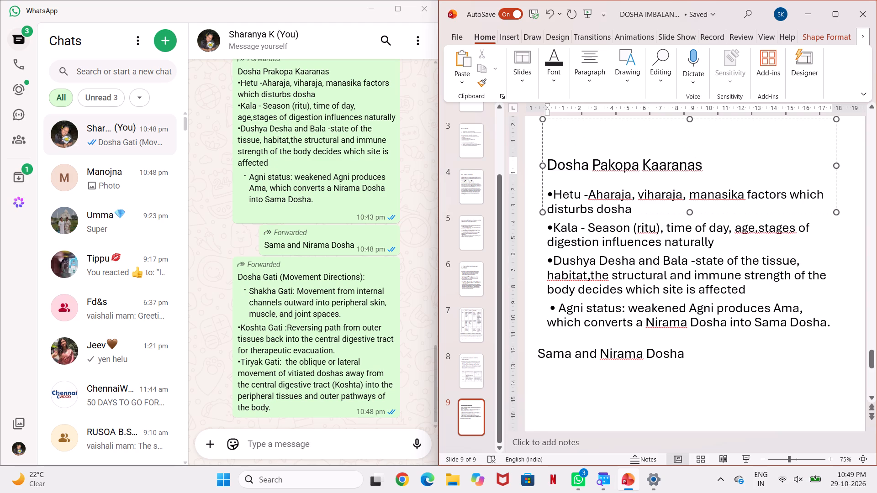
{"action": "left_click_drag", "start_coordinate": [549, 163], "coordinate": [717, 158]}
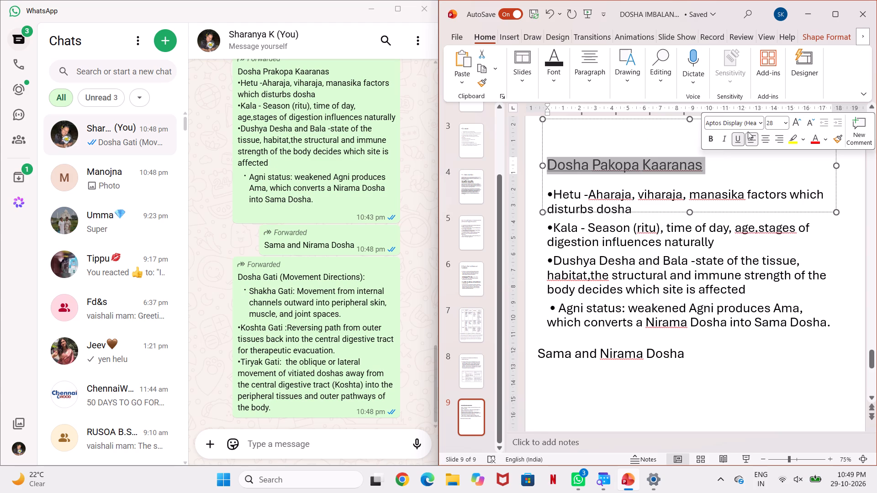
{"action": "left_click", "coordinate": [787, 124]}
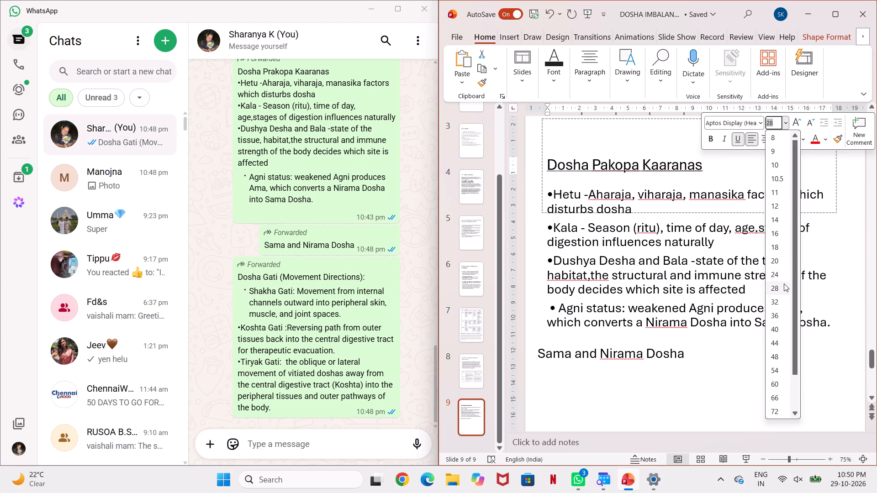
{"action": "left_click", "coordinate": [784, 283]}
{"action": "left_click", "coordinate": [713, 379]}
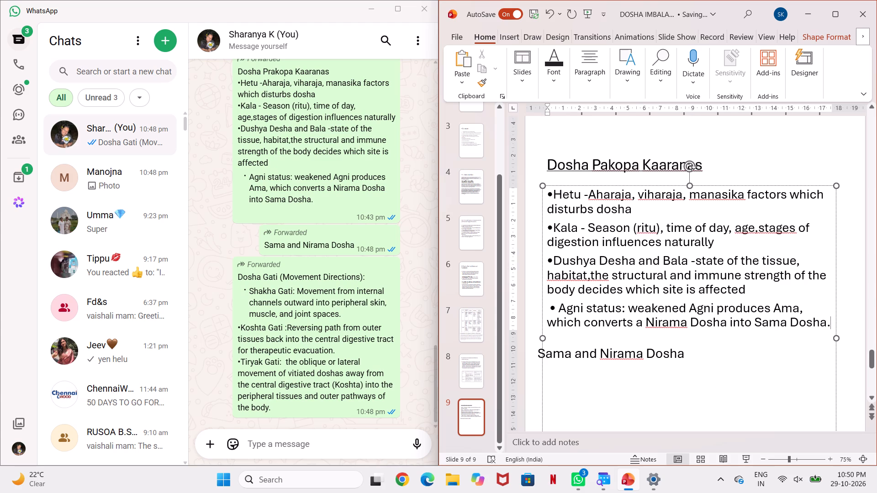
Set the "Sama and Nirama Dosha" heading on slide 9 to font size 28.
{"action": "left_click", "coordinate": [547, 358]}
{"action": "left_click_drag", "start_coordinate": [539, 353], "coordinate": [697, 346]}
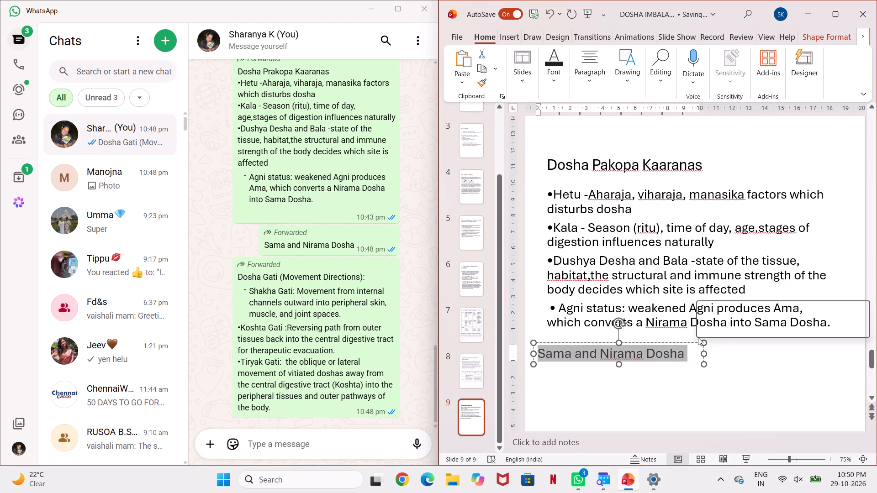
{"action": "left_click", "coordinate": [777, 309]}
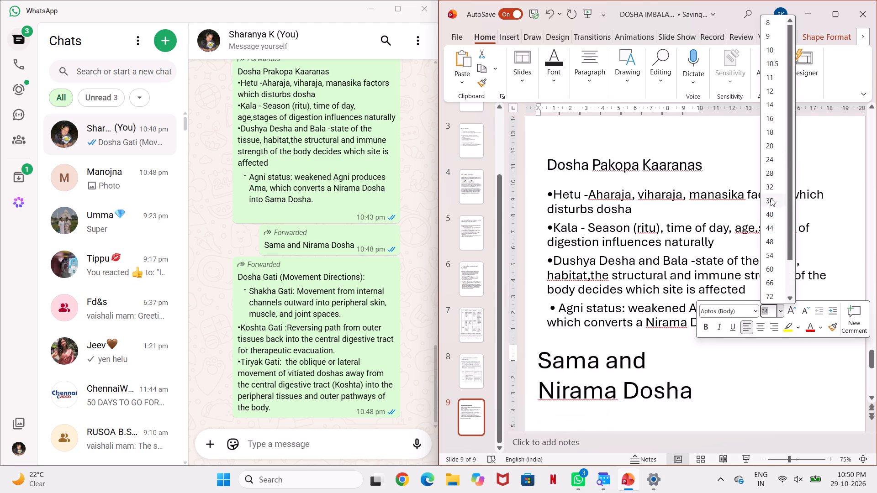
{"action": "left_click", "coordinate": [768, 173]}
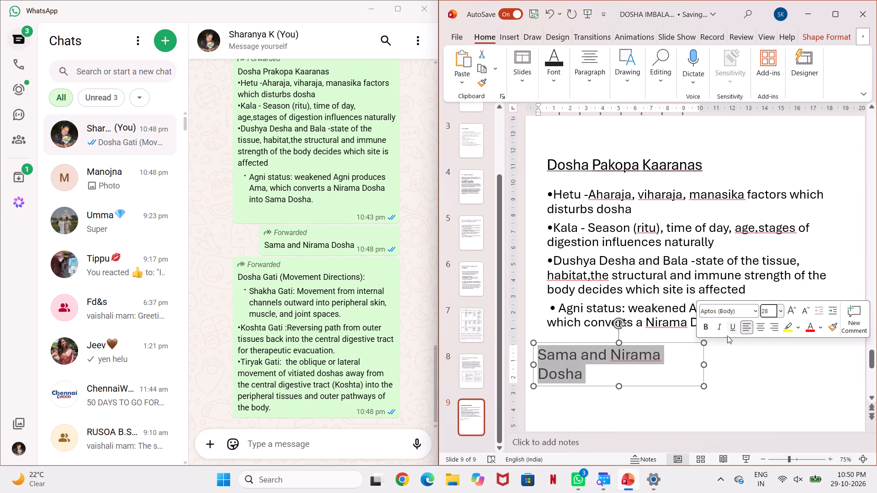
Widen the "Sama and Nirama Dosha" text box so the heading fits on one line.
{"action": "left_click_drag", "start_coordinate": [705, 366], "coordinate": [737, 356]}
{"action": "left_click", "coordinate": [772, 338]}
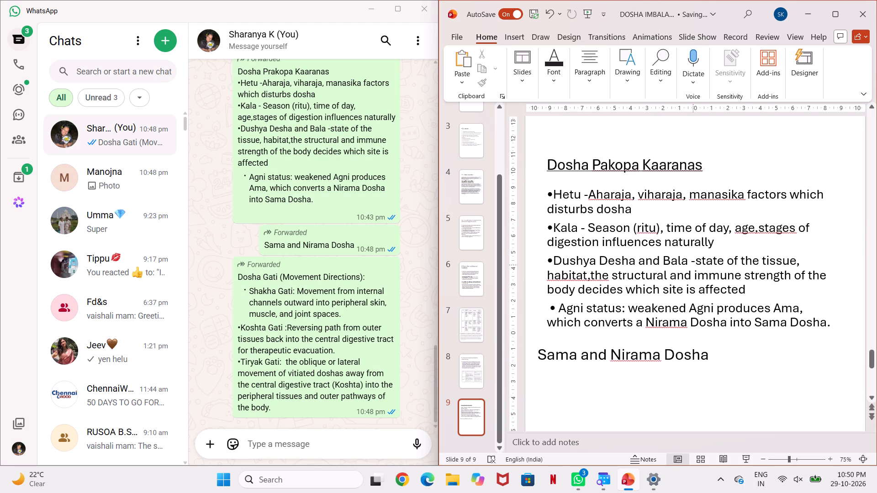
Insert a table with three columns and six rows on slide 9.
{"action": "scroll", "coordinate": [694, 262], "scroll_direction": "down", "scroll_amount": 10}
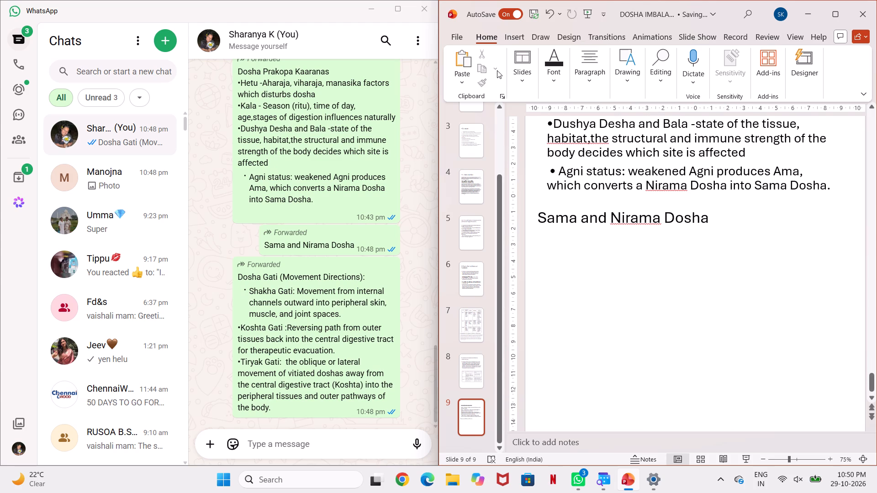
{"action": "left_click", "coordinate": [518, 33]}
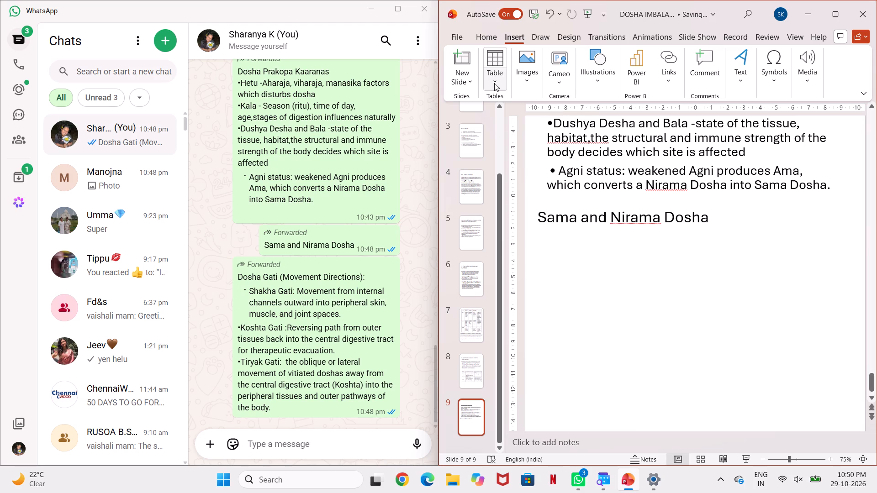
{"action": "left_click", "coordinate": [494, 83]}
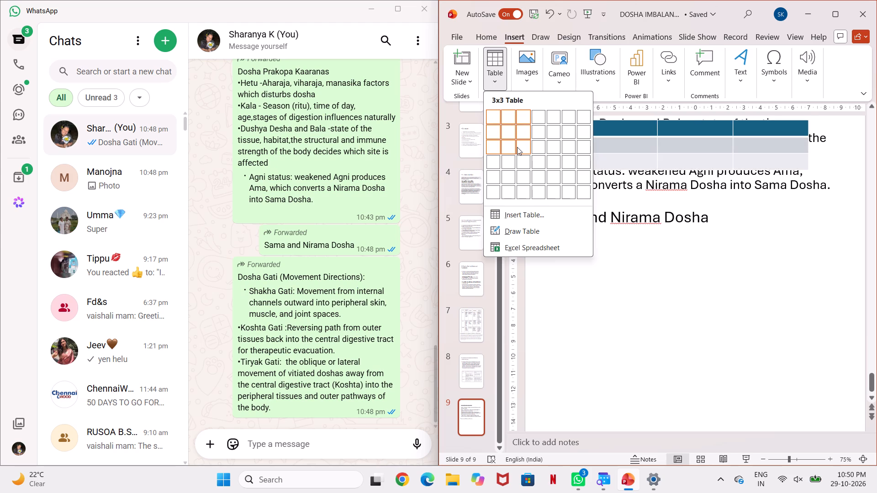
{"action": "left_click", "coordinate": [521, 198]}
{"action": "left_click", "coordinate": [566, 293]}
Move the new table directly below the "Sama and Nirama Dosha" heading, aligning its left edge with the heading text.
{"action": "left_click", "coordinate": [662, 166]}
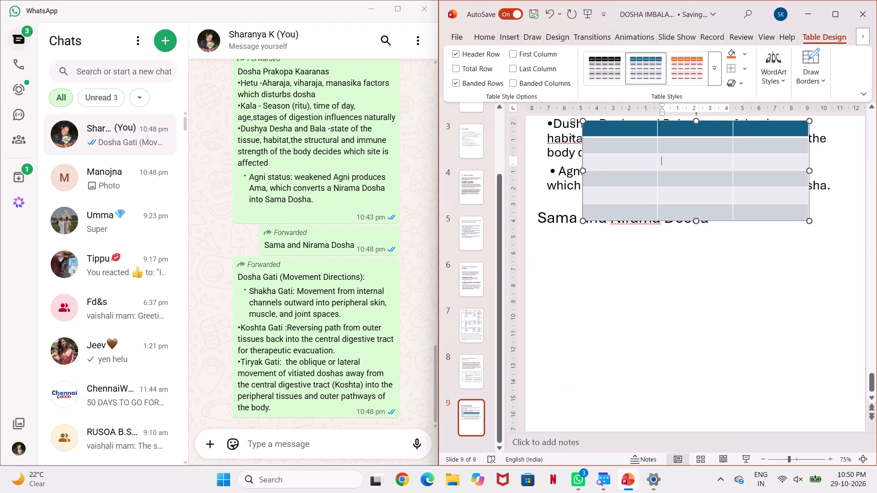
{"action": "left_click_drag", "start_coordinate": [680, 123], "coordinate": [643, 243]}
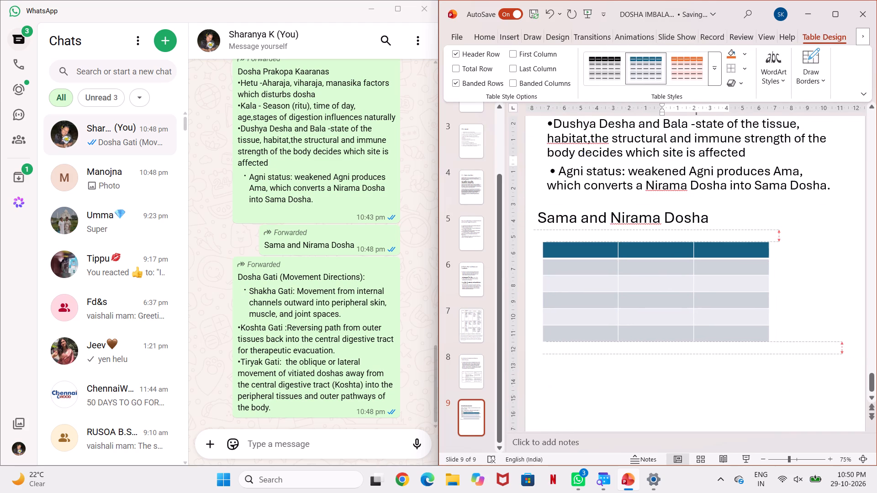
{"action": "left_click_drag", "start_coordinate": [643, 243], "coordinate": [633, 236]}
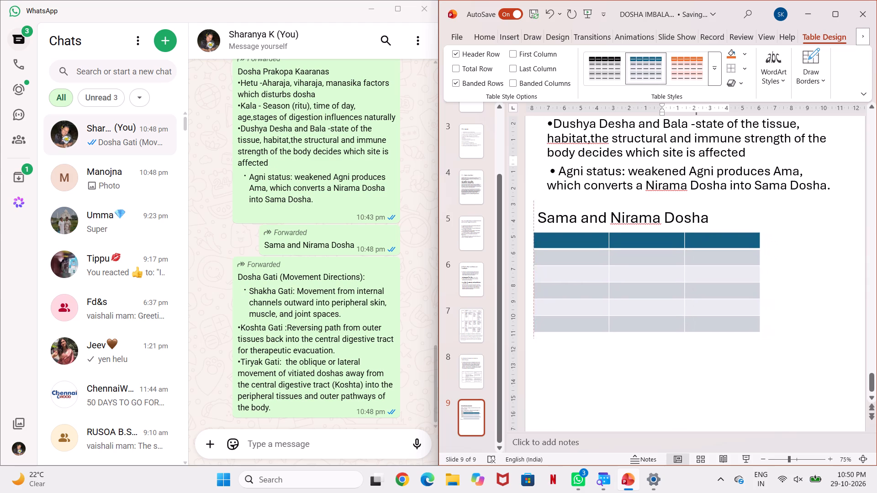
{"action": "left_click_drag", "start_coordinate": [633, 236], "coordinate": [635, 236]}
{"action": "left_click_drag", "start_coordinate": [799, 220], "coordinate": [797, 216]}
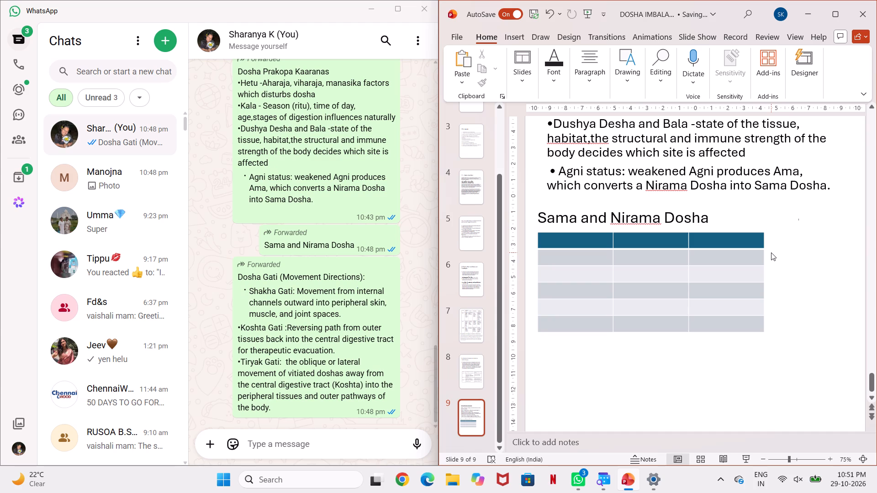
Enter "Feature" as the header of the table's first column.
{"action": "left_click", "coordinate": [583, 240]}
{"action": "type", "text": "fe"}
{"action": "key", "text": "BackSpace"}
{"action": "key", "text": "BackSpace"}
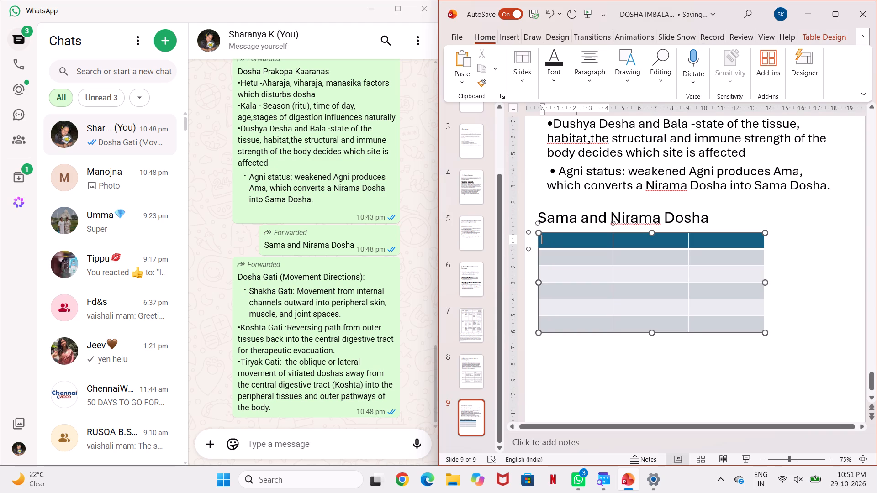
{"action": "type", "text": "Featue"}
{"action": "key", "text": "BackSpace"}
{"action": "type", "text": "re"}
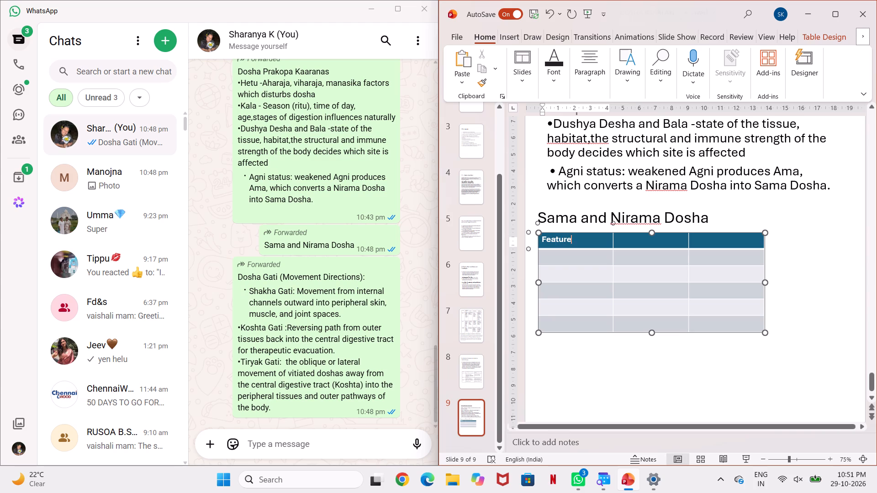
Enter "Sama Dosha(with Ama)" as the header of the table's second column.
{"action": "left_click", "coordinate": [638, 244]}
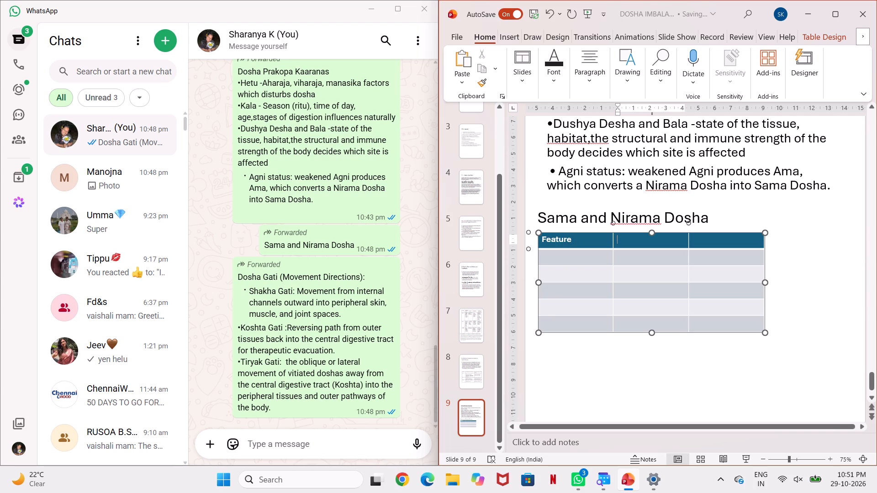
{"action": "type", "text": "Sama D"}
{"action": "type", "text": "osha"}
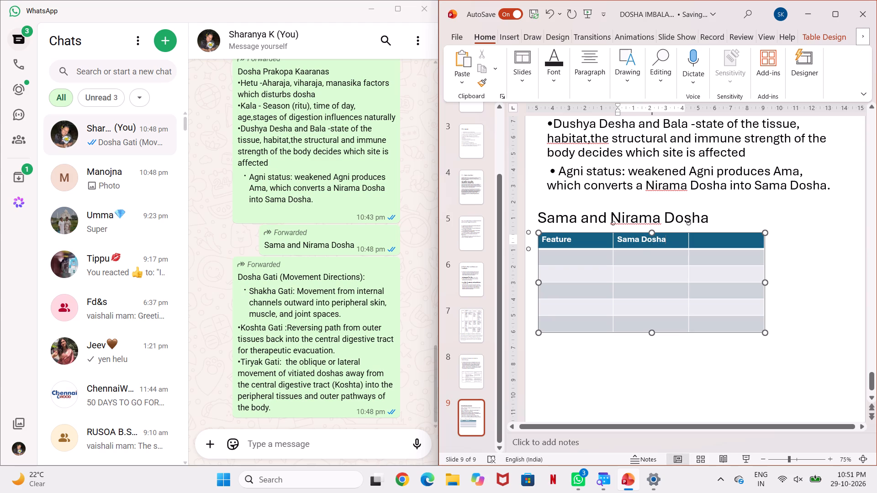
{"action": "type", "text": "9with Ama"}
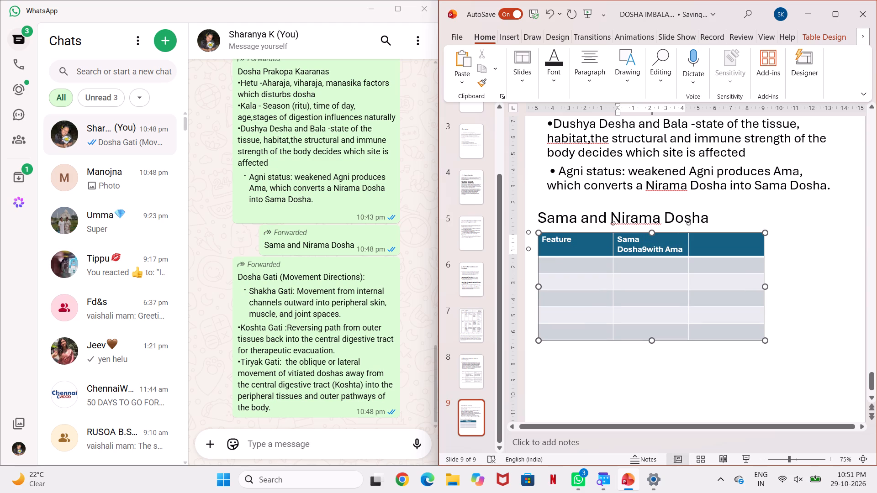
{"action": "key", "text": "0"}
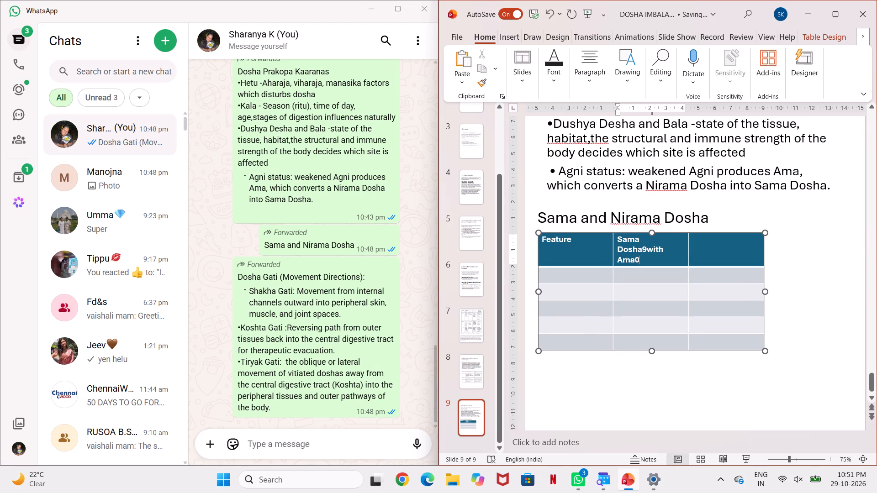
{"action": "key", "text": "Delete"}
{"action": "key", "text": "BackSpace"}
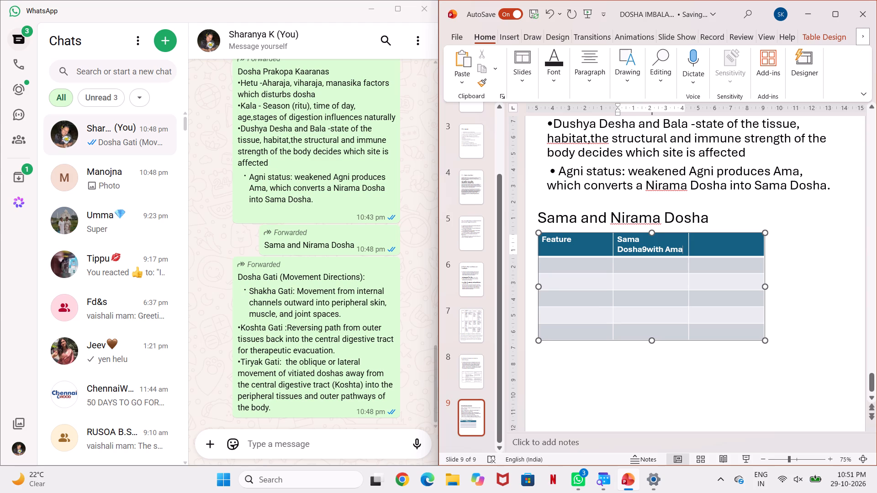
{"action": "left_click", "coordinate": [645, 252]}
{"action": "key", "text": "BackSpace"}
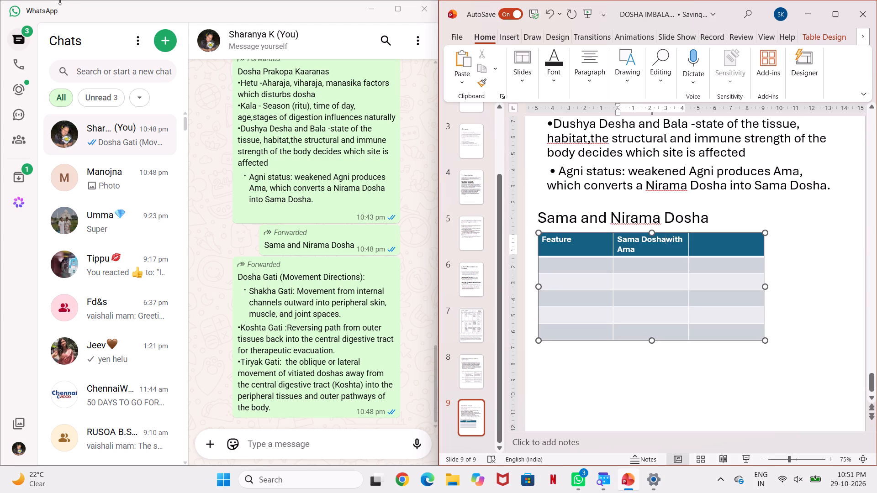
{"action": "key", "text": "shift+parenleft"}
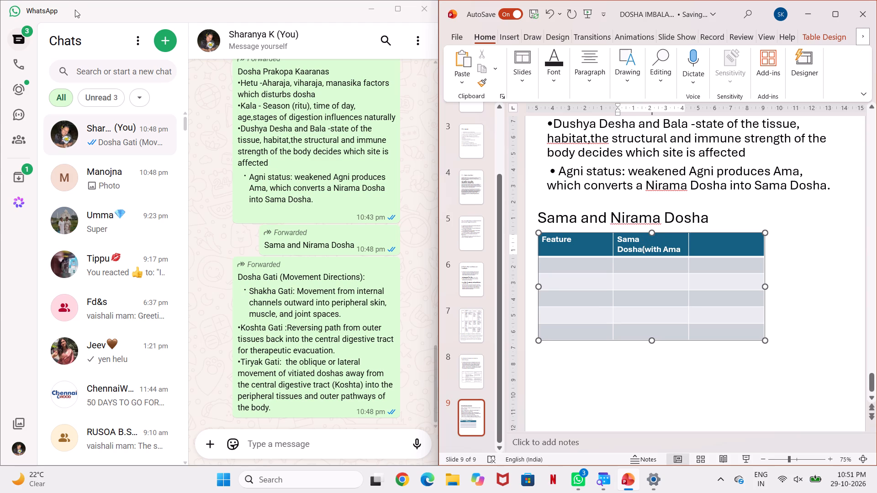
{"action": "left_click", "coordinate": [683, 249]}
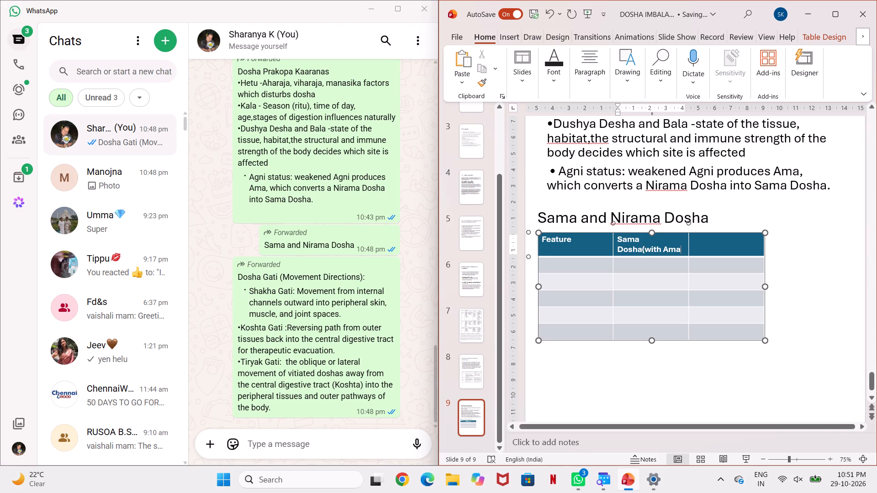
{"action": "key", "text": "shift+parenright"}
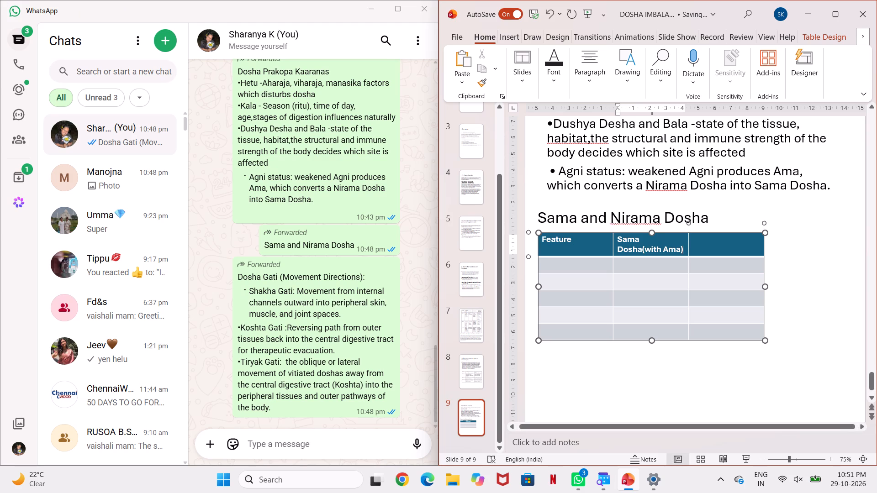
Enter "Nirama Dosha(Without Ama)" as the header of the table's third column.
{"action": "left_click", "coordinate": [699, 247]}
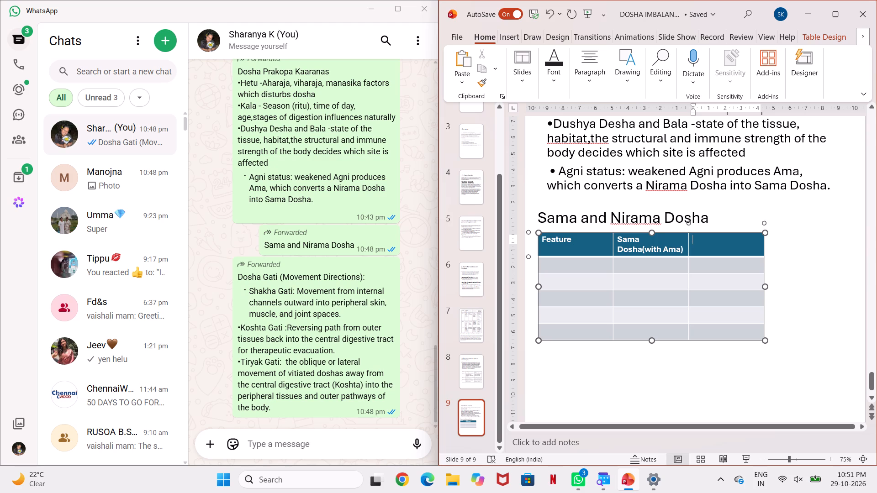
{"action": "type", "text": "Nirama"}
{"action": "key", "text": "space"}
{"action": "type", "text": "DOSha"}
{"action": "key", "text": "BackSpace"}
{"action": "key", "text": "BackSpace"}
{"action": "key", "text": "BackSpace"}
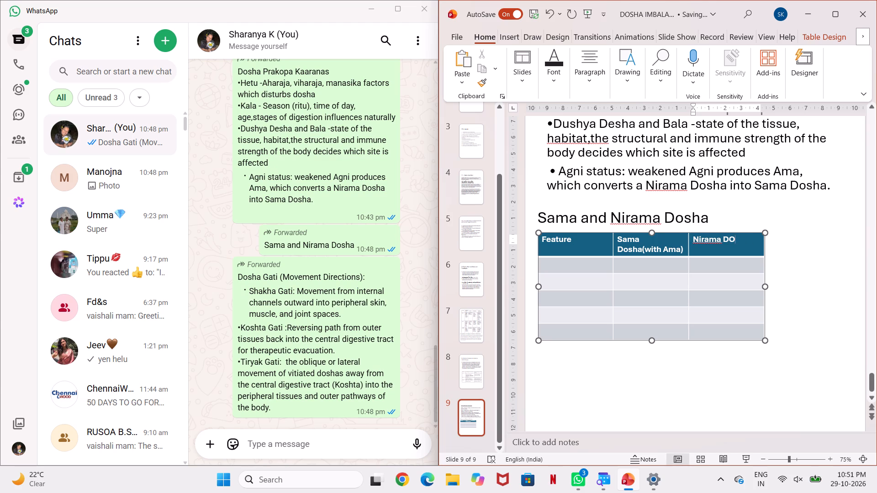
{"action": "key", "text": "BackSpace"}
{"action": "type", "text": "oshas"}
{"action": "key", "text": "BackSpace"}
{"action": "key", "text": "shift+parenleft"}
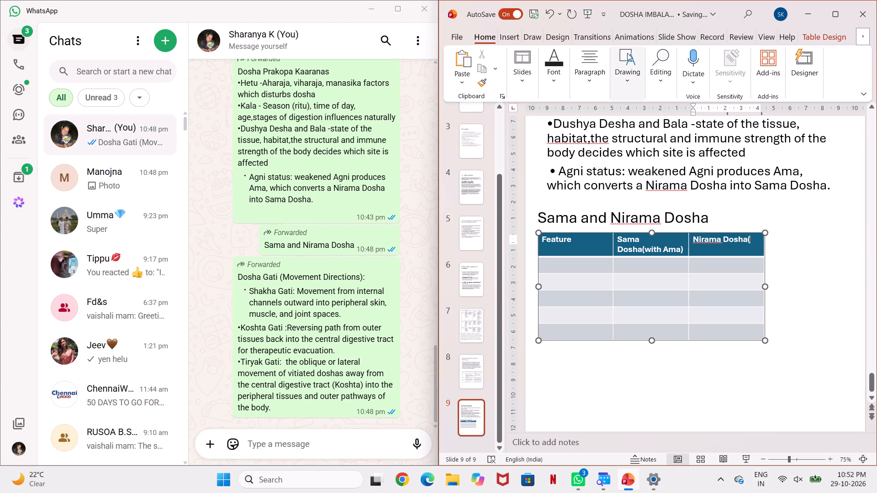
{"action": "type", "text": "Withoy"}
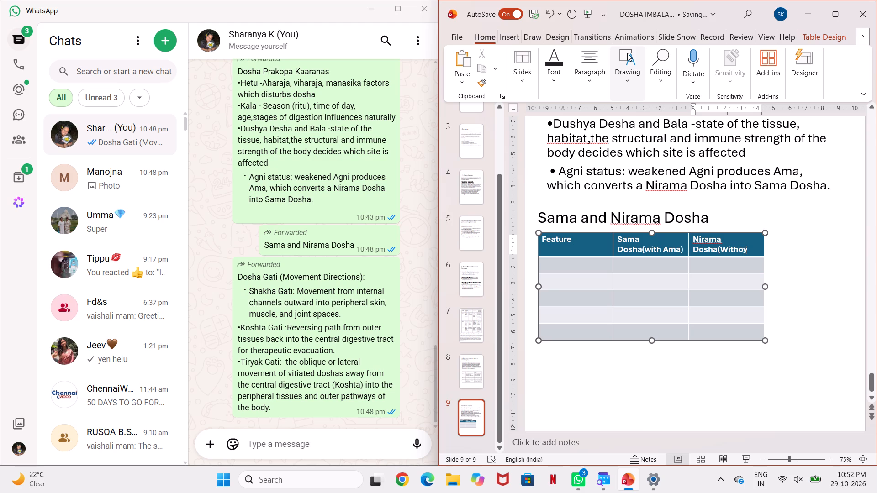
{"action": "key", "text": "BackSpace"}
{"action": "type", "text": "t Ama"}
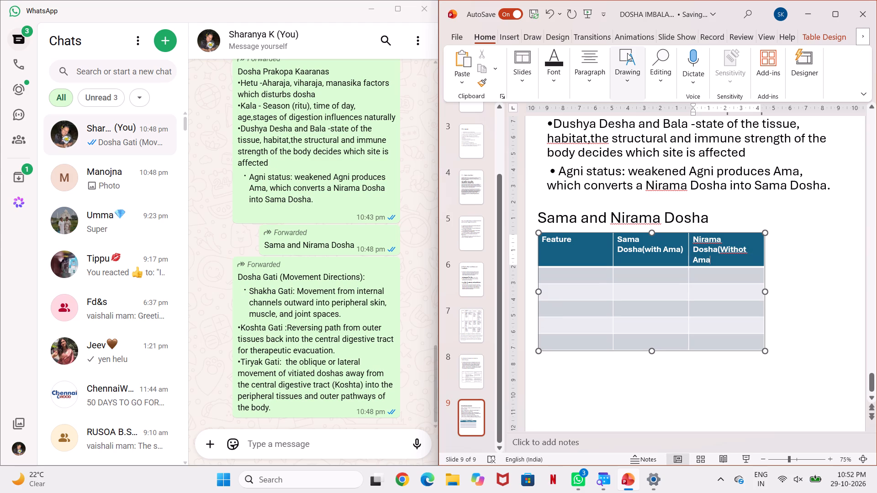
{"action": "key", "text": "shift+parenright"}
{"action": "left_click", "coordinate": [742, 249]}
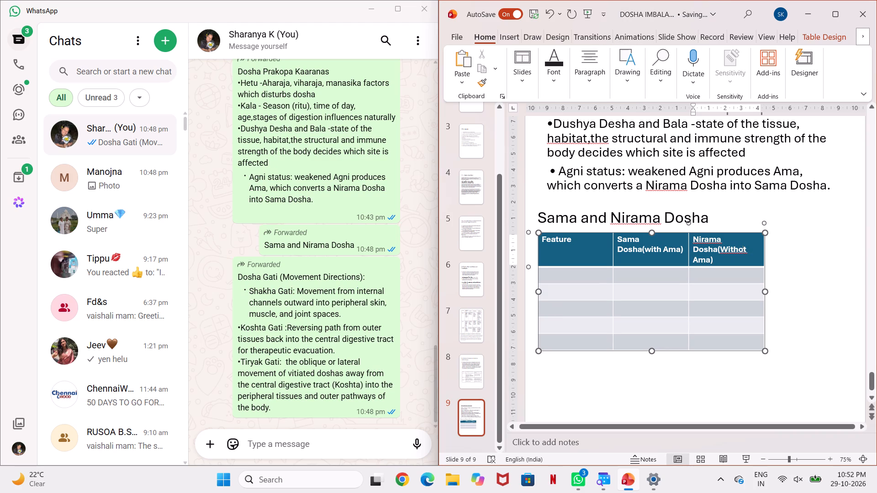
{"action": "key", "text": "u"}
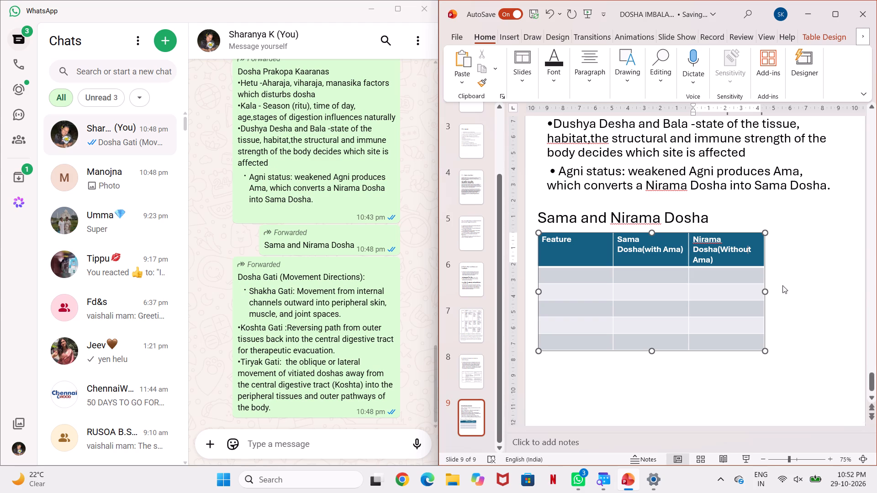
{"action": "left_click", "coordinate": [808, 281]}
Enter "Agni and appetite" in the first cell below the "Feature" header.
{"action": "left_click", "coordinate": [555, 276]}
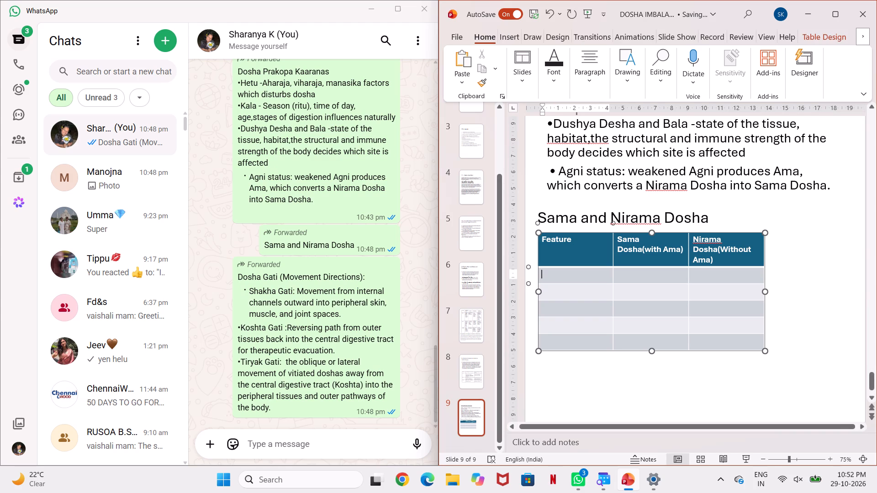
{"action": "key", "text": "shift+a"}
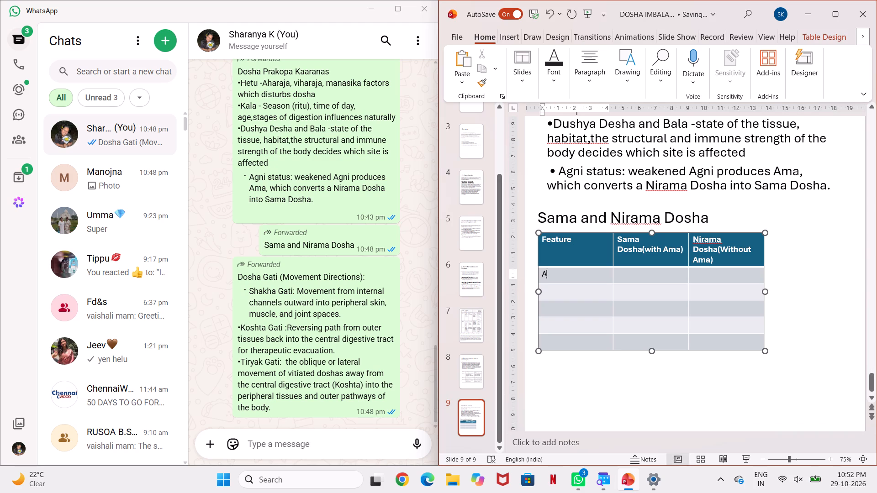
{"action": "type", "text": "gni"}
{"action": "key", "text": "space"}
{"action": "type", "text": "And"}
{"action": "key", "text": "BackSpace"}
{"action": "key", "text": "BackSpace"}
{"action": "key", "text": "BackSpace"}
{"action": "type", "text": "and"}
{"action": "key", "text": "space"}
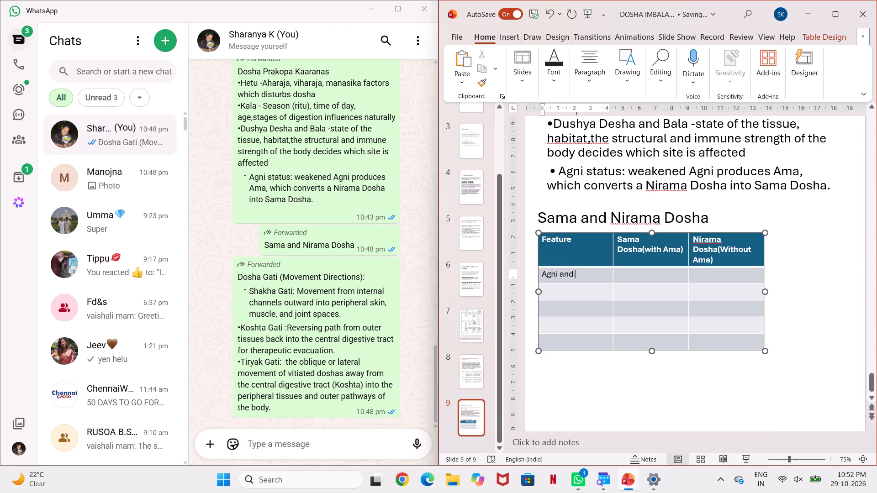
{"action": "key", "text": "a"}
{"action": "type", "text": "pp"}
{"action": "key", "text": "e"}
{"action": "type", "text": "tite"}
Enter "Body feeling" in the Feature column below "Agni and appetite".
{"action": "left_click", "coordinate": [565, 291]}
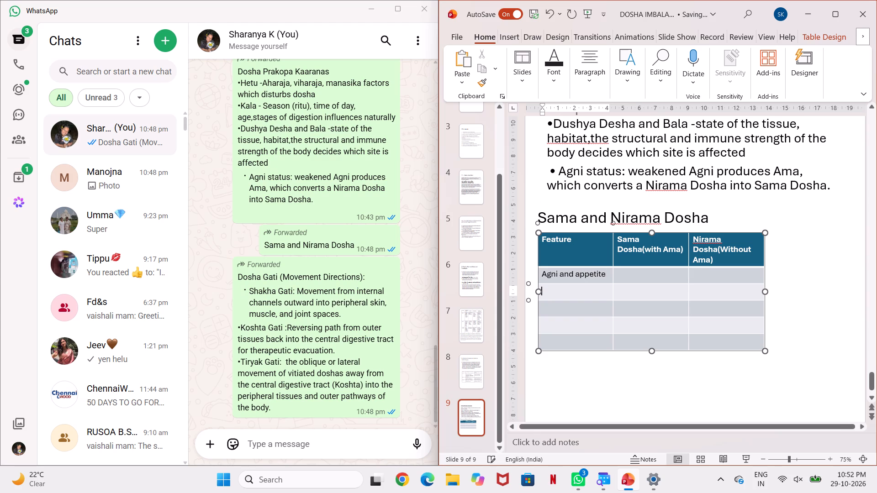
{"action": "type", "text": "Body feeling"}
{"action": "key", "text": "space"}
Enter "Stool and urine" in the Feature column below "Body feeling".
{"action": "left_click", "coordinate": [564, 307]}
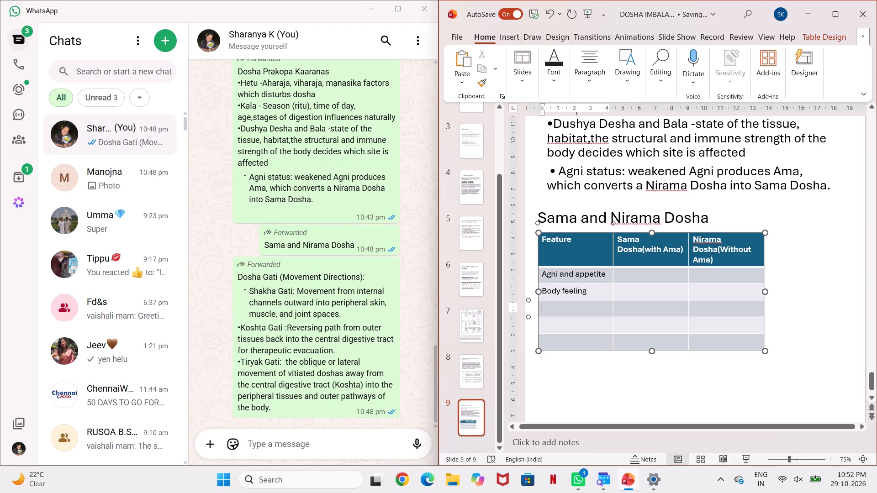
{"action": "key", "text": "shift+s"}
{"action": "key", "text": "t"}
{"action": "type", "text": "ool and"}
{"action": "key", "text": "space"}
{"action": "type", "text": "urinE"}
{"action": "key", "text": "space"}
Start the Feature column entry below "Stool and urine" with the letters "Sr".
{"action": "left_click", "coordinate": [571, 327]}
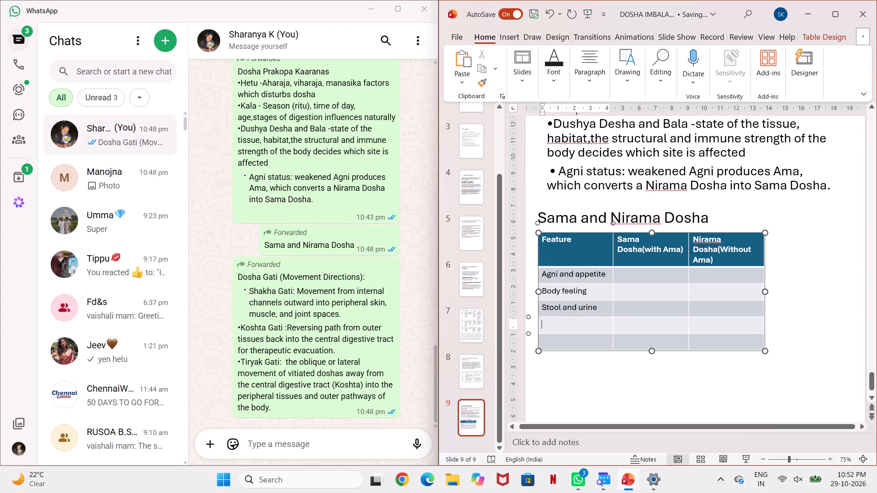
{"action": "key", "text": "shift+s"}
{"action": "key", "text": "r"}
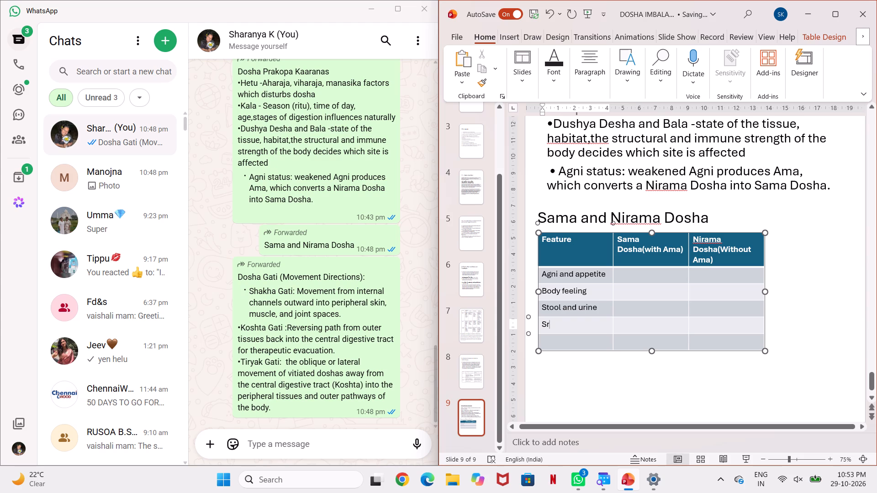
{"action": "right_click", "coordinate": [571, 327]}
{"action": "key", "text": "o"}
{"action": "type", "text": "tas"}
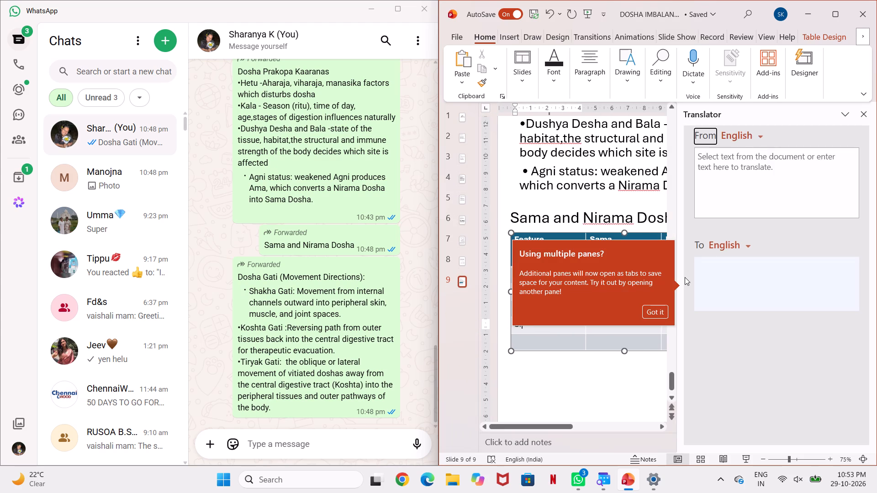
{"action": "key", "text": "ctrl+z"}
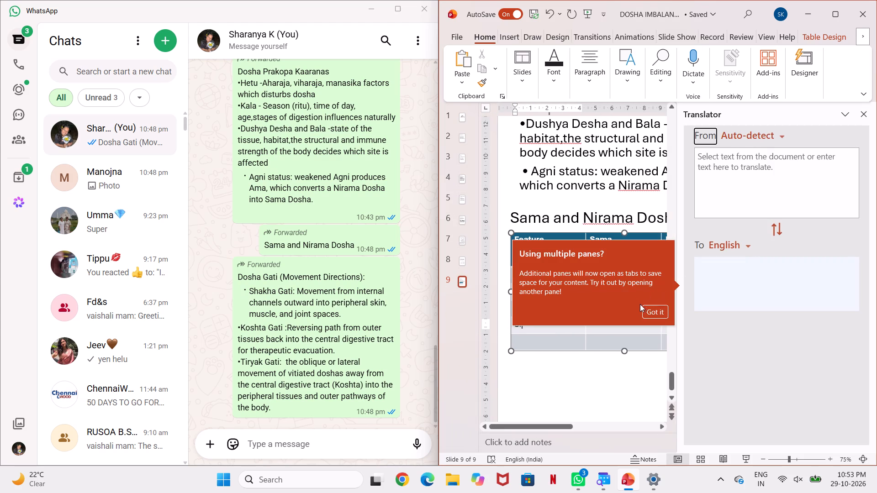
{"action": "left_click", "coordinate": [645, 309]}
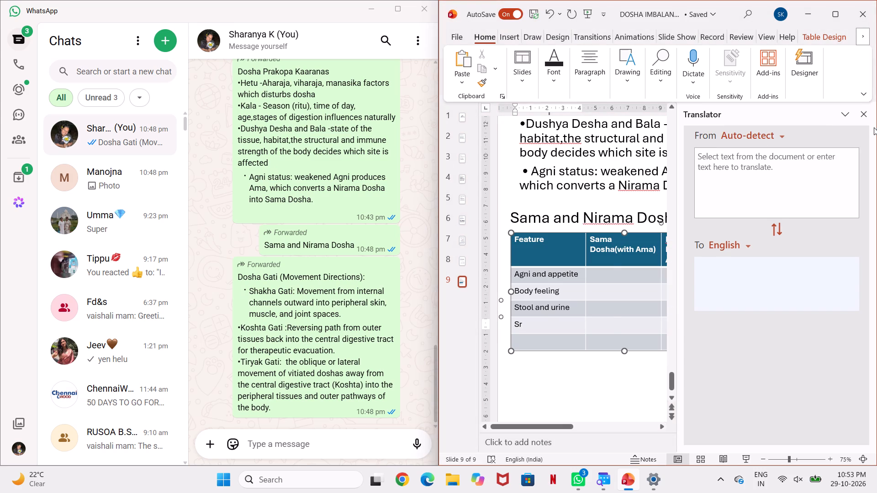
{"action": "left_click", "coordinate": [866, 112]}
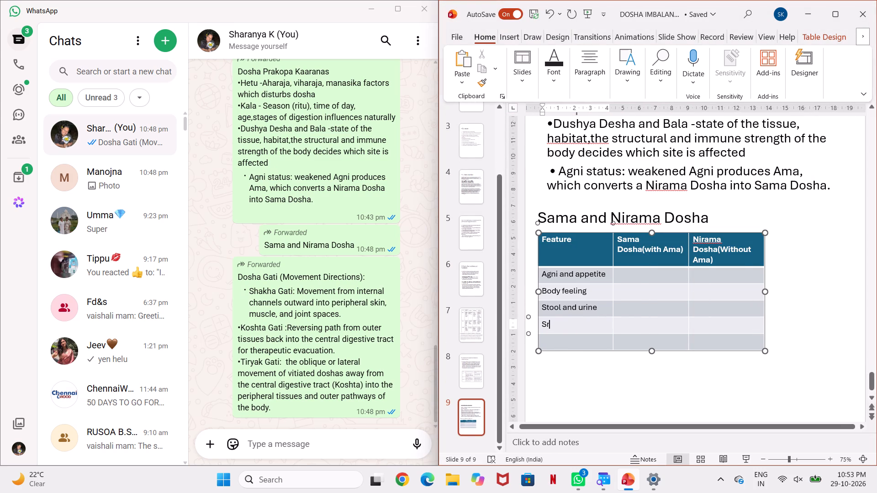
Complete the Feature column entry below "Stool and urine" as "Srotas".
{"action": "left_click", "coordinate": [564, 325]}
{"action": "key", "text": "BackSpace"}
{"action": "key", "text": "t"}
{"action": "key", "text": "BackSpace"}
{"action": "key", "text": "r"}
{"action": "key", "text": "o"}
{"action": "key", "text": "ctrl+t"}
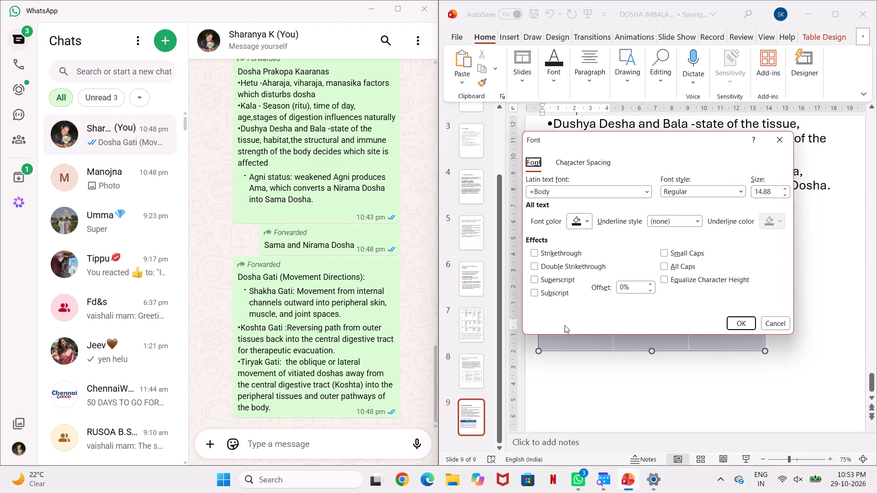
{"action": "left_click", "coordinate": [778, 140]}
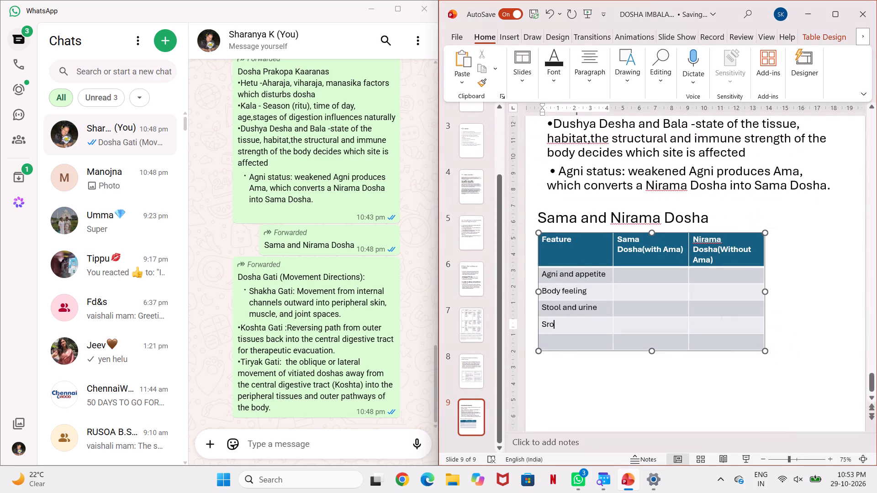
{"action": "left_click", "coordinate": [578, 332]}
{"action": "key", "text": "t"}
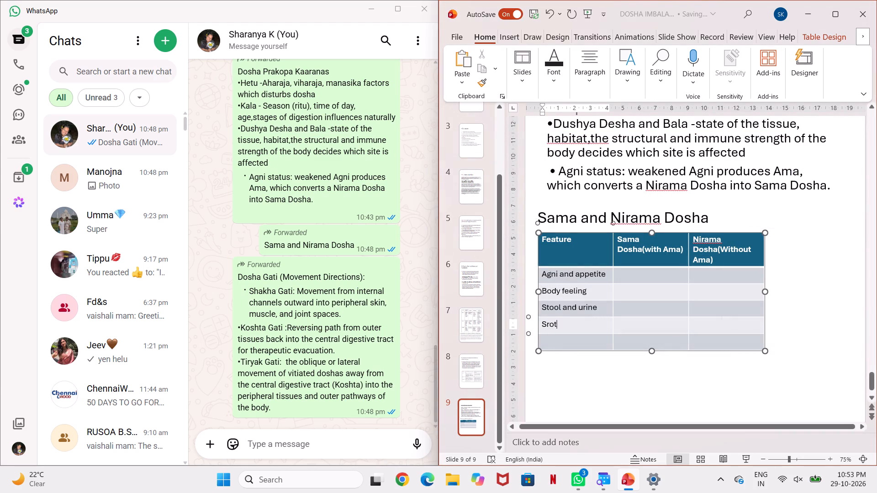
{"action": "type", "text": "as"}
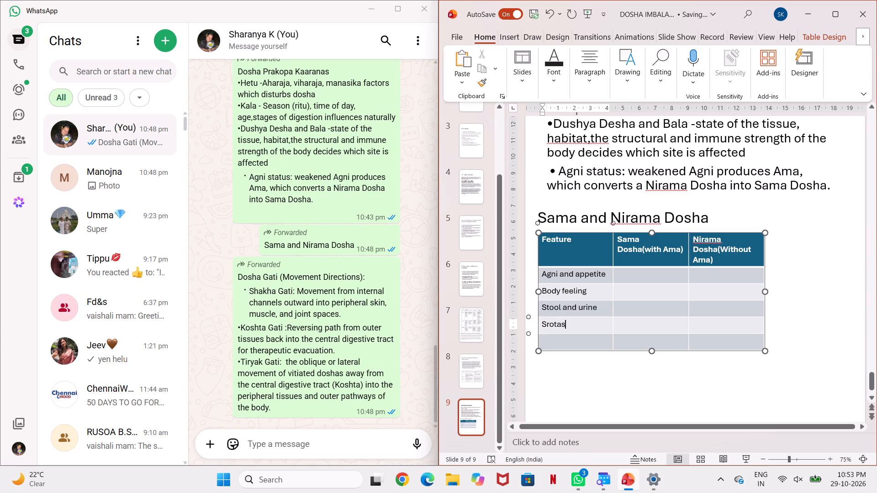
Enter "Treatment" in the last cell of the Feature column, below "Srotas".
{"action": "left_click", "coordinate": [575, 342]}
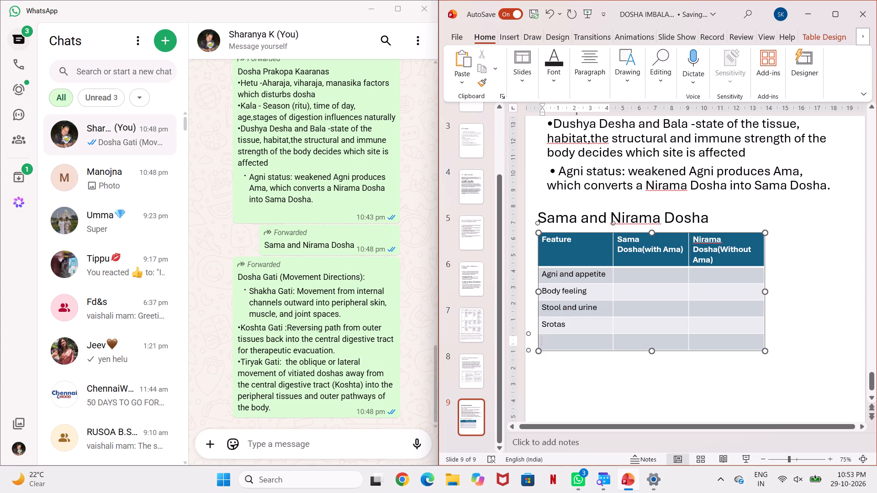
{"action": "type", "text": "Treatment"}
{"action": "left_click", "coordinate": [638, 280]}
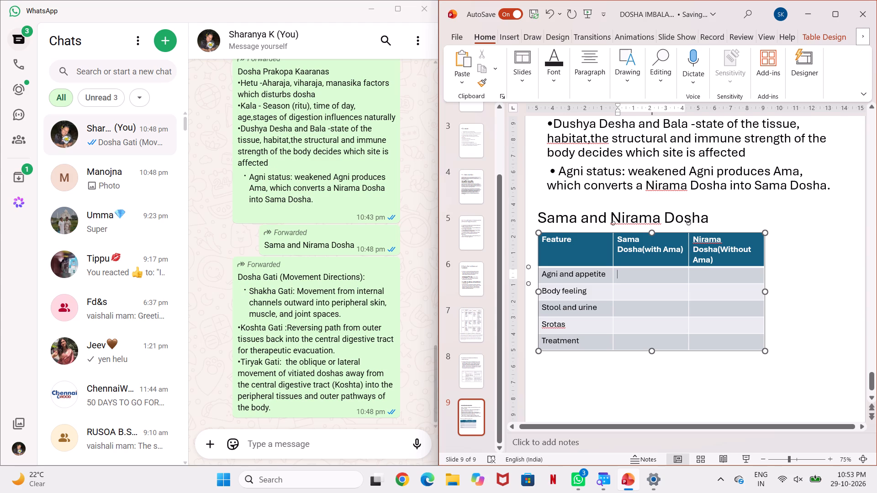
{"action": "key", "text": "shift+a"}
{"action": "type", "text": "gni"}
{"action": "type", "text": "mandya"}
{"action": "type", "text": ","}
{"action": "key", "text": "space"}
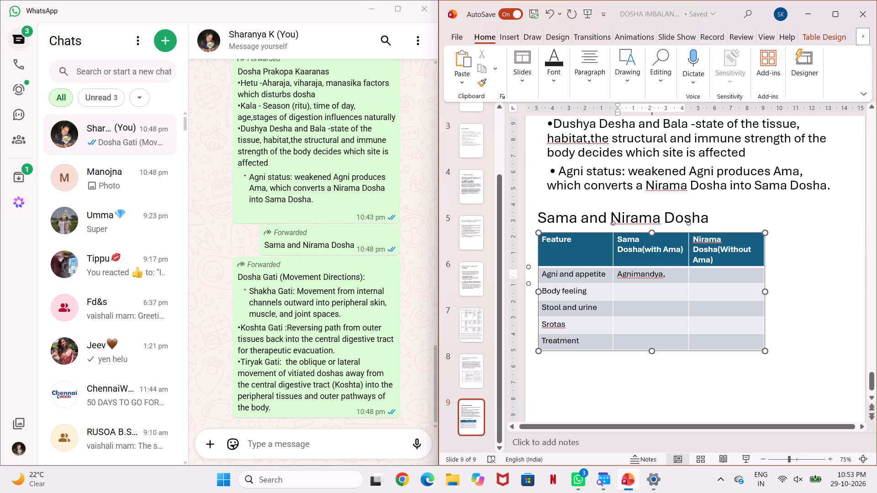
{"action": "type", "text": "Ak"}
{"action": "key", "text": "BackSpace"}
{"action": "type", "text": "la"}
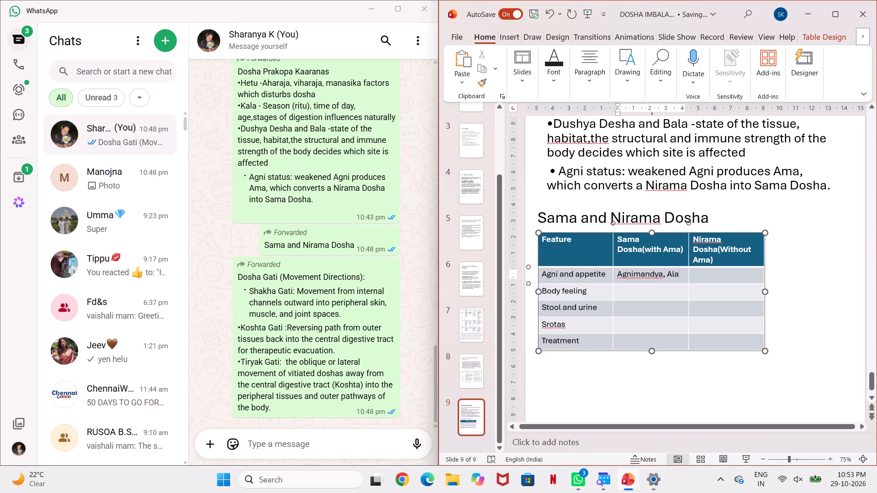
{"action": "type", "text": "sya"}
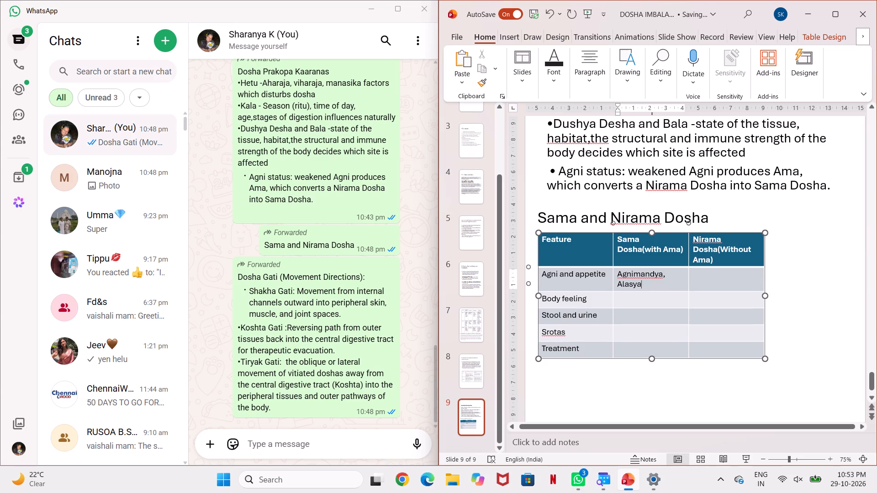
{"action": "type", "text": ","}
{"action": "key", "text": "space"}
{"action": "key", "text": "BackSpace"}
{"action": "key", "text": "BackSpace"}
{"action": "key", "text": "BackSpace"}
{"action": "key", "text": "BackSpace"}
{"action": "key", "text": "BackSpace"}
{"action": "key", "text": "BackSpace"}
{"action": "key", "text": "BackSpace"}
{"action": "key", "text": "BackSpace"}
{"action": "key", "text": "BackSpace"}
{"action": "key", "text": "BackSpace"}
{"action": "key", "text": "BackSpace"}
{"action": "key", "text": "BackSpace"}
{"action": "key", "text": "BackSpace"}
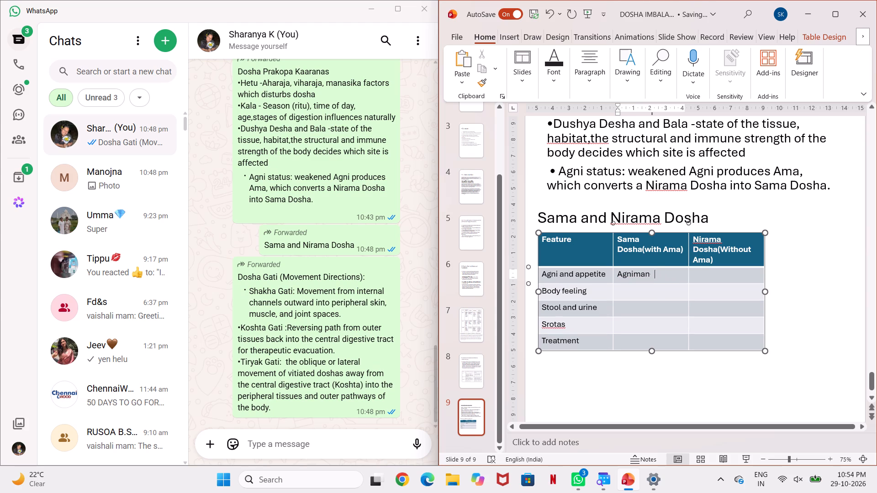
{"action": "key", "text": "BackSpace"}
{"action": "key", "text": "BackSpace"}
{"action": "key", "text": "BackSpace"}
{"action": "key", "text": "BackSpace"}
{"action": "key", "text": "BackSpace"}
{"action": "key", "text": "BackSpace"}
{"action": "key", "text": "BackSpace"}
Enter "Agnimandya, Aruchi, Apaka" in the Sama Dosha column of the "Agni and appetite" row.
{"action": "key", "text": "shift+a"}
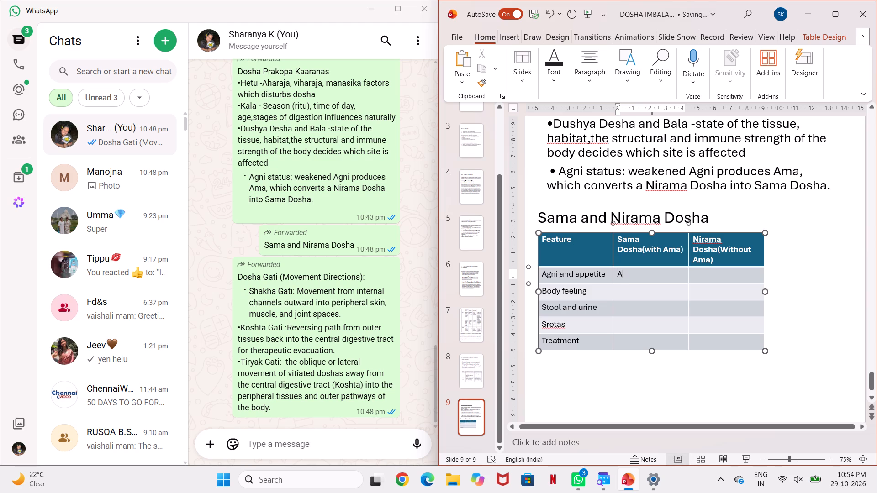
{"action": "type", "text": "gnimandya,"}
{"action": "key", "text": "space"}
{"action": "type", "text": "Arun"}
{"action": "key", "text": "BackSpace"}
{"action": "type", "text": "chi"}
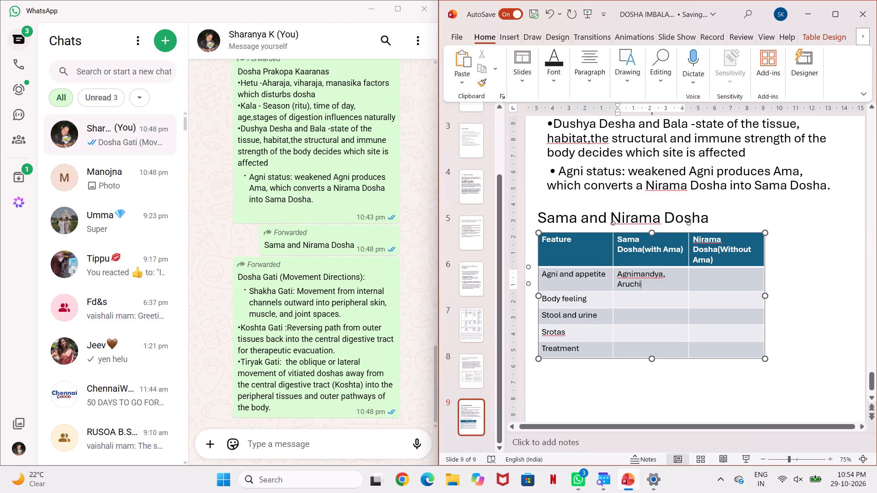
{"action": "type", "text": ","}
{"action": "key", "text": "space"}
{"action": "type", "text": "Apaka"}
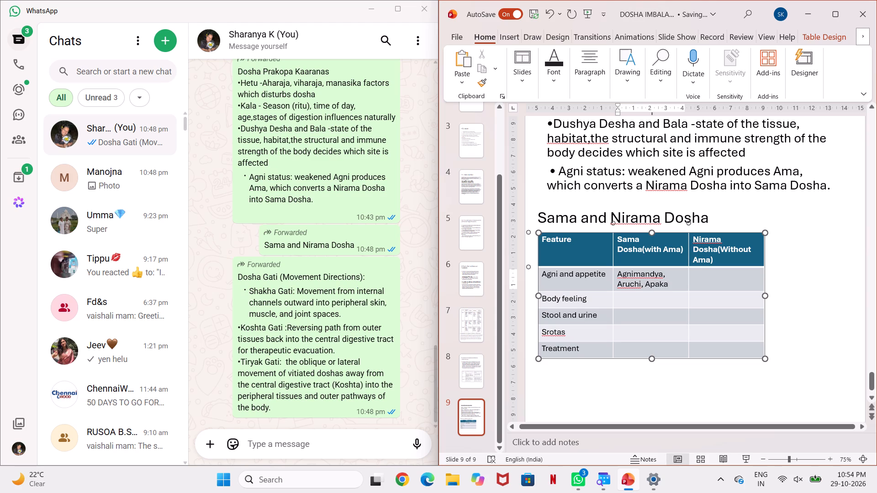
Enter "Gaurava, Alasya, Klama" in the Sama Dosha column of the "Body feeling" row.
{"action": "left_click", "coordinate": [642, 302]}
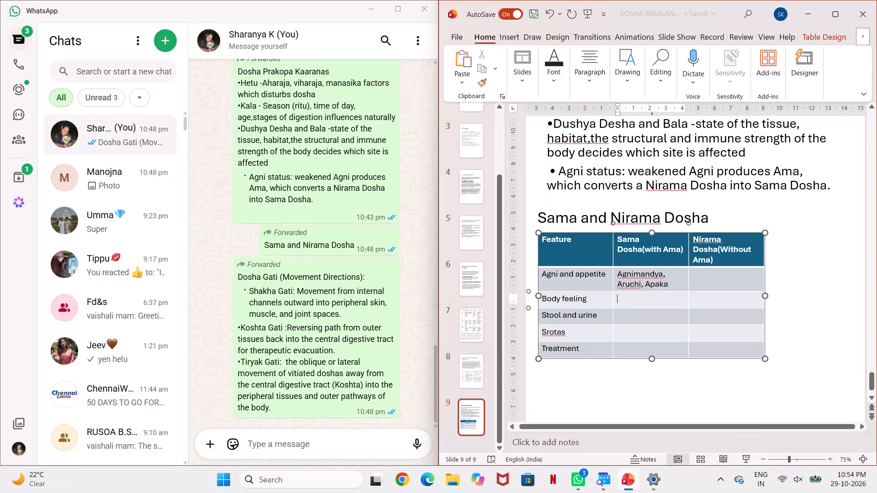
{"action": "key", "text": "shift+g"}
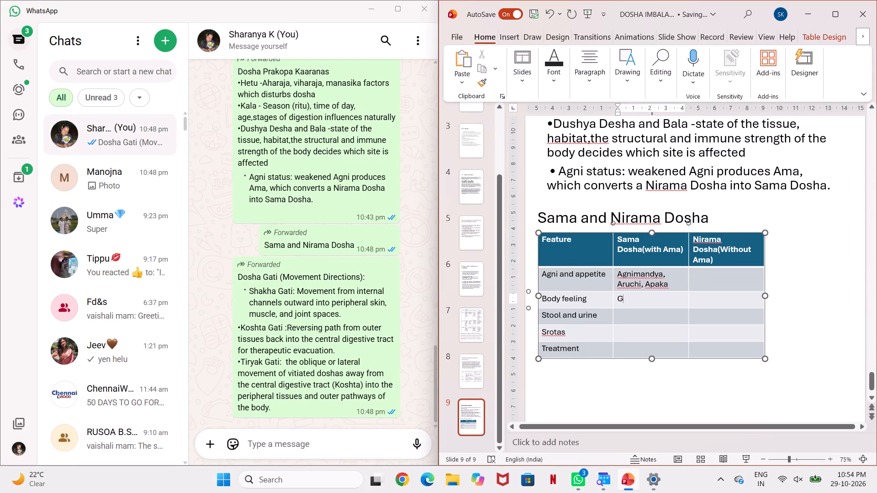
{"action": "type", "text": "aurava,"}
{"action": "key", "text": "space"}
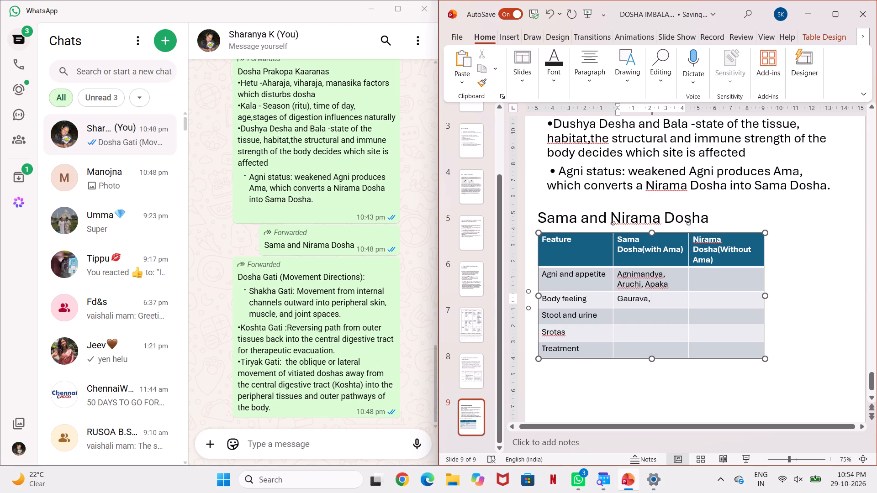
{"action": "type", "text": "Alasya"}
{"action": "type", "text": ","}
{"action": "key", "text": "space"}
{"action": "type", "text": "Klama"}
Enter "Sticky, Foul, sinking stool, incomplete evacuation" in the Sama Dosha column of the "Stool and urine" row.
{"action": "left_click", "coordinate": [639, 328]}
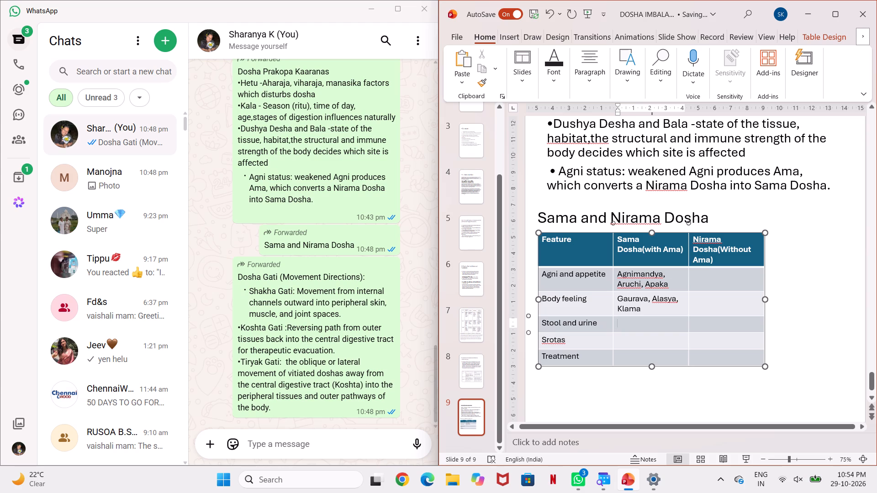
{"action": "type", "text": "Stick"}
{"action": "type", "text": "y, FOul"}
{"action": "key", "text": "BackSpace"}
{"action": "key", "text": "shift+BackSpace"}
{"action": "key", "text": "BackSpace"}
{"action": "type", "text": "oul,"}
{"action": "key", "text": "space"}
{"action": "type", "text": "sinkinf"}
{"action": "key", "text": "BackSpace"}
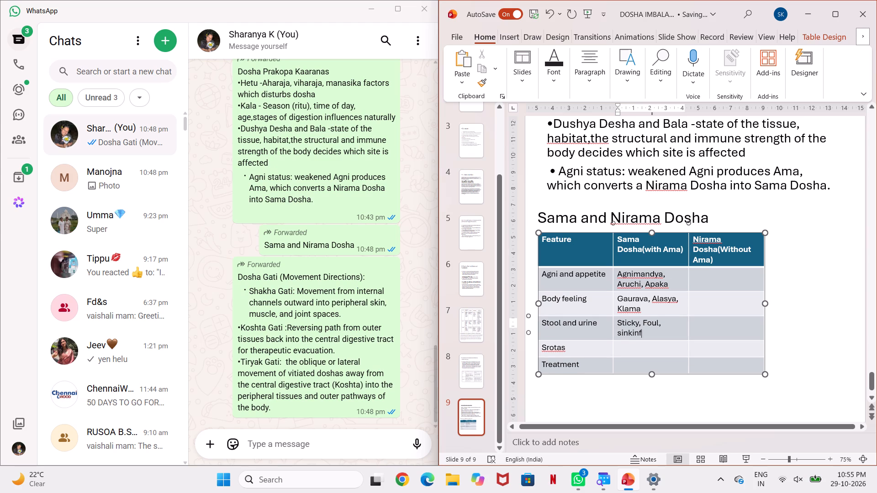
{"action": "type", "text": "g,"}
{"action": "key", "text": "space"}
{"action": "key", "text": "BackSpace"}
{"action": "key", "text": "BackSpace"}
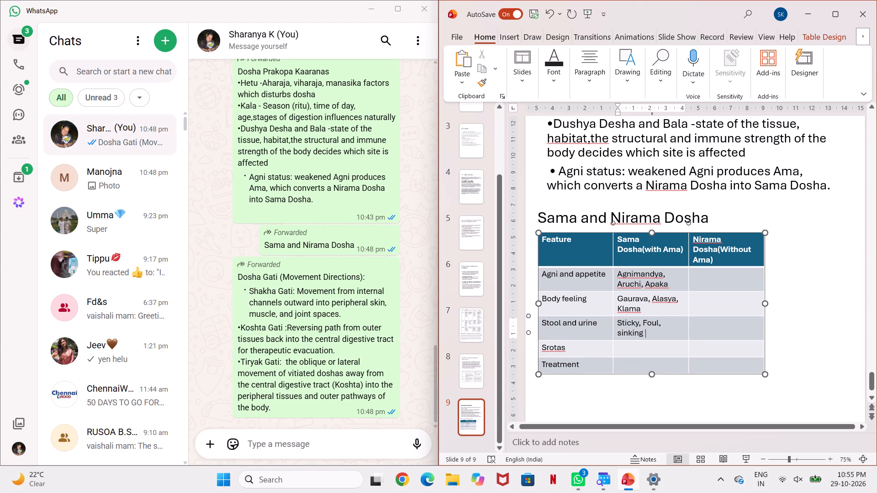
{"action": "key", "text": "space"}
{"action": "type", "text": "stool"}
{"action": "type", "text": ","}
{"action": "key", "text": "space"}
{"action": "type", "text": "incomplete evacut"}
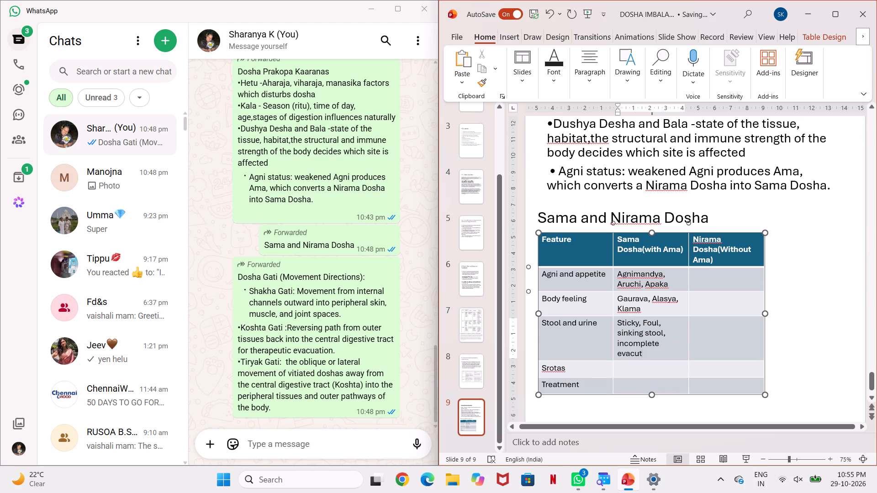
{"action": "key", "text": "BackSpace"}
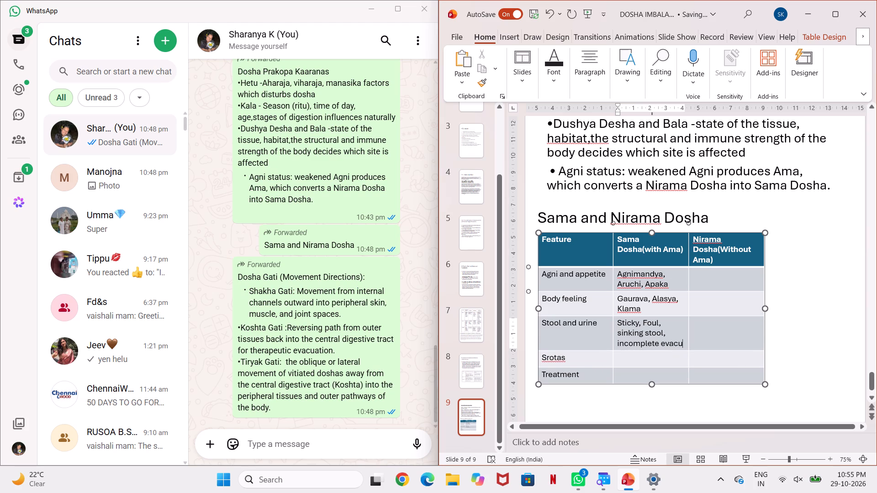
{"action": "type", "text": "ation"}
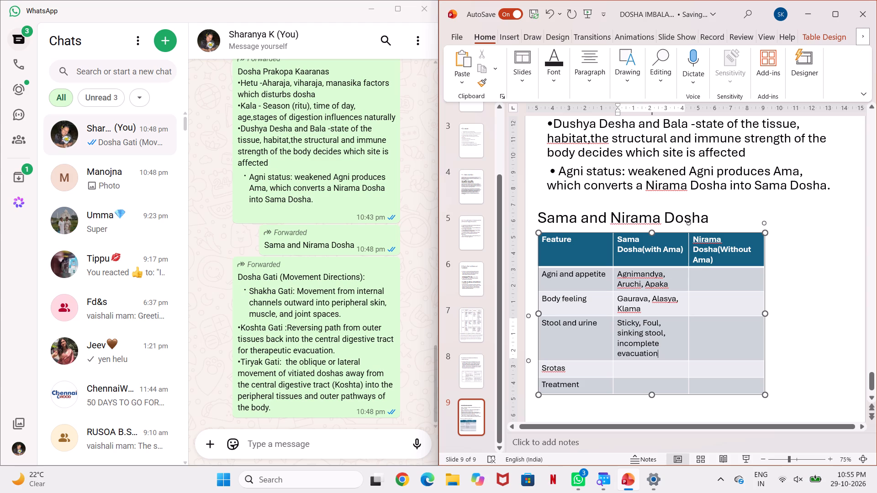
Widen the table's Nirama Dosha column and shift the table slightly toward the slide's right edge.
{"action": "left_click", "coordinate": [735, 284]}
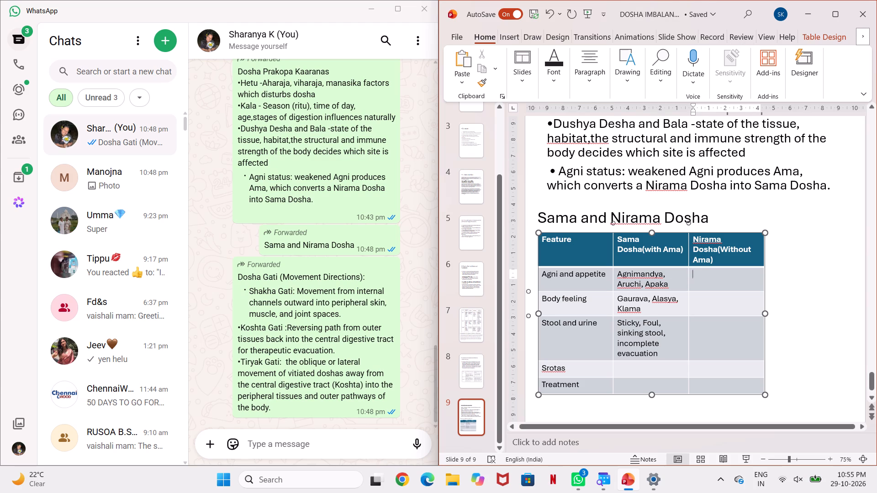
{"action": "left_click", "coordinate": [759, 299]}
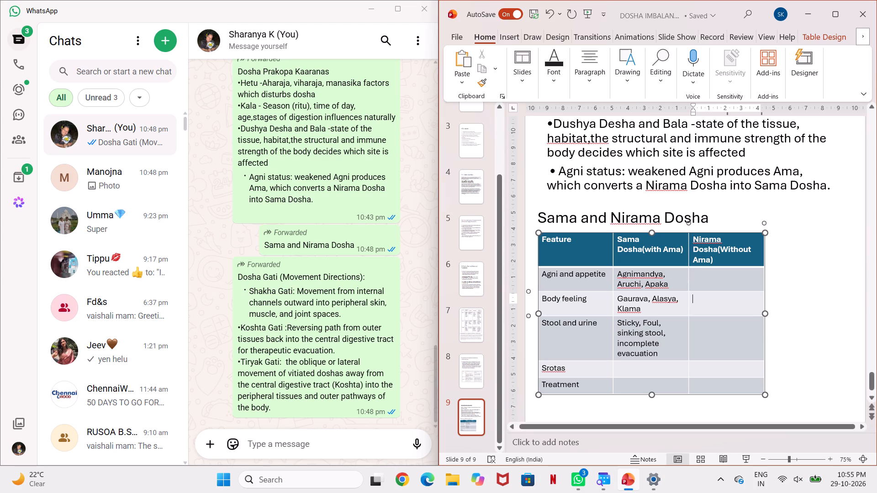
{"action": "left_click_drag", "start_coordinate": [761, 301], "coordinate": [795, 301]}
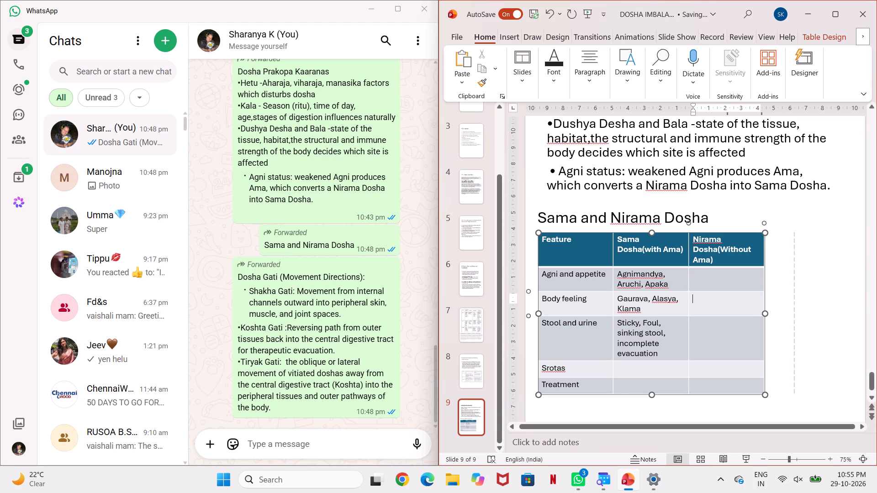
{"action": "left_click_drag", "start_coordinate": [795, 301], "coordinate": [815, 303]}
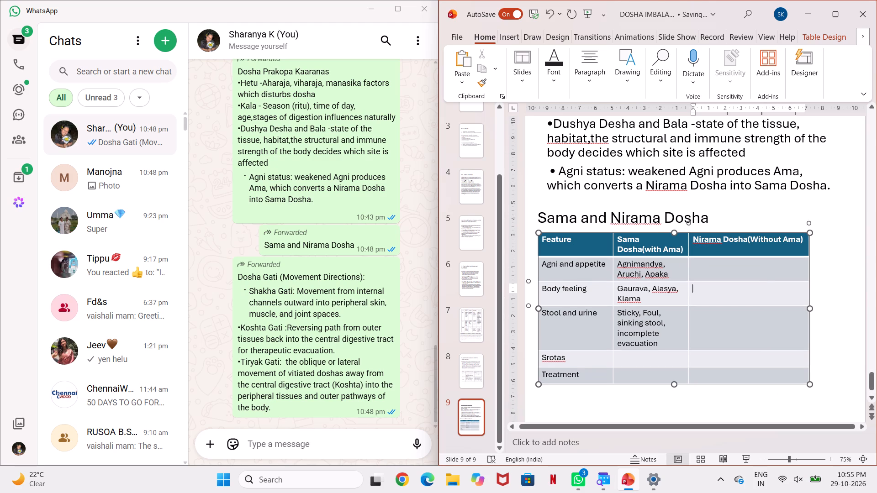
{"action": "left_click_drag", "start_coordinate": [807, 292], "coordinate": [827, 295]}
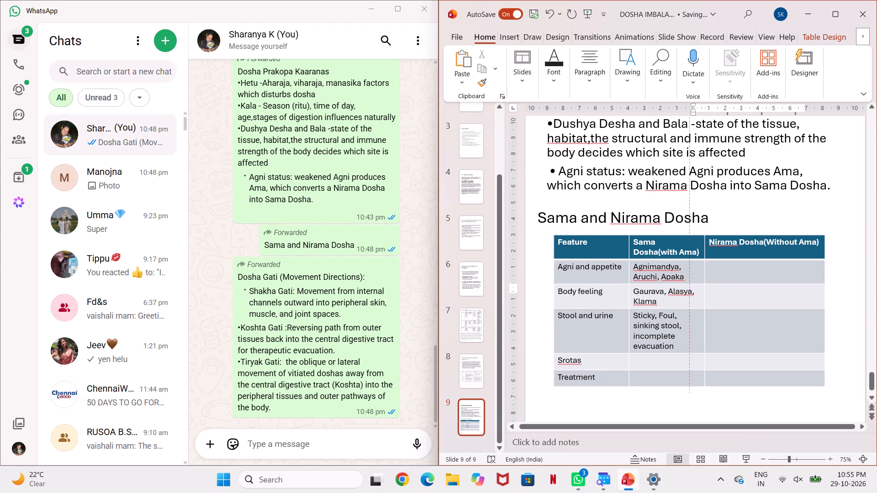
{"action": "left_click_drag", "start_coordinate": [827, 295], "coordinate": [827, 295]}
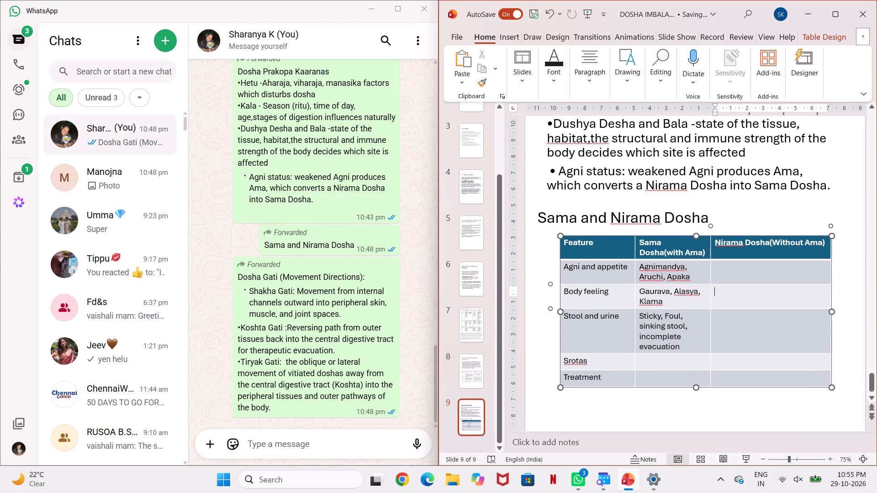
{"action": "left_click_drag", "start_coordinate": [827, 294], "coordinate": [843, 294]}
{"action": "left_click_drag", "start_coordinate": [843, 294], "coordinate": [845, 294]}
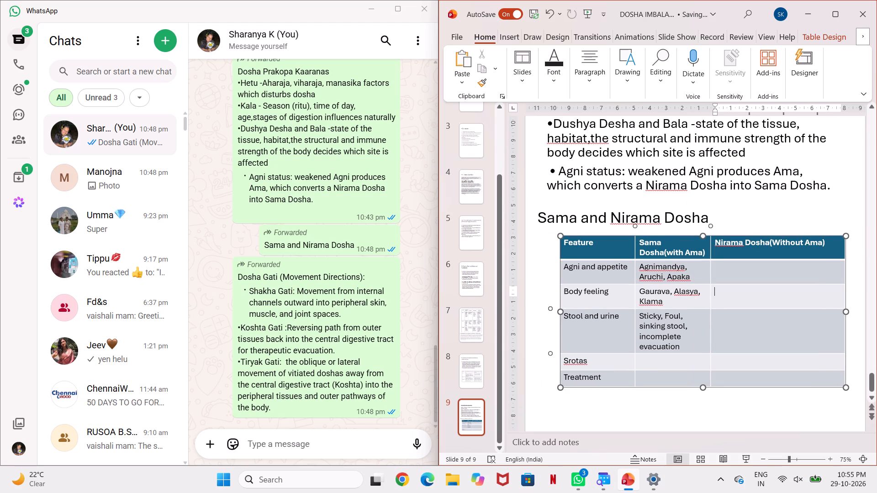
Widen the Sama Dosha column into the Nirama Dosha column so that its heading fits on one line.
{"action": "left_click_drag", "start_coordinate": [707, 321], "coordinate": [733, 323]}
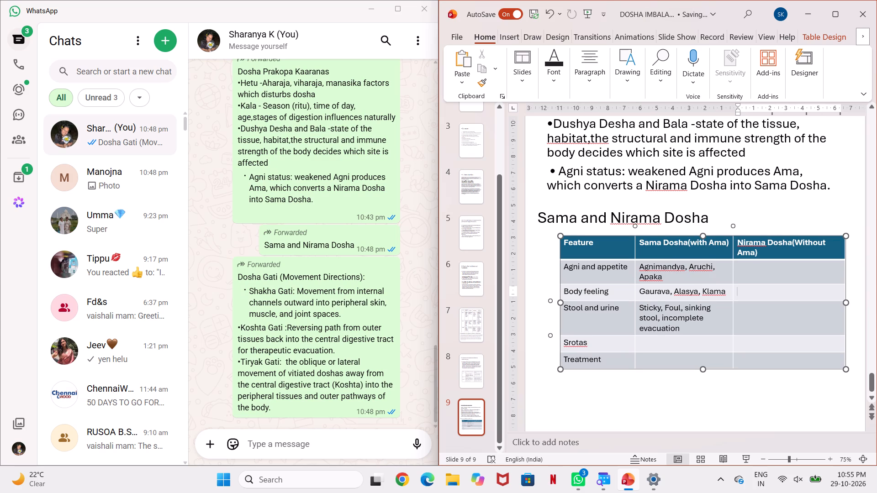
{"action": "left_click", "coordinate": [711, 388]}
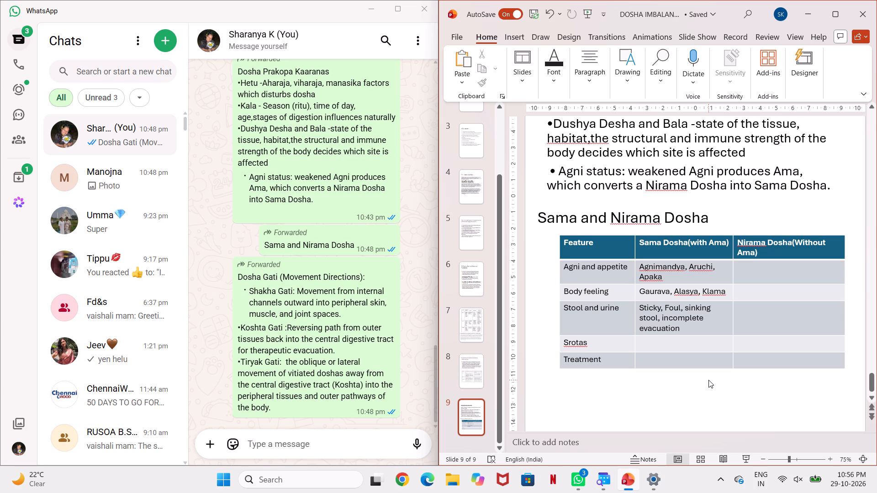
Enter "Srotorodha(obstruction), Malasanga" in the Sama Dosha column of the "Srotas" row.
{"action": "left_click", "coordinate": [651, 350]}
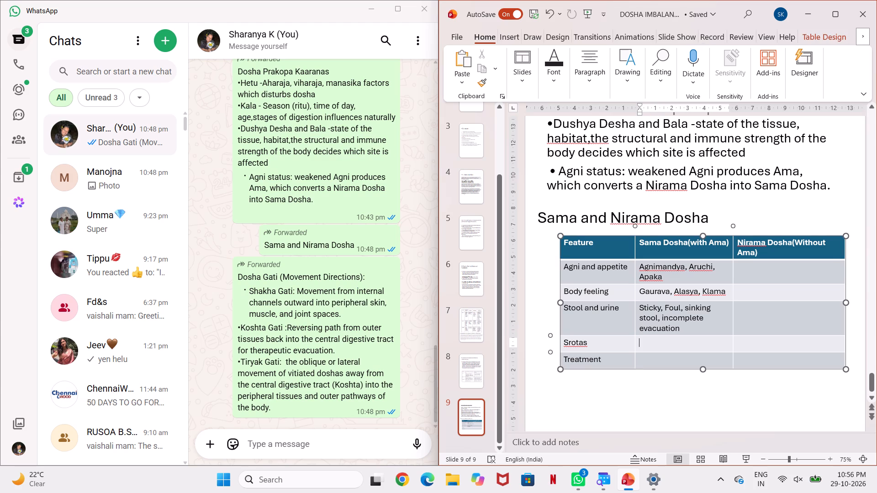
{"action": "key", "text": "shift+s"}
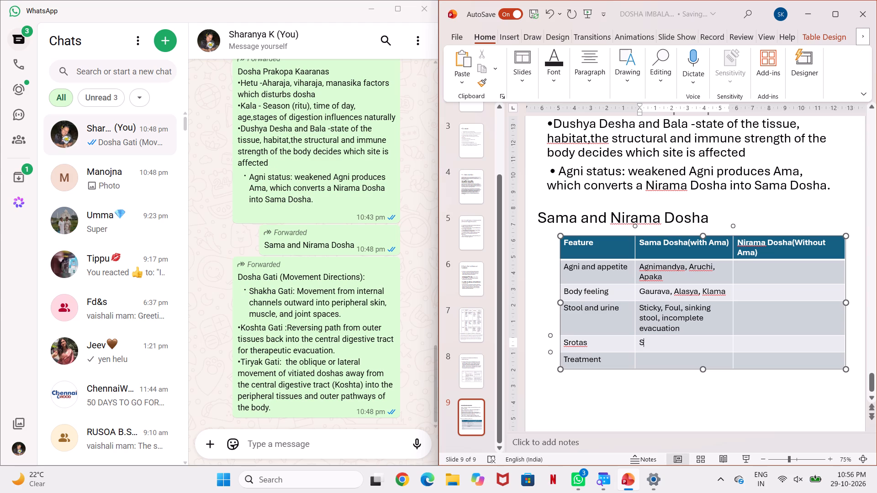
{"action": "type", "text": "ro"}
{"action": "type", "text": "to"}
{"action": "type", "text": "rodha"}
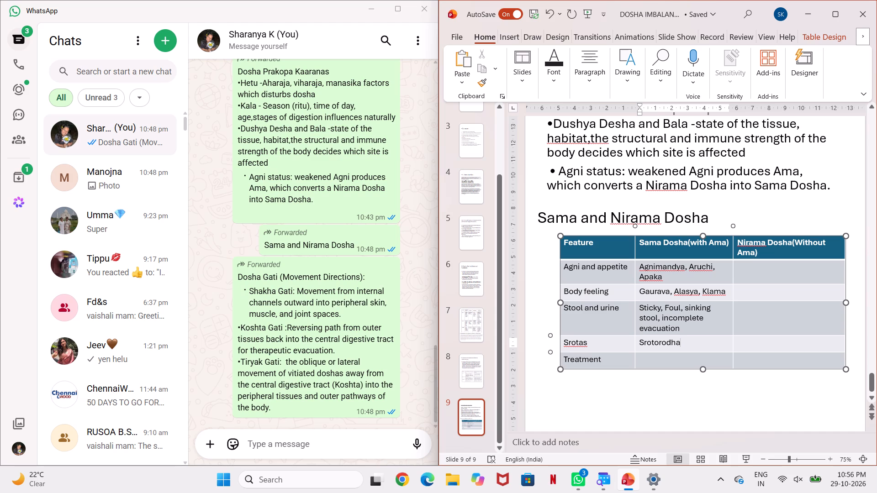
{"action": "type", "text": "(obstruction"}
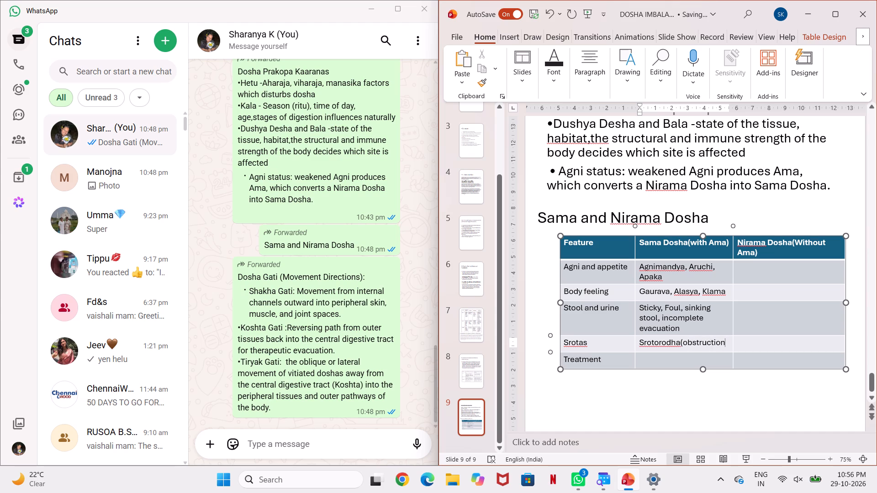
{"action": "key", "text": "shift+parenright"}
{"action": "type", "text": ","}
{"action": "key", "text": "space"}
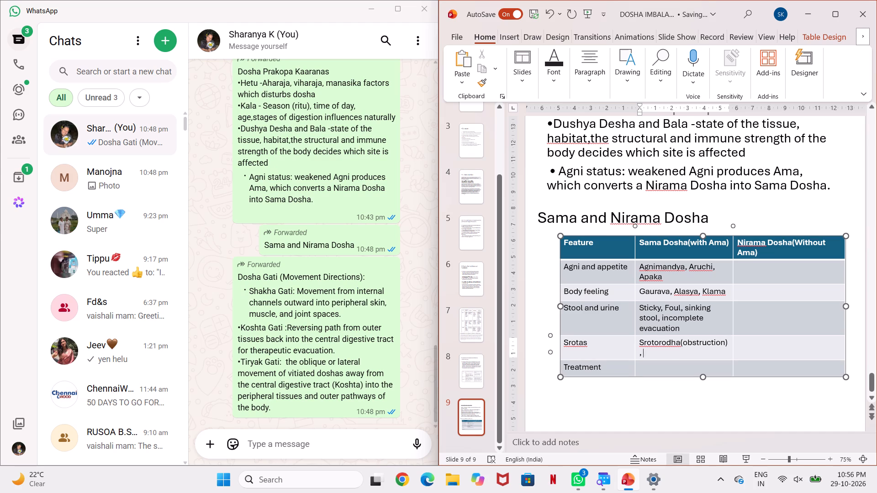
{"action": "type", "text": "Mal"}
{"action": "key", "text": "a"}
{"action": "type", "text": "sanga"}
Enter "Langhana, Pachana, Deepana" in the Sama Dosha column of the "Treatment" row.
{"action": "left_click", "coordinate": [647, 374]}
{"action": "left_click", "coordinate": [652, 366]}
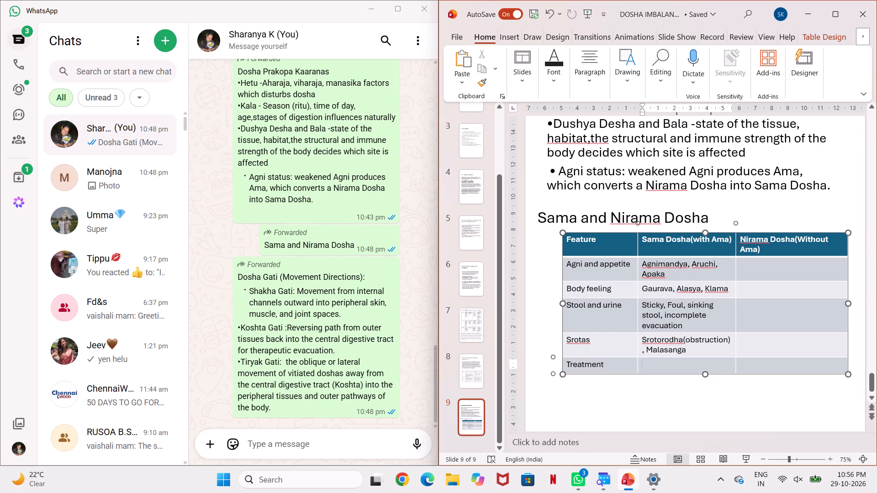
{"action": "key", "text": "shift+l"}
{"action": "key", "text": "a"}
{"action": "key", "text": "n"}
{"action": "type", "text": "ghana"}
{"action": "type", "text": ","}
{"action": "key", "text": "space"}
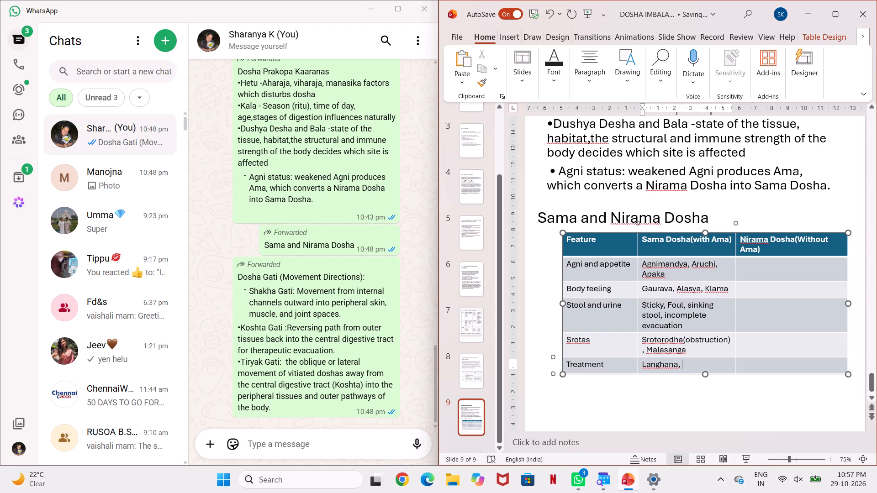
{"action": "key", "text": "shift+p"}
{"action": "type", "text": "achana"}
{"action": "type", "text": ","}
{"action": "key", "text": "space"}
{"action": "type", "text": "Dee"}
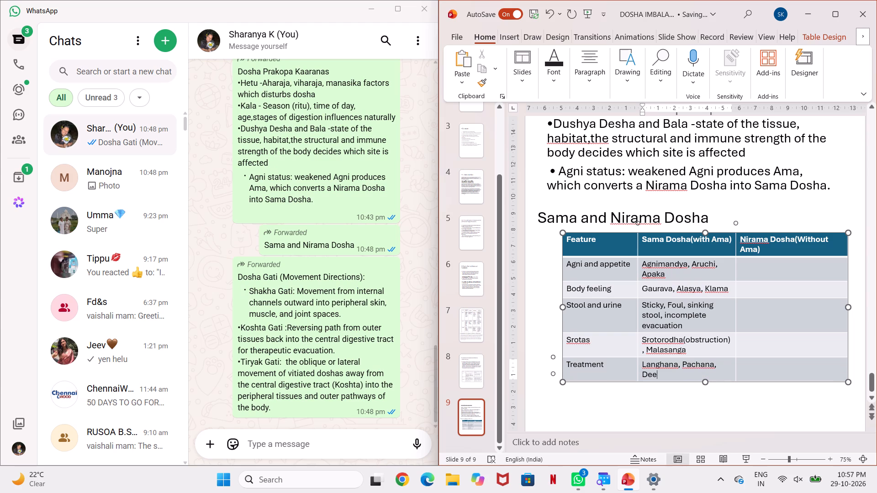
{"action": "type", "text": "pana"}
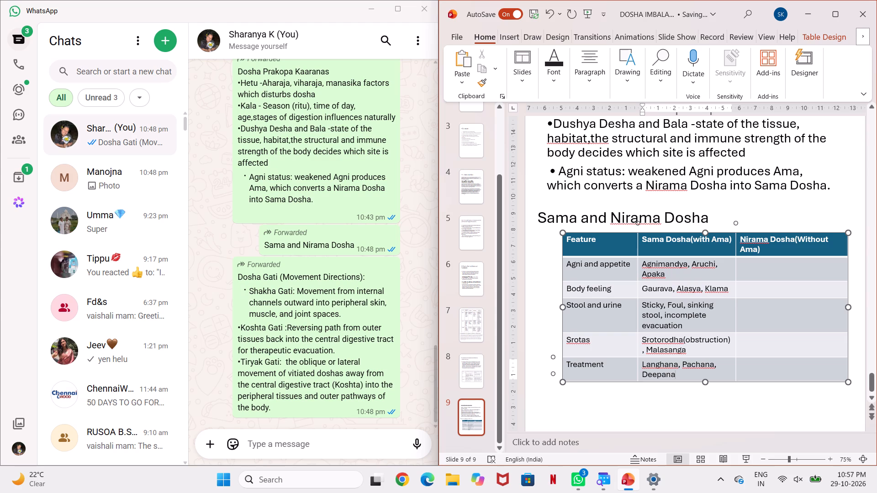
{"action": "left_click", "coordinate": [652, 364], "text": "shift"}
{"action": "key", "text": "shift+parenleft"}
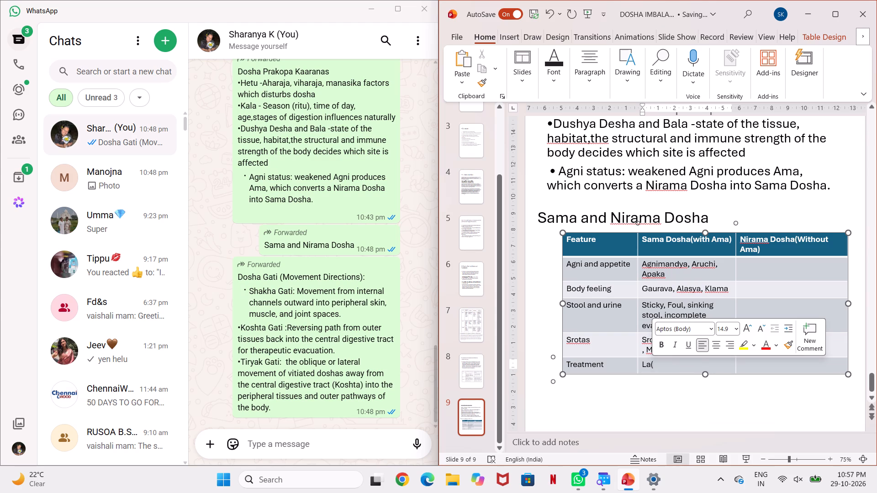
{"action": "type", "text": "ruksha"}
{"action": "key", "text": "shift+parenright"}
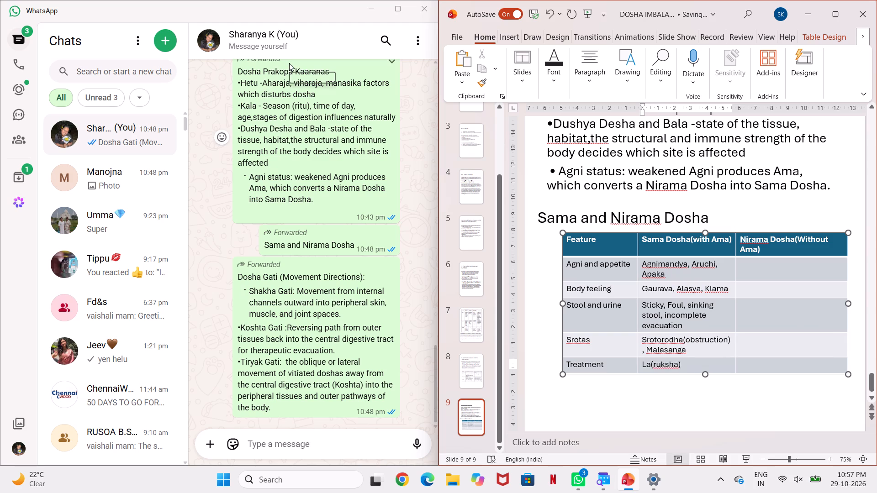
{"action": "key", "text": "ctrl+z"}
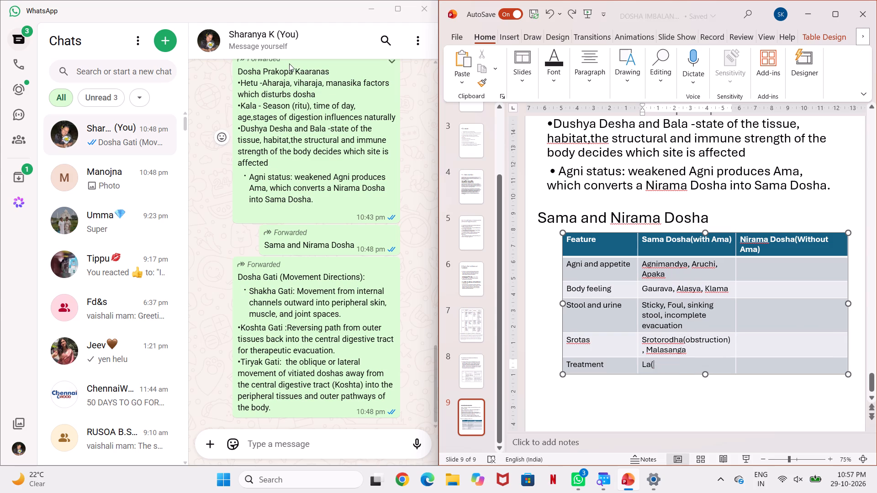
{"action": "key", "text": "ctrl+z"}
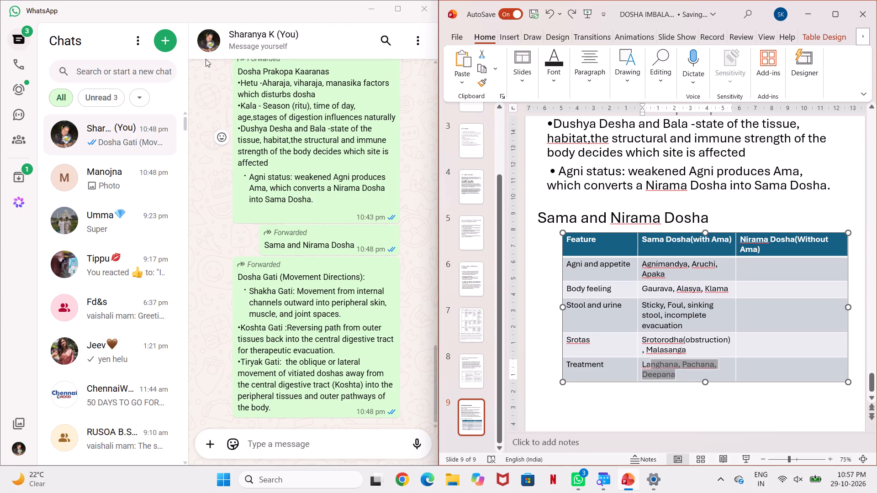
Append "(Ruksha)" directly after "Deepana" in the Sama Dosha column of the "Treatment" row.
{"action": "left_click", "coordinate": [682, 374]}
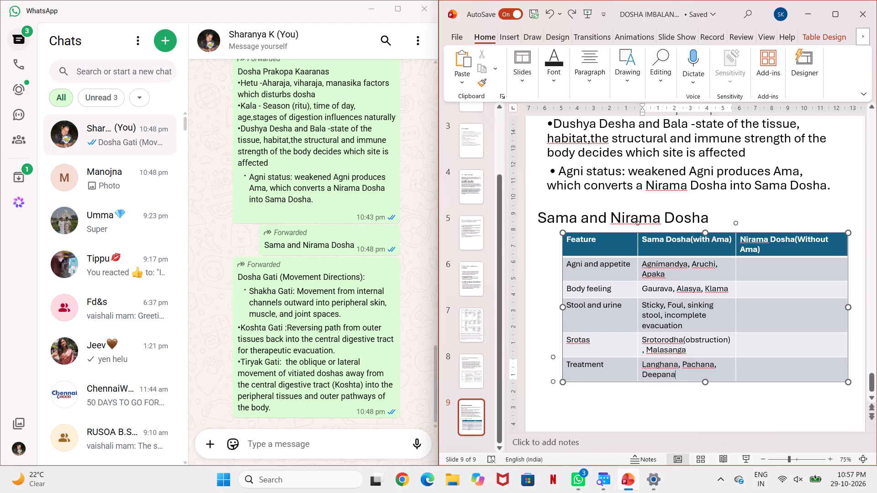
{"action": "key", "text": "shift+parenleft"}
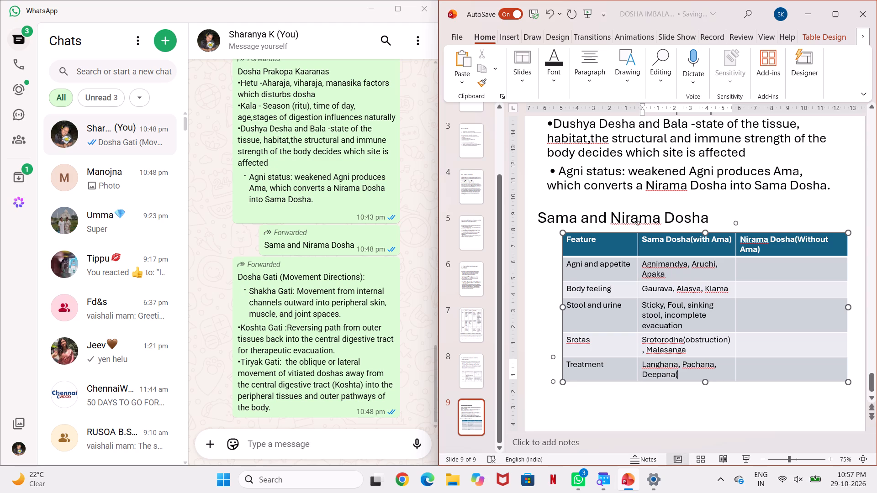
{"action": "type", "text": "Ru"}
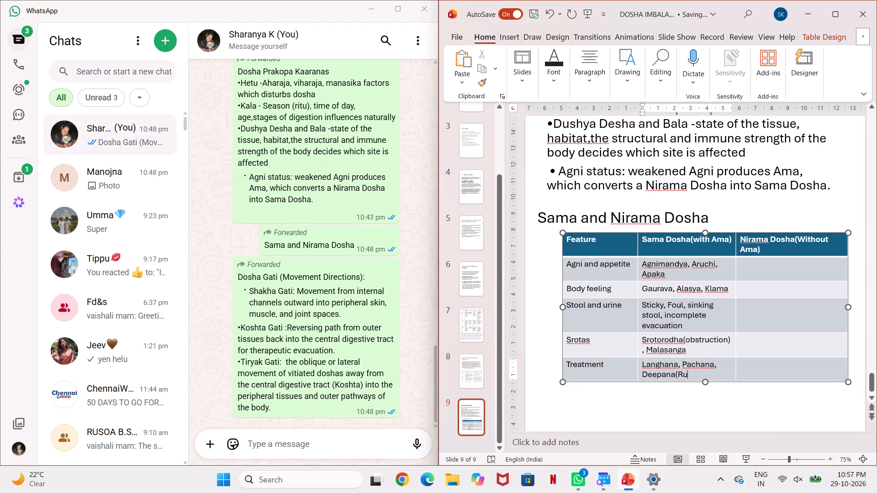
{"action": "type", "text": "ksg"}
{"action": "key", "text": "BackSpace"}
{"action": "type", "text": "ha"}
{"action": "key", "text": "shift+parenright"}
{"action": "left_click", "coordinate": [585, 402]}
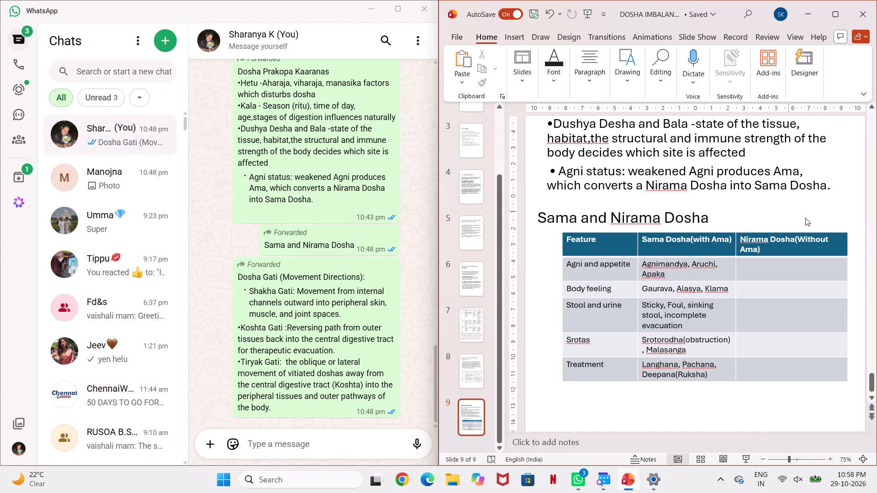
Enter "Normal or improved appetite" in the Nirama Dosha column of the "Agni and appetite" row.
{"action": "left_click", "coordinate": [800, 278]}
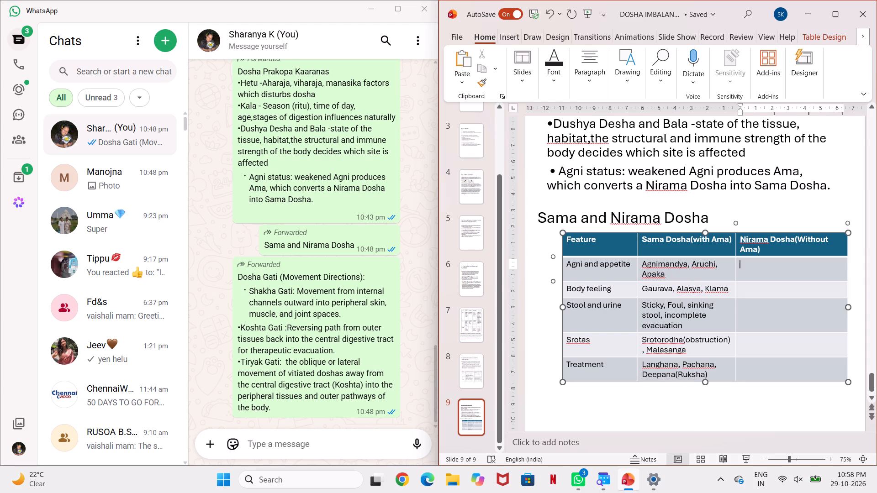
{"action": "type", "text": "Nor,"}
{"action": "key", "text": "BackSpace"}
{"action": "key", "text": "n"}
{"action": "key", "text": "equal"}
{"action": "key", "text": "BackSpace"}
{"action": "key", "text": "BackSpace"}
{"action": "type", "text": "mal"}
{"action": "key", "text": "space"}
{"action": "type", "text": "or"}
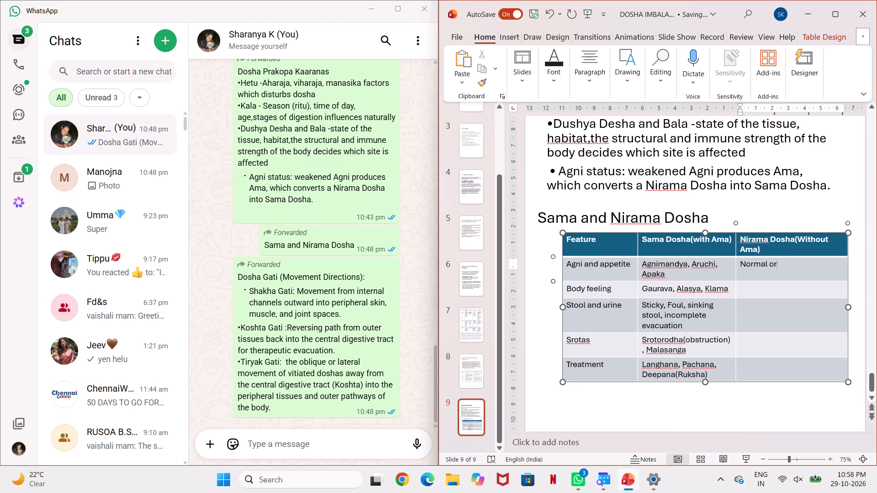
{"action": "key", "text": "space"}
{"action": "type", "text": "improved"}
{"action": "key", "text": "space"}
{"action": "type", "text": "app"}
{"action": "type", "text": "etite"}
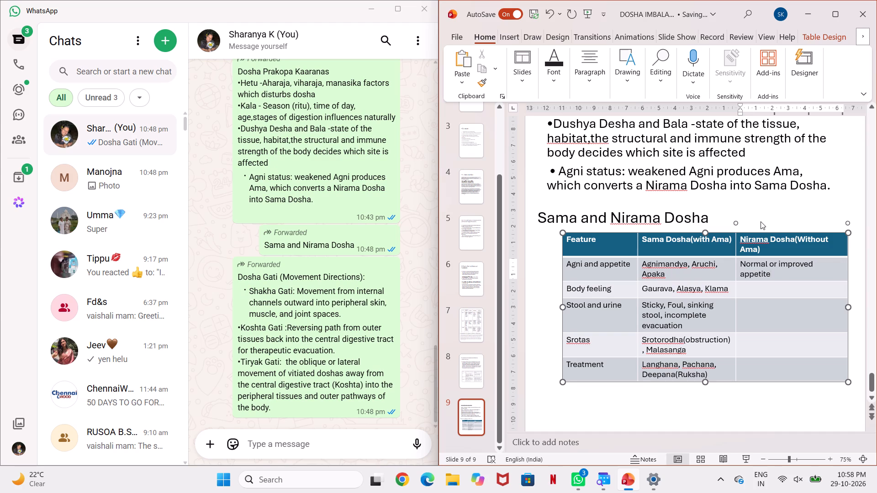
Enter "Ligjtness, energy" in the Nirama Dosha column of the "Body feeling" row.
{"action": "left_click", "coordinate": [763, 288]}
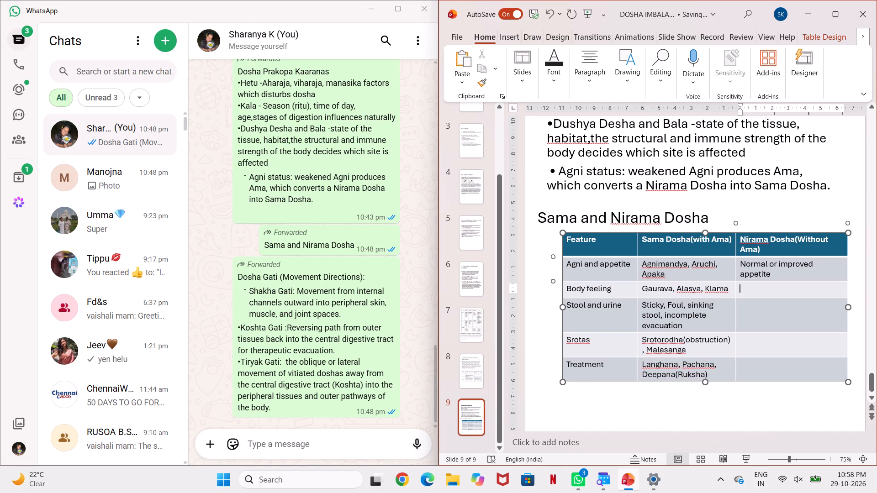
{"action": "type", "text": "Ligj"}
{"action": "type", "text": "tness"}
{"action": "type", "text": ","}
{"action": "key", "text": "space"}
{"action": "key", "text": "e"}
{"action": "type", "text": "nergy"}
Enter "Normal, well formed, floats" in the Nirama Dosha column of the "Stool and urine" row.
{"action": "left_click", "coordinate": [764, 316]}
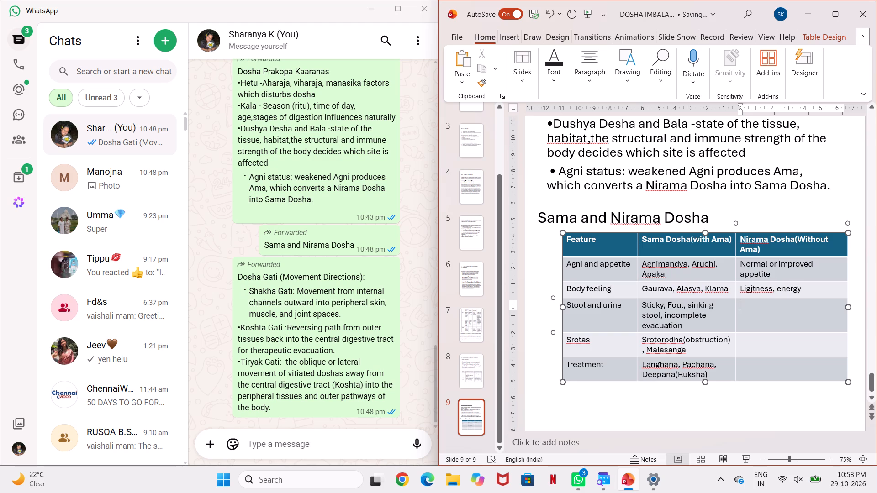
{"action": "left_click", "coordinate": [762, 311], "text": "shift"}
{"action": "type", "text": "Normal,"}
{"action": "key", "text": "space"}
{"action": "type", "text": "well"}
{"action": "key", "text": "space"}
{"action": "type", "text": "formed"}
{"action": "type", "text": ","}
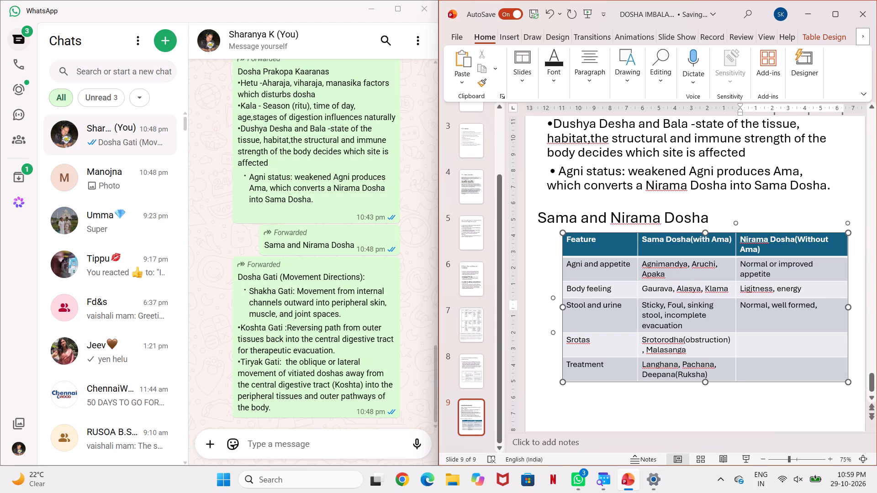
{"action": "key", "text": "space"}
{"action": "type", "text": "floats"}
Enter "Free flow" in the Nirama Dosha column of the "Srotas" row.
{"action": "left_click", "coordinate": [751, 347]}
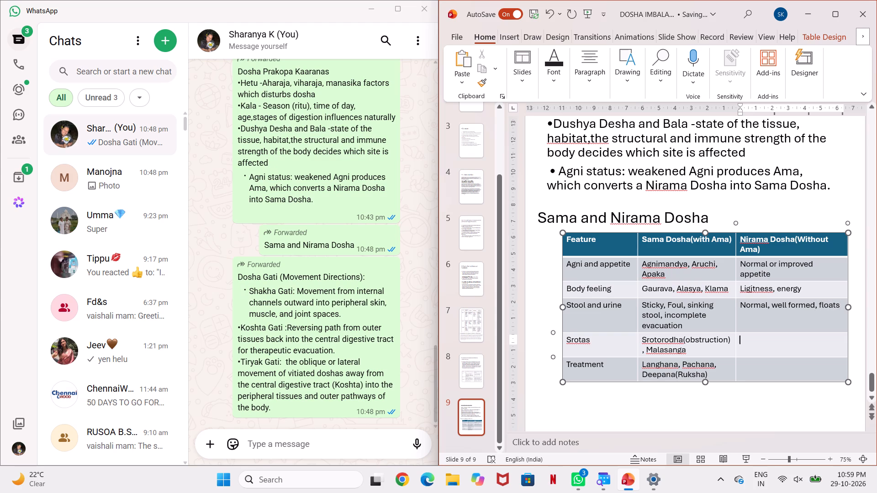
{"action": "left_click", "coordinate": [743, 341], "text": "shift"}
{"action": "key", "text": "shift+f"}
{"action": "type", "text": "ree"}
{"action": "key", "text": "space"}
{"action": "type", "text": "flow"}
Enter "Snehana and Shamana (Brimhana as needed)" in the Nirama Dosha column of the "Treatment" row.
{"action": "left_click", "coordinate": [770, 369]}
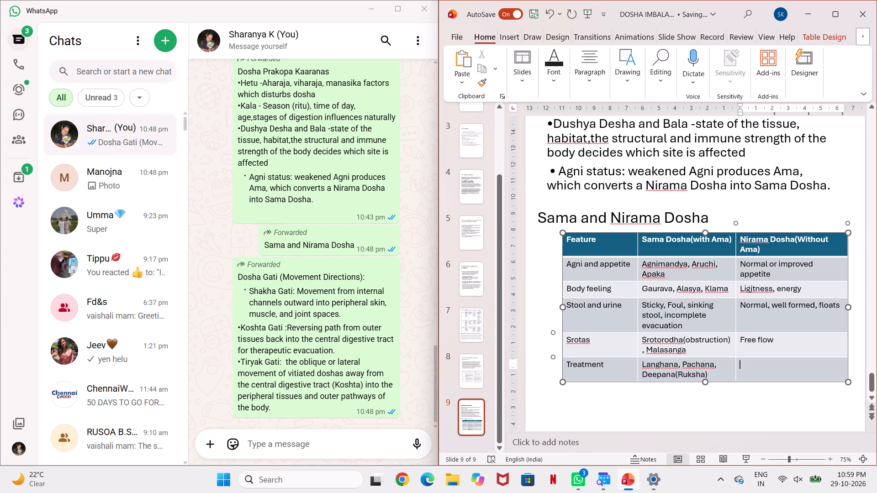
{"action": "key", "text": "shift+s"}
{"action": "type", "text": "ne"}
{"action": "type", "text": "hana"}
{"action": "key", "text": "space"}
{"action": "type", "text": "a"}
{"action": "type", "text": "nd"}
{"action": "key", "text": "space"}
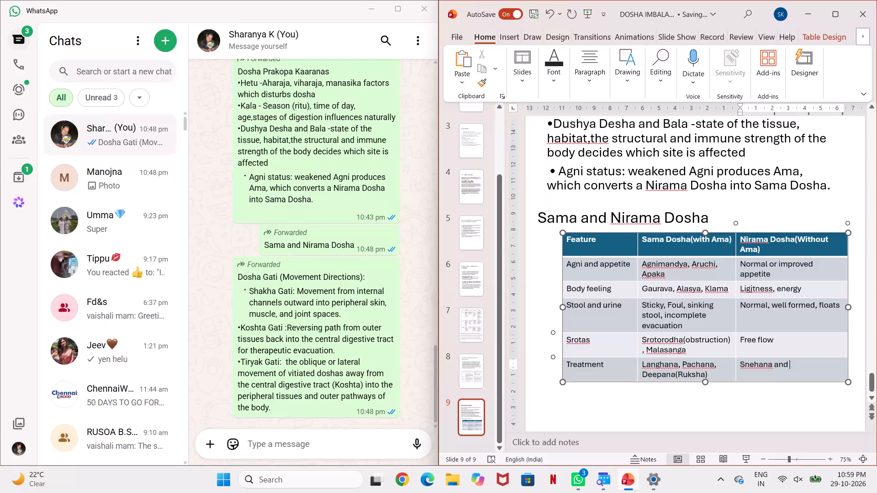
{"action": "type", "text": "Sha"}
{"action": "type", "text": "mana"}
{"action": "key", "text": "space"}
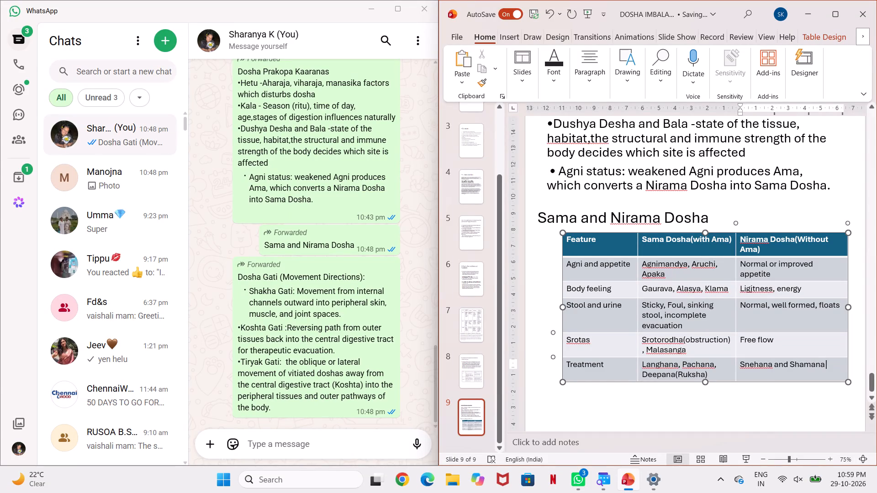
{"action": "key", "text": "shift+parenleft"}
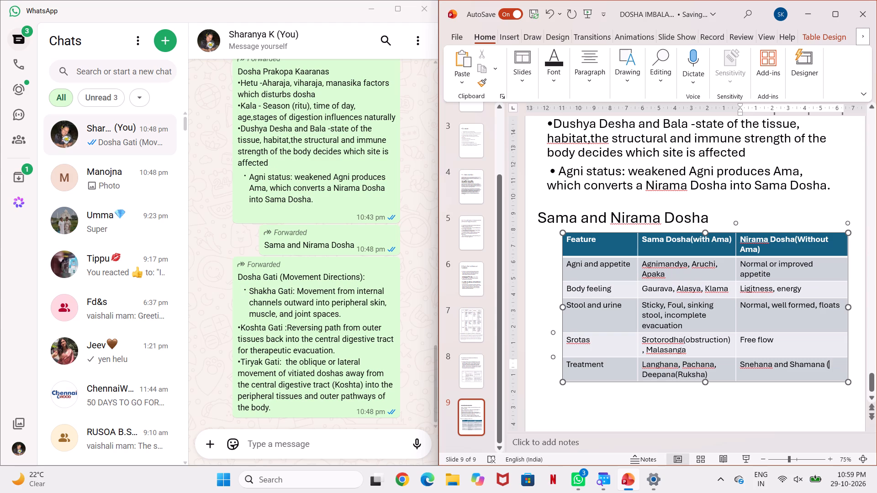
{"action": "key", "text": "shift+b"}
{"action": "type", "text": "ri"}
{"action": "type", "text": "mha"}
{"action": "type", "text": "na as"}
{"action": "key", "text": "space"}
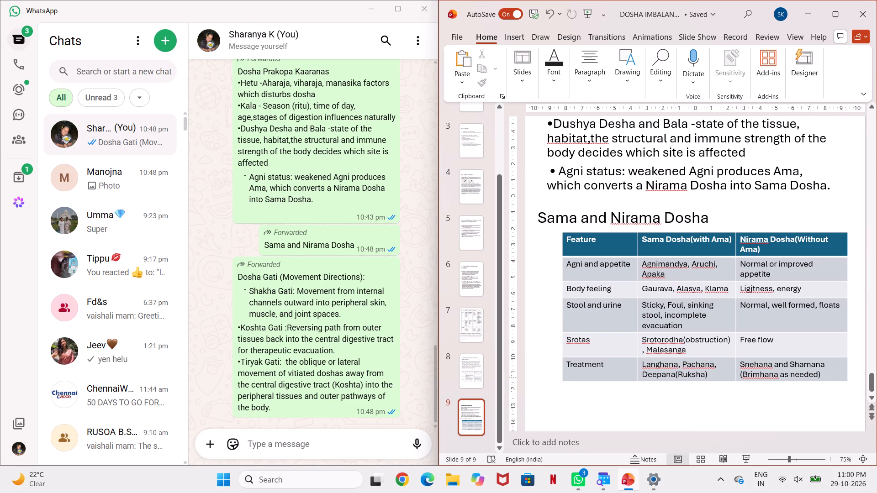
Open the full range of table styles for the Sama and Nirama Dosha table on slide 9.
{"action": "left_click", "coordinate": [834, 377]}
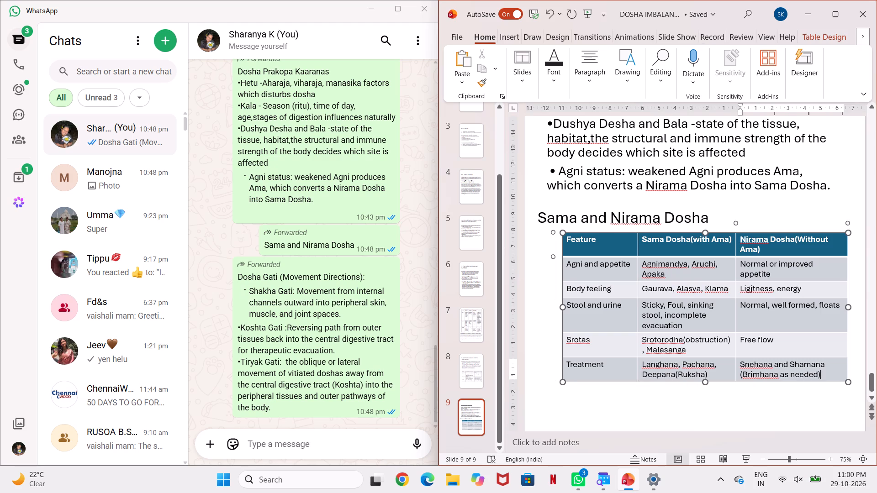
{"action": "left_click", "coordinate": [839, 360]}
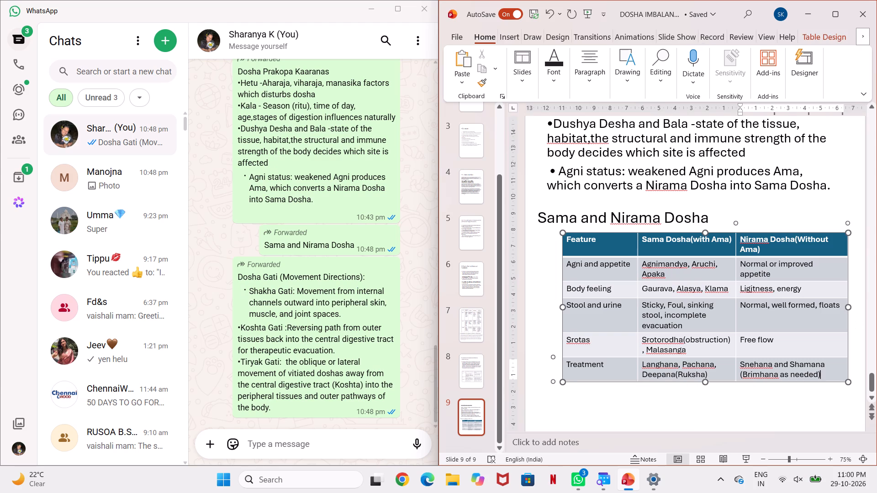
{"action": "double_click", "coordinate": [842, 378]}
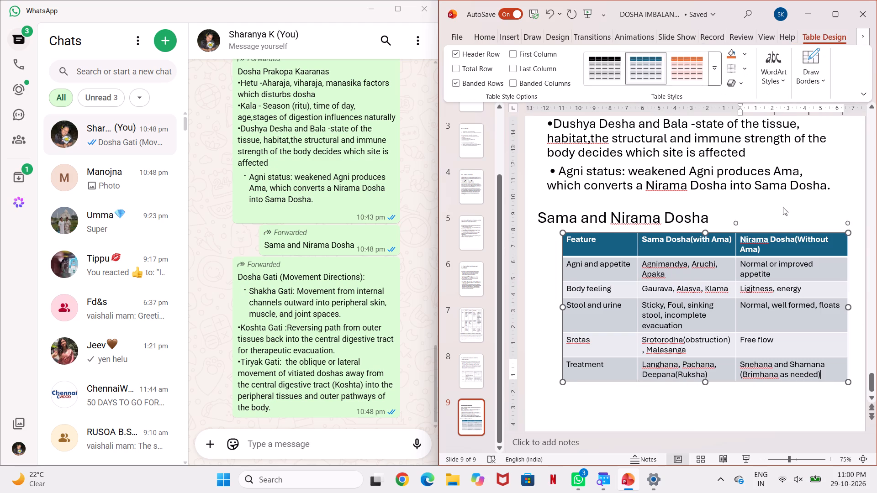
{"action": "left_click", "coordinate": [682, 92]}
{"action": "left_click", "coordinate": [670, 96]}
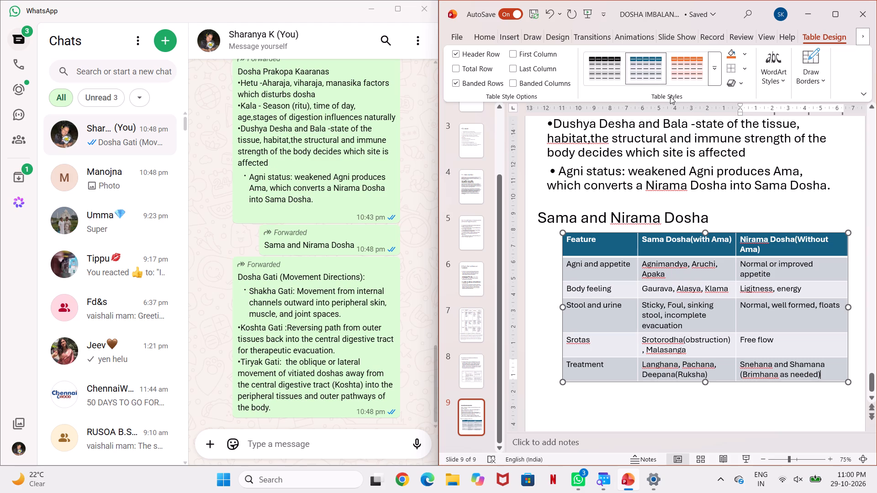
{"action": "left_click", "coordinate": [670, 96]}
{"action": "left_click", "coordinate": [715, 74]}
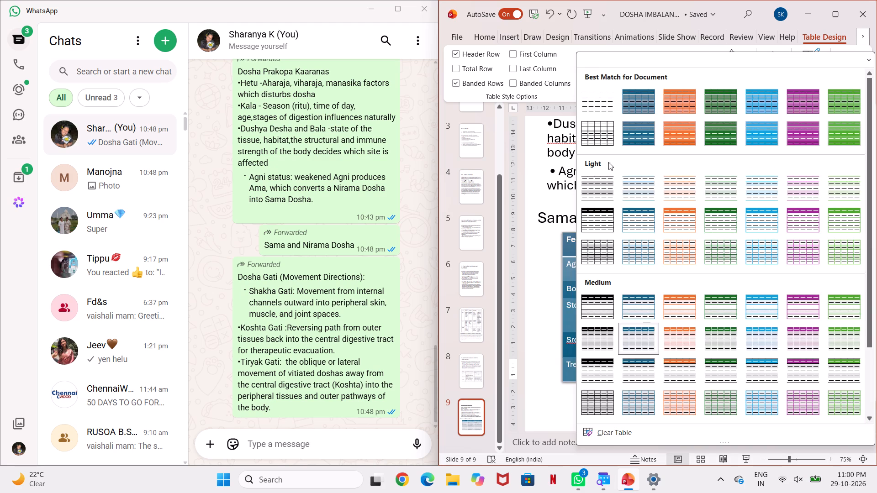
Apply the unfilled table style with a plain black grid to the Sama and Nirama Dosha table.
{"action": "left_click", "coordinate": [605, 123]}
{"action": "left_click", "coordinate": [541, 242]}
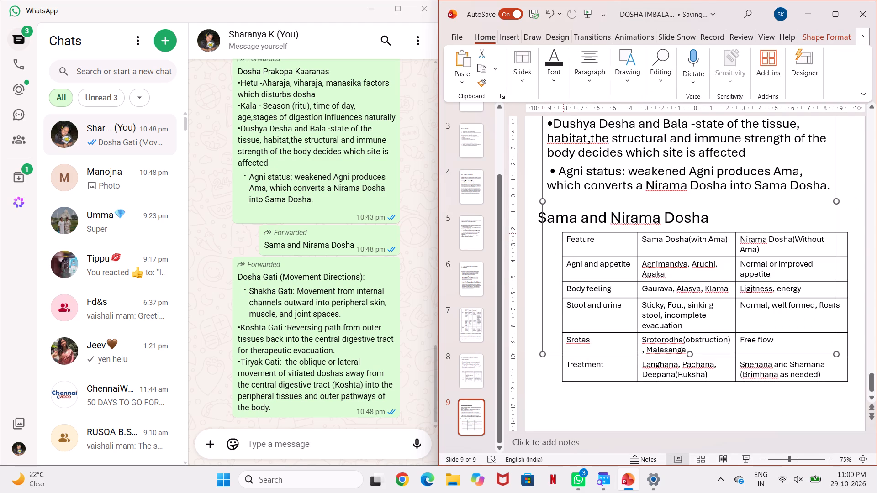
Look over the content of slide 9 and compare it with the table on slide 7.
{"action": "left_click", "coordinate": [871, 238]}
{"action": "scroll", "coordinate": [870, 237], "scroll_direction": "down", "scroll_amount": 9}
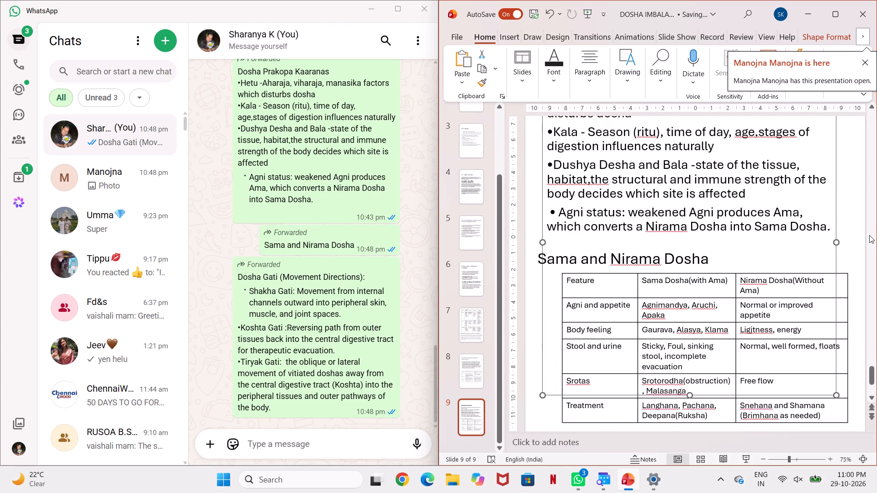
{"action": "scroll", "coordinate": [869, 235], "scroll_direction": "down", "scroll_amount": 5}
{"action": "left_click", "coordinate": [870, 235]}
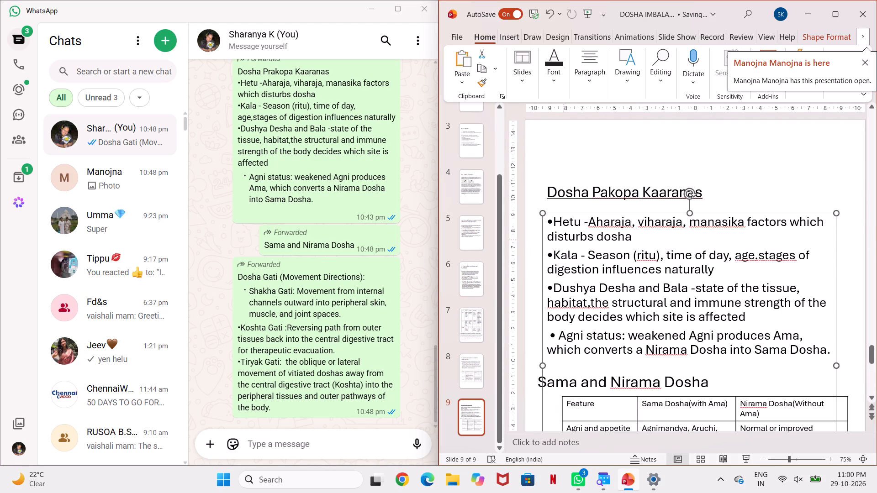
{"action": "left_click", "coordinate": [866, 204]}
{"action": "double_click", "coordinate": [876, 201]}
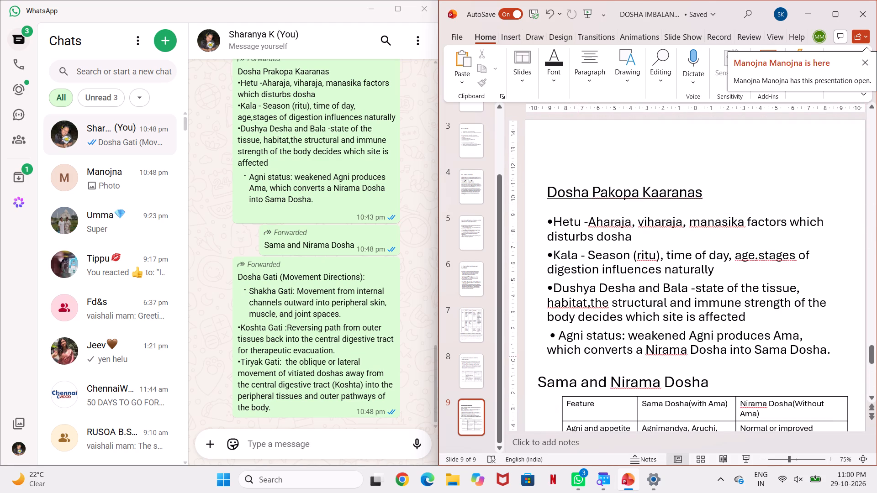
{"action": "left_click", "coordinate": [468, 360]}
{"action": "left_click", "coordinate": [468, 359]}
{"action": "left_click", "coordinate": [469, 325]}
{"action": "scroll", "coordinate": [469, 325], "scroll_direction": "down", "scroll_amount": 5}
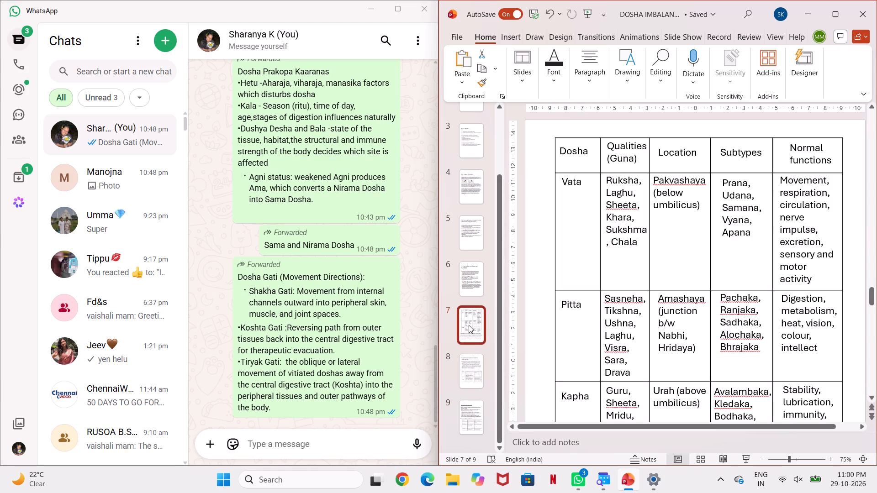
{"action": "scroll", "coordinate": [469, 325], "scroll_direction": "down", "scroll_amount": 4}
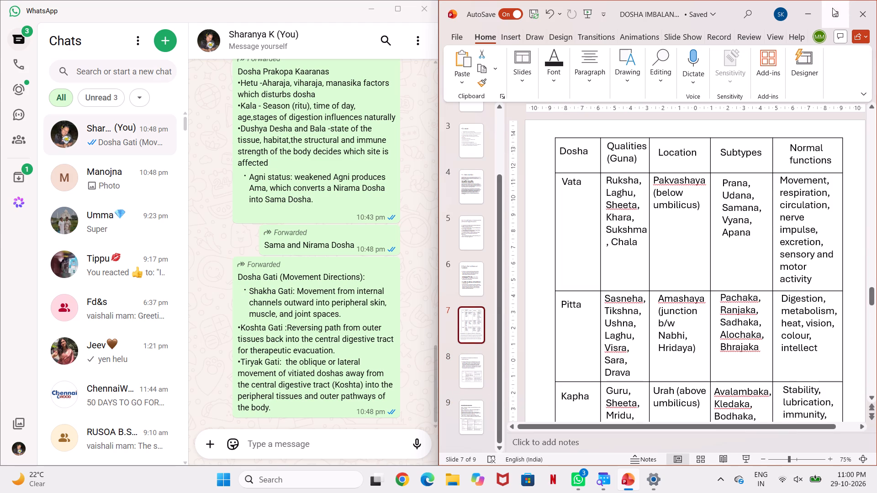
Maximize the presentation window and review the slides from the title slide through slide 9.
{"action": "left_click", "coordinate": [829, 11]}
{"action": "scroll", "coordinate": [706, 232], "scroll_direction": "down", "scroll_amount": 12}
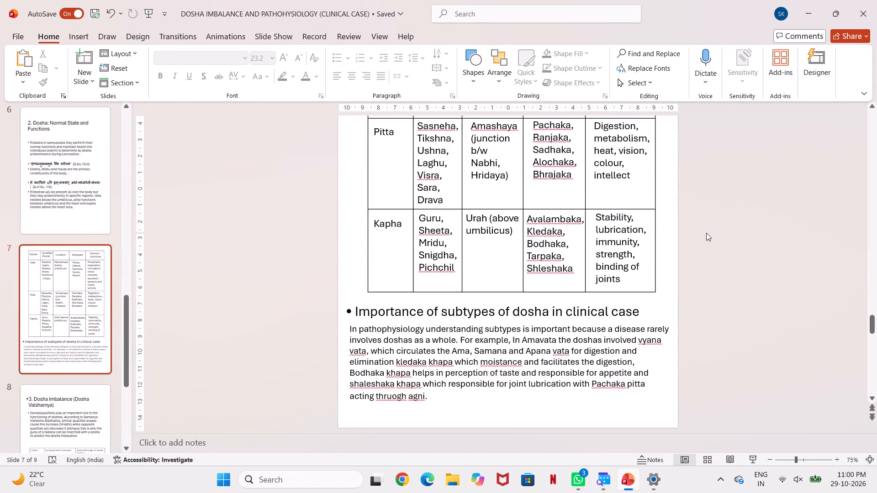
{"action": "scroll", "coordinate": [706, 233], "scroll_direction": "down", "scroll_amount": 16}
{"action": "scroll", "coordinate": [706, 232], "scroll_direction": "down", "scroll_amount": 14}
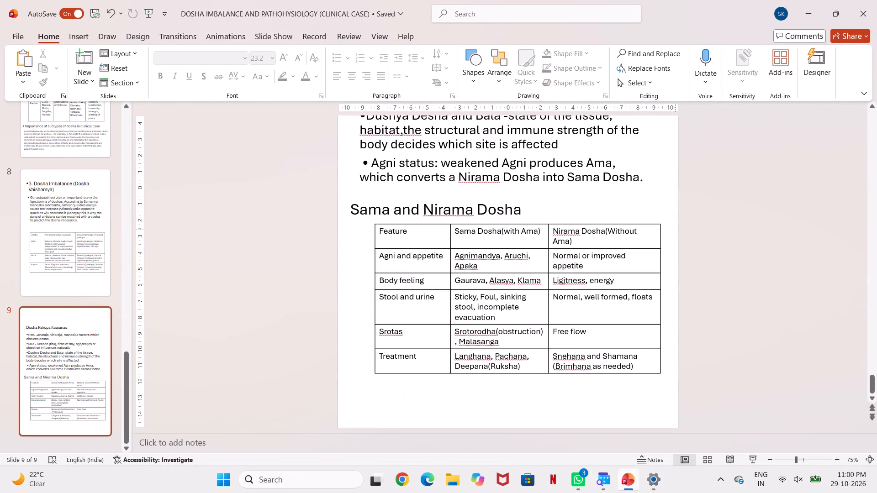
{"action": "scroll", "coordinate": [70, 285], "scroll_direction": "down", "scroll_amount": 15}
{"action": "scroll", "coordinate": [71, 278], "scroll_direction": "up", "scroll_amount": 6}
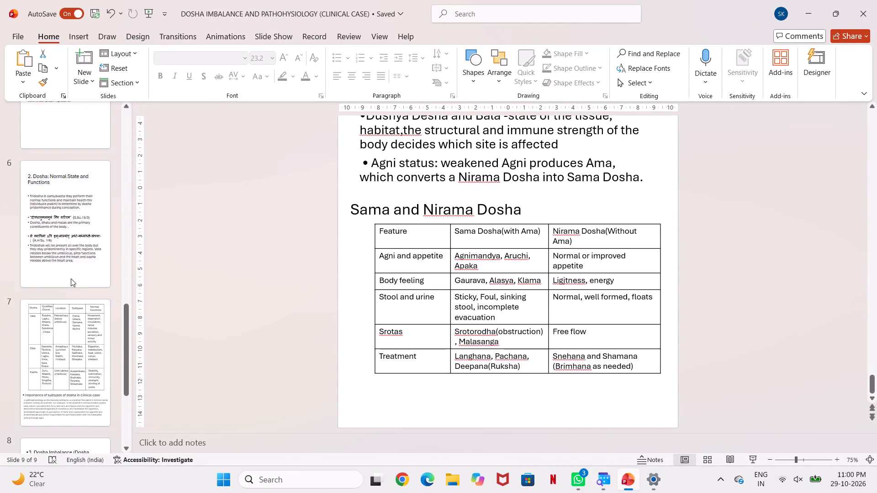
{"action": "scroll", "coordinate": [72, 277], "scroll_direction": "up", "scroll_amount": 17}
{"action": "left_click", "coordinate": [93, 220]}
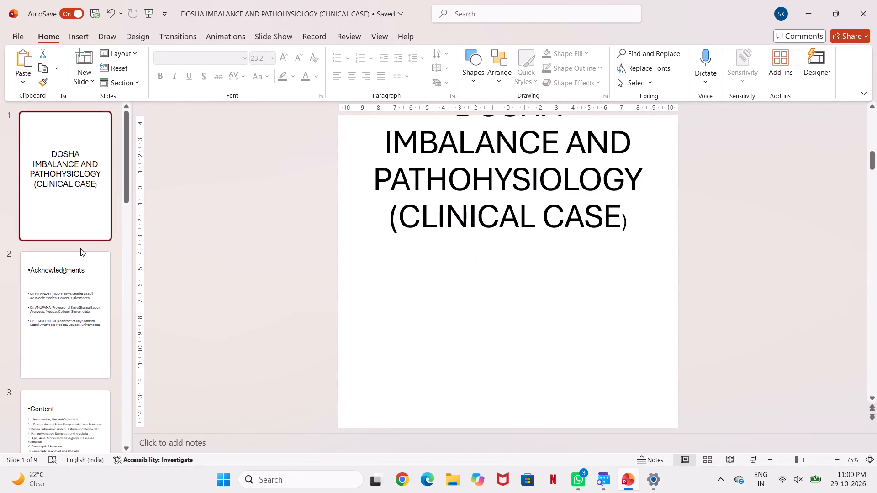
{"action": "left_click", "coordinate": [79, 268]}
{"action": "scroll", "coordinate": [69, 318], "scroll_direction": "down", "scroll_amount": 6}
{"action": "left_click", "coordinate": [76, 256]}
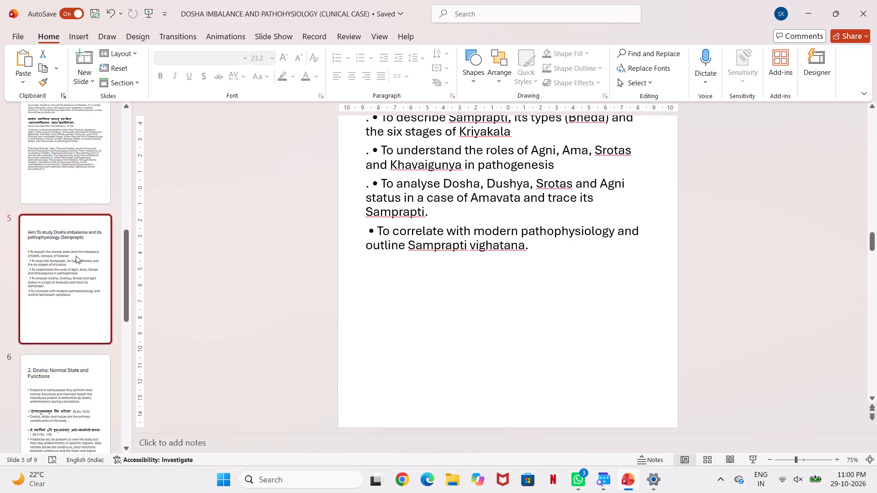
{"action": "scroll", "coordinate": [76, 256], "scroll_direction": "down", "scroll_amount": 5}
{"action": "left_click", "coordinate": [87, 213]}
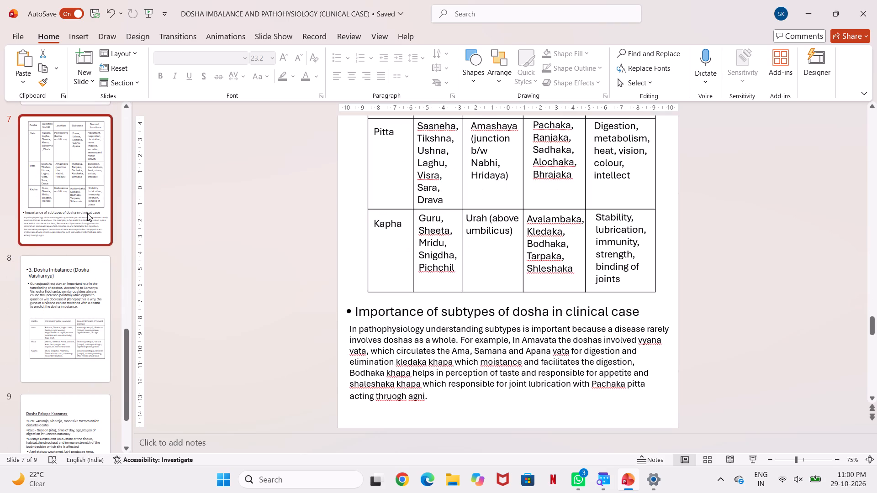
{"action": "left_click", "coordinate": [81, 293]}
{"action": "scroll", "coordinate": [81, 292], "scroll_direction": "down", "scroll_amount": 3}
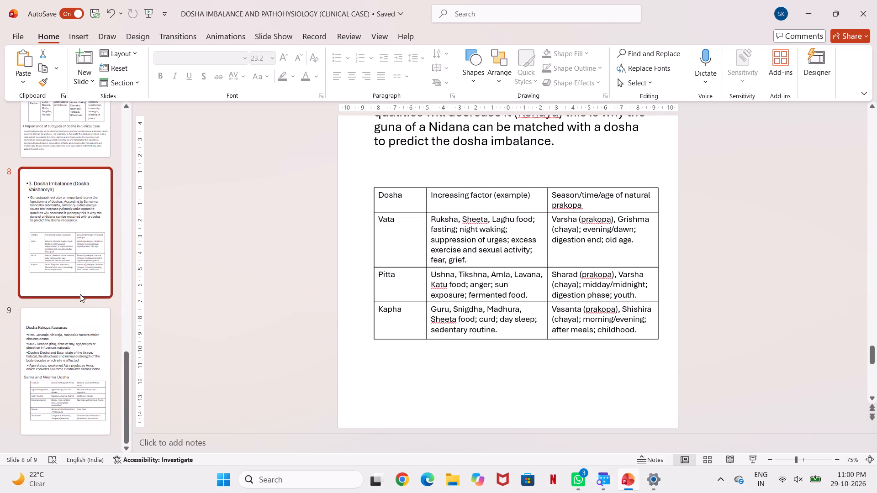
{"action": "left_click", "coordinate": [60, 327]}
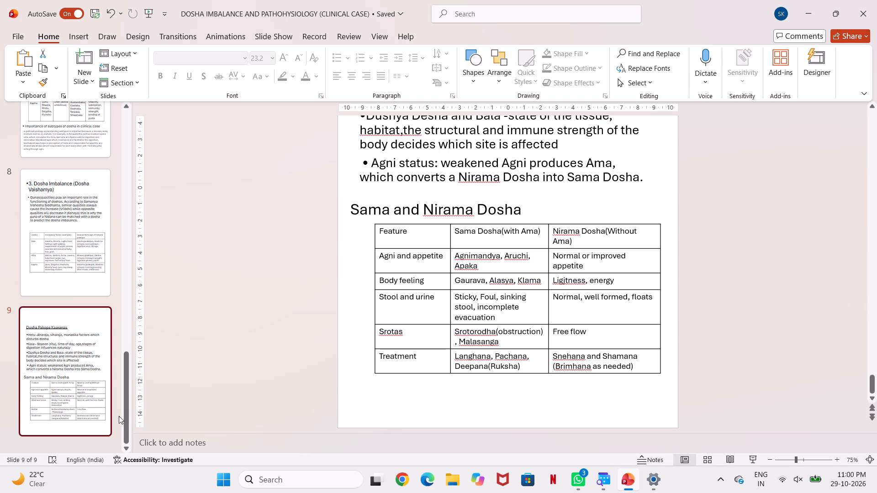
{"action": "scroll", "coordinate": [88, 323], "scroll_direction": "up", "scroll_amount": 2}
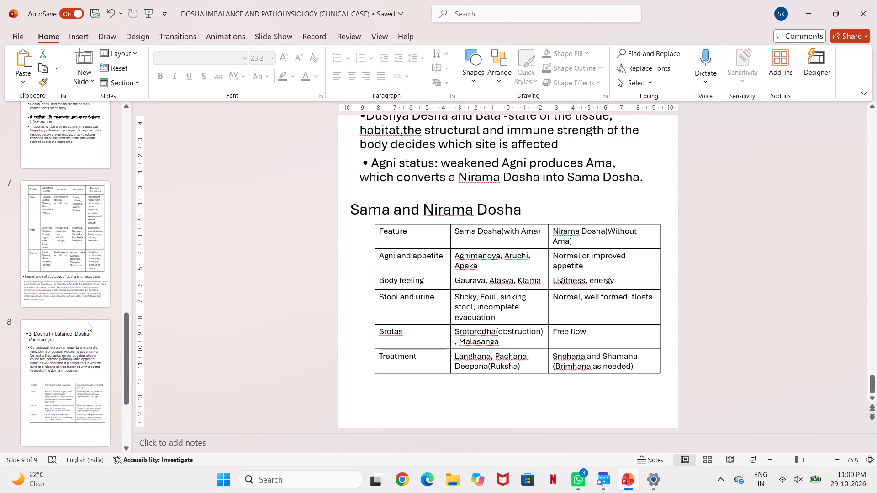
{"action": "scroll", "coordinate": [174, 372], "scroll_direction": "up", "scroll_amount": 3}
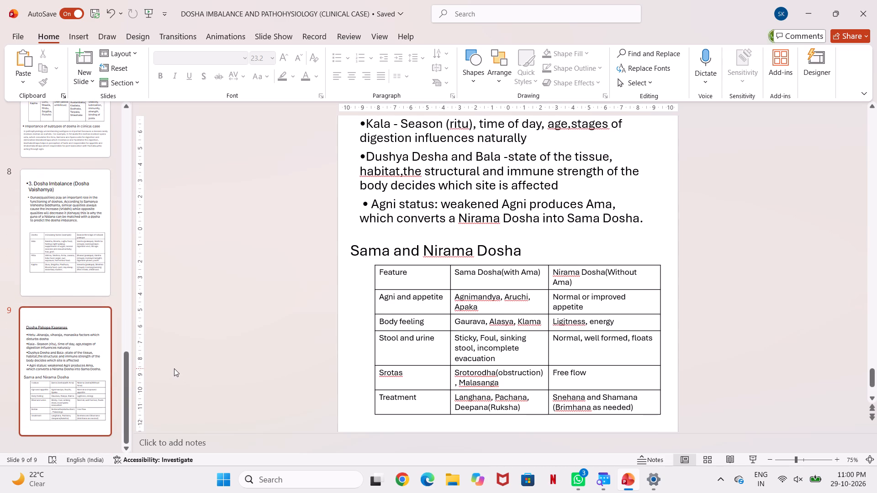
Move the "Sama and Nirama Dosha" heading on slide 9 slightly right and up, aligning it with the body text above.
{"action": "scroll", "coordinate": [174, 368], "scroll_direction": "up", "scroll_amount": 4}
{"action": "scroll", "coordinate": [180, 370], "scroll_direction": "down", "scroll_amount": 2, "text": "ctrl"}
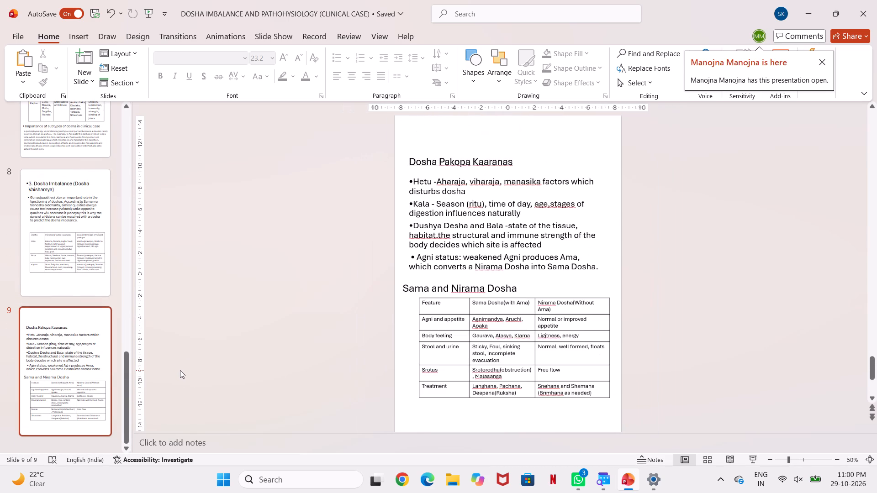
{"action": "left_click", "coordinate": [450, 292]}
{"action": "left_click", "coordinate": [451, 291]}
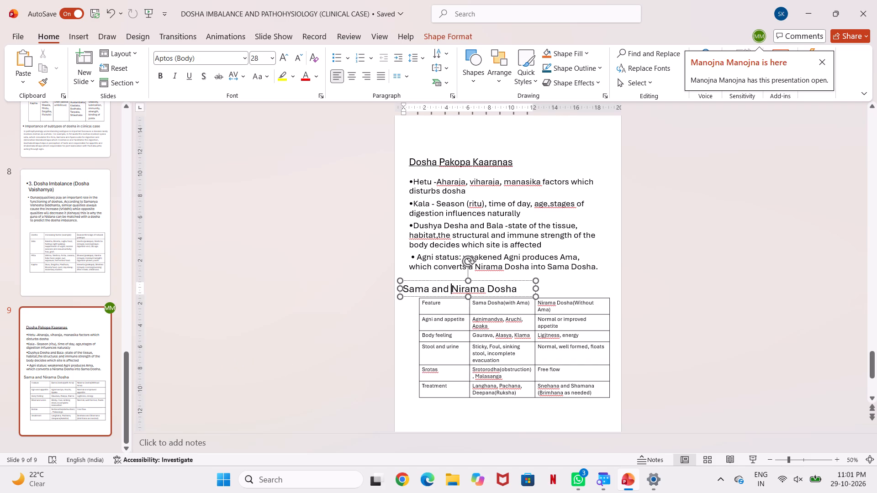
{"action": "left_click_drag", "start_coordinate": [454, 281], "coordinate": [457, 279]}
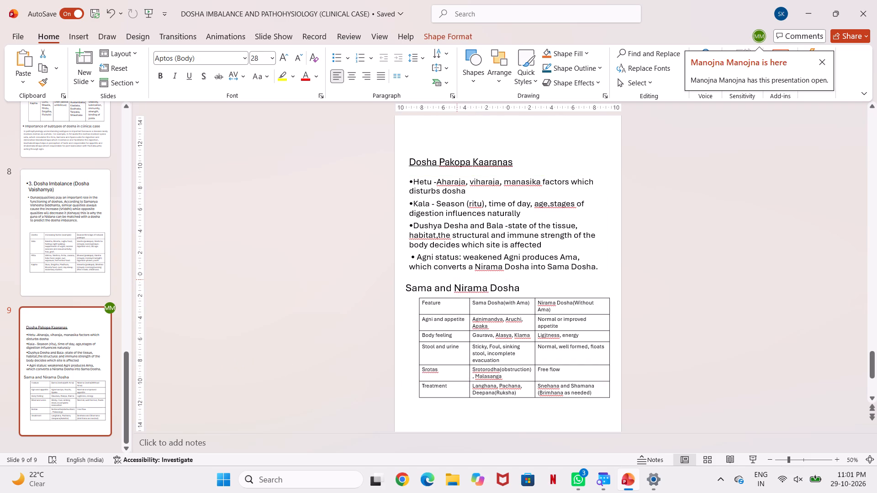
{"action": "left_click_drag", "start_coordinate": [457, 279], "coordinate": [460, 279]}
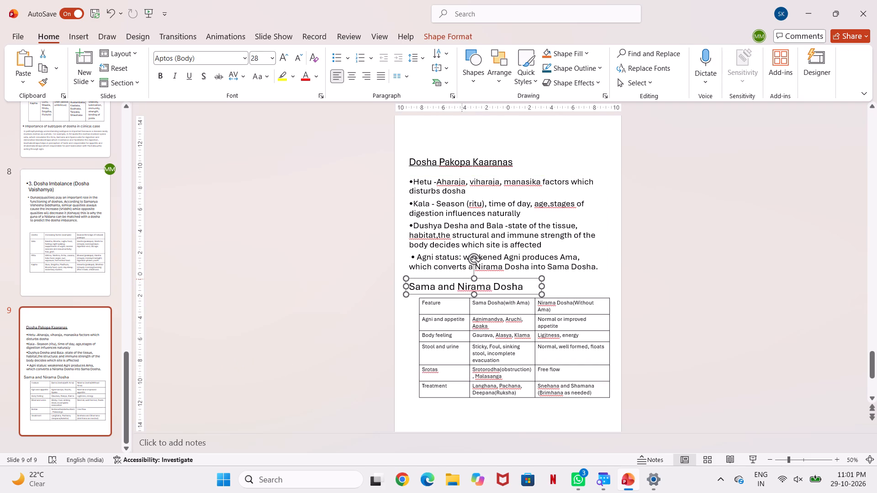
{"action": "left_click", "coordinate": [679, 279]}
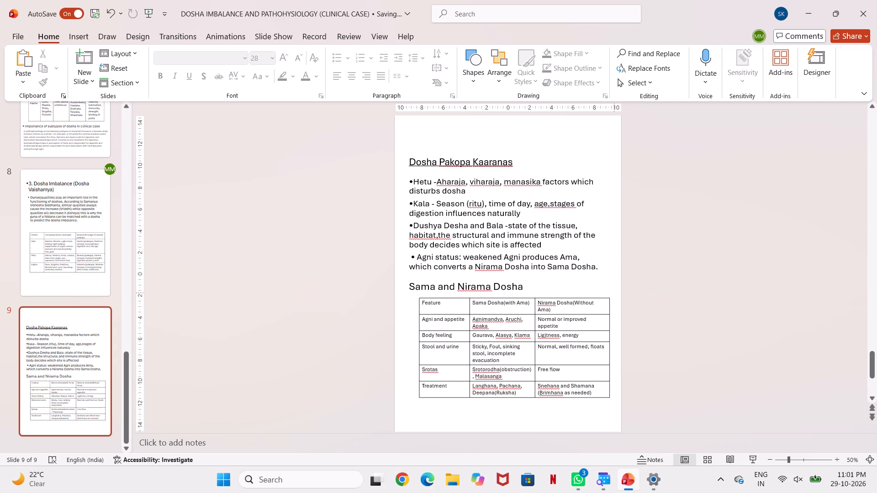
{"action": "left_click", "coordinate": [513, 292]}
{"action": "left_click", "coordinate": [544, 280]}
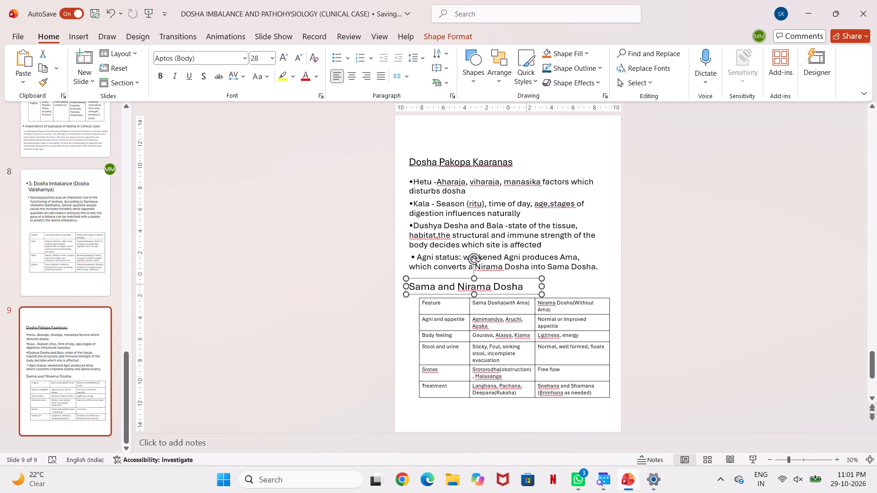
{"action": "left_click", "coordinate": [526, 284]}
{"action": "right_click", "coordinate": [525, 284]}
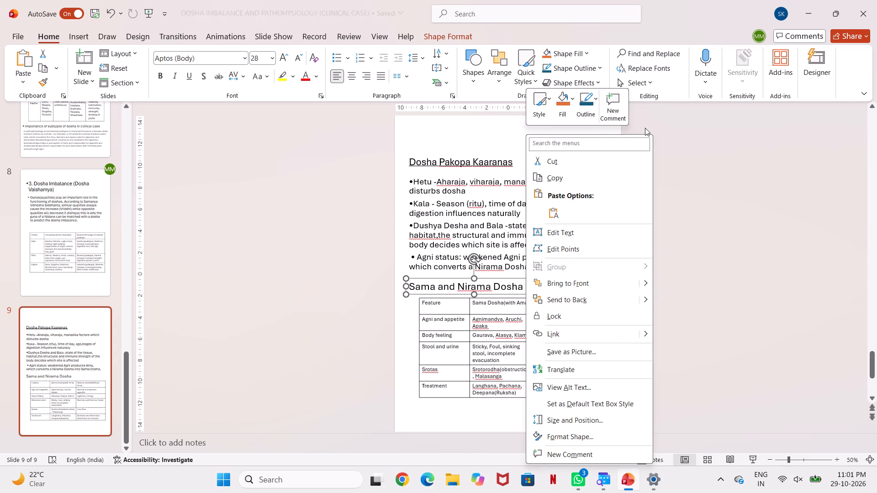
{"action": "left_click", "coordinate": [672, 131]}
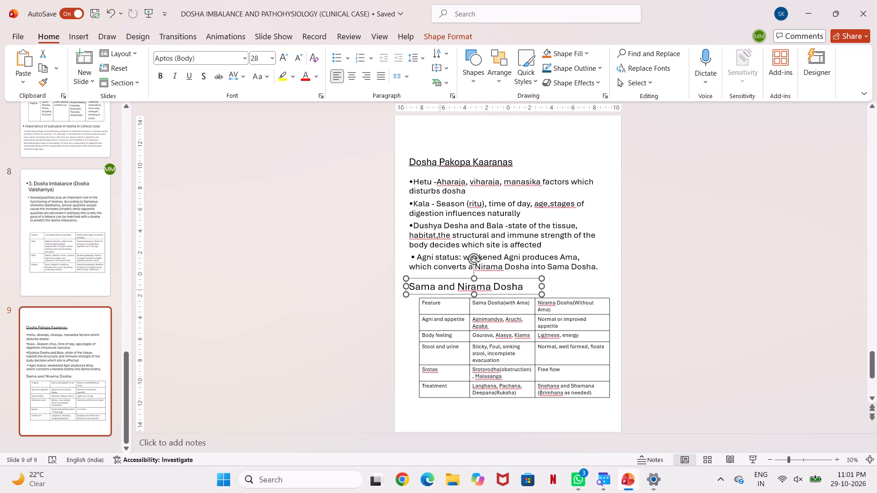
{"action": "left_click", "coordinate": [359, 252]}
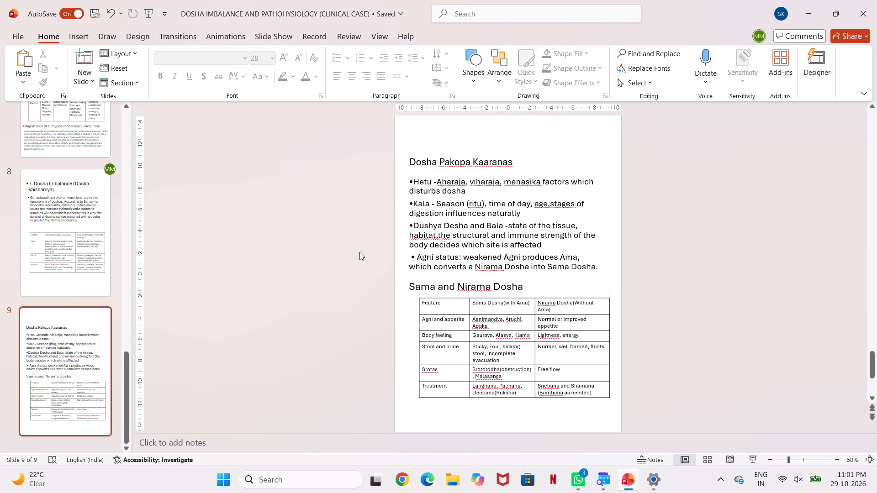
Look back through the slides from the Content slide to slide 9 to compare their headings and tables.
{"action": "left_click", "coordinate": [85, 256]}
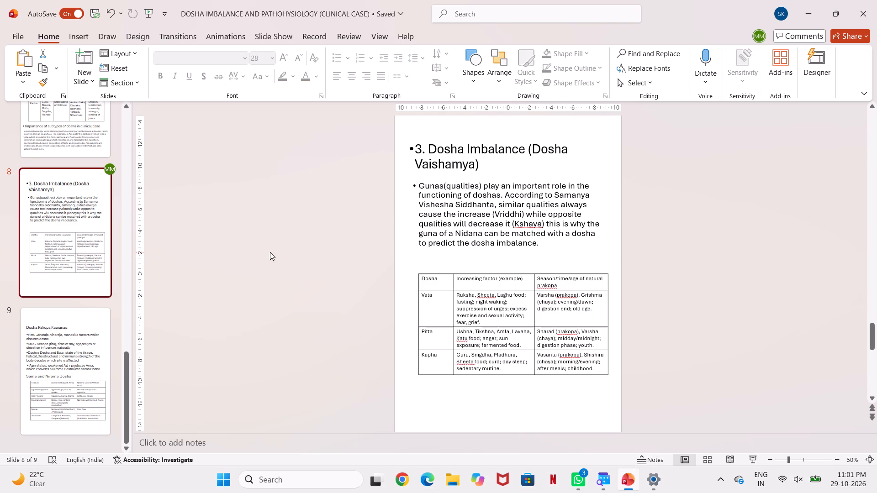
{"action": "left_click", "coordinate": [97, 325]}
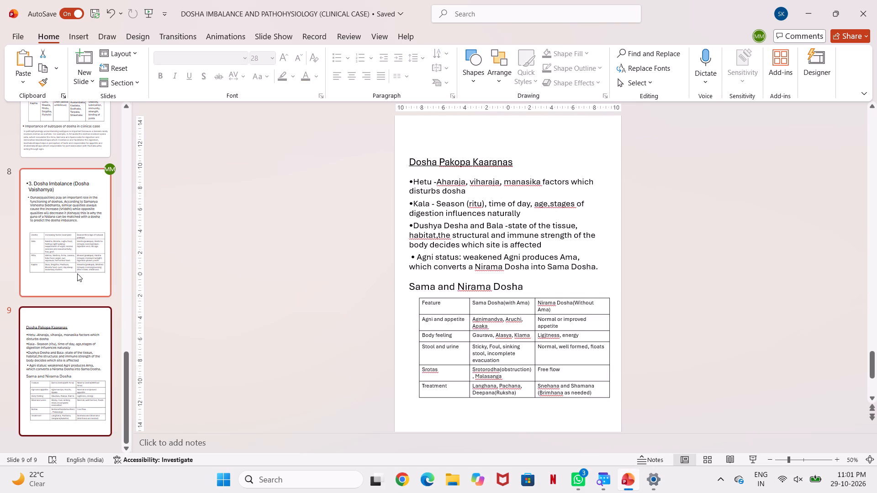
{"action": "left_click", "coordinate": [77, 273]}
{"action": "scroll", "coordinate": [83, 233], "scroll_direction": "up", "scroll_amount": 10}
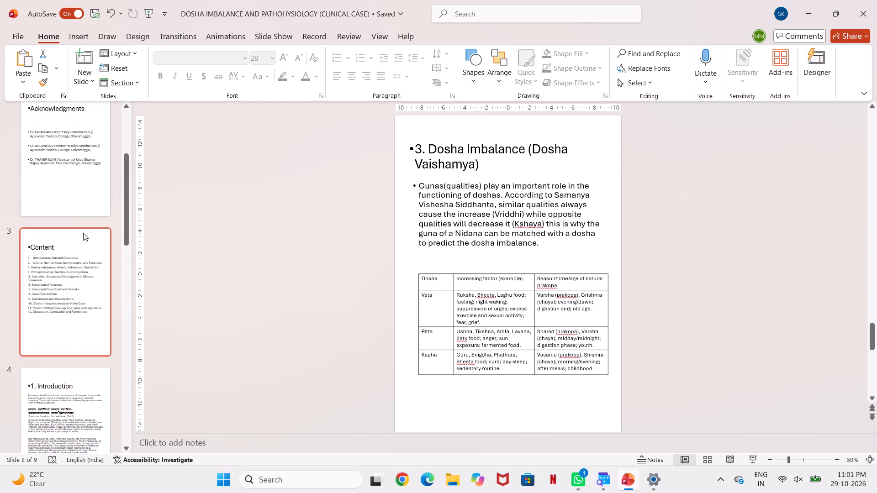
{"action": "left_click", "coordinate": [80, 278]}
{"action": "left_click", "coordinate": [51, 375]}
{"action": "scroll", "coordinate": [57, 365], "scroll_direction": "down", "scroll_amount": 2}
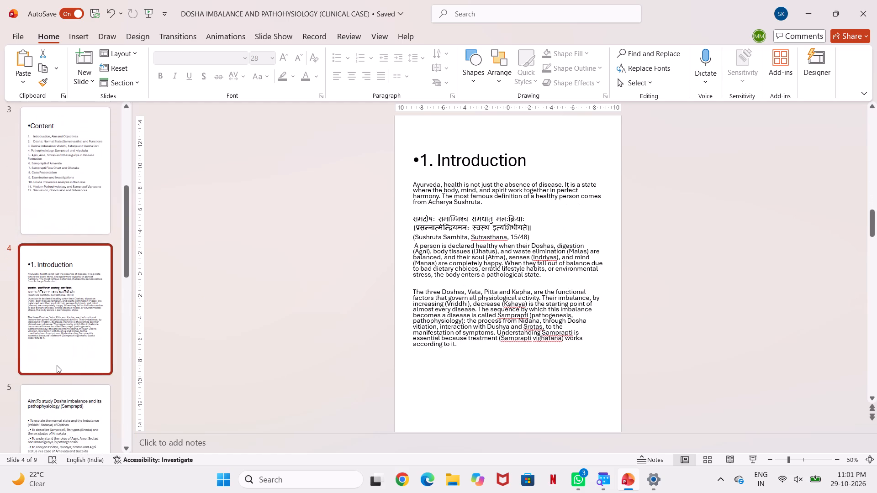
{"action": "scroll", "coordinate": [57, 365], "scroll_direction": "down", "scroll_amount": 2}
{"action": "left_click", "coordinate": [66, 385]}
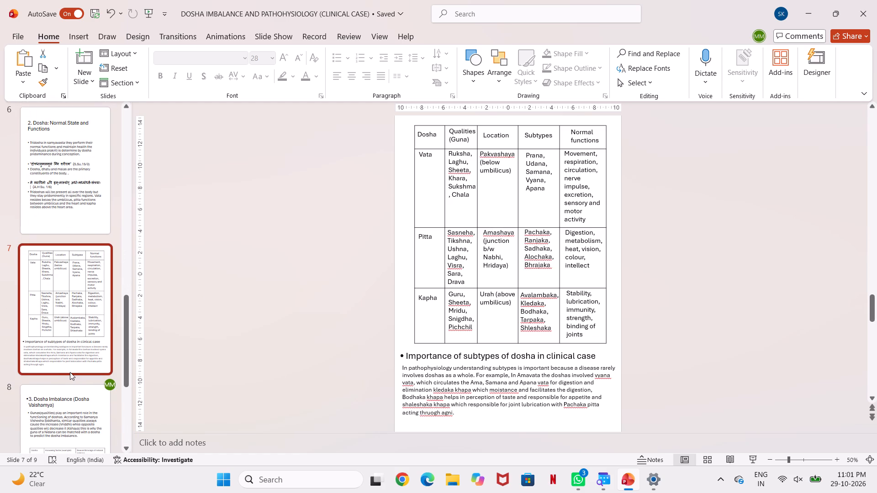
{"action": "scroll", "coordinate": [70, 372], "scroll_direction": "down", "scroll_amount": 1}
{"action": "left_click", "coordinate": [71, 372]}
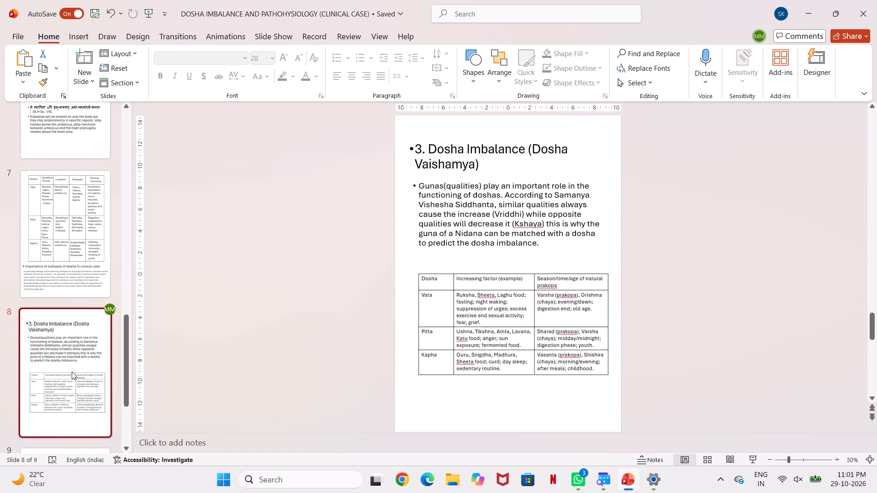
{"action": "scroll", "coordinate": [72, 372], "scroll_direction": "down", "scroll_amount": 3}
{"action": "left_click", "coordinate": [73, 369]}
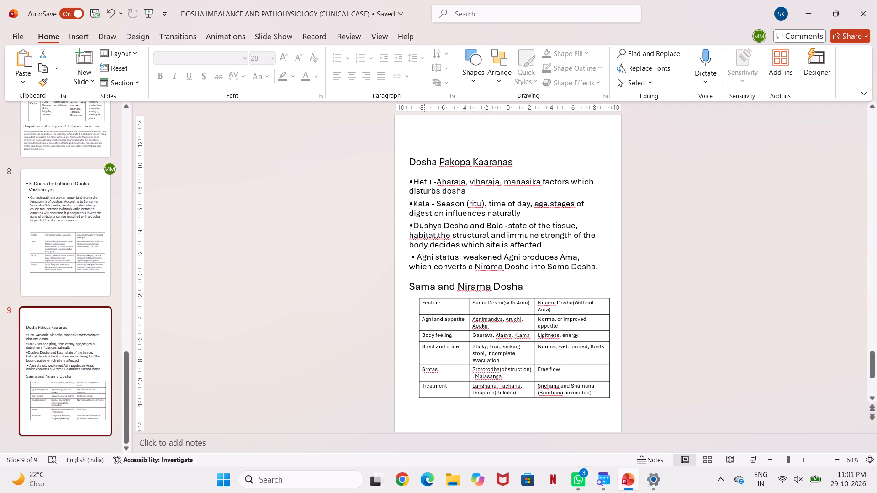
Underline and bold the "Sama and Nirama Dosha" heading on slide 9.
{"action": "double_click", "coordinate": [411, 287]}
{"action": "triple_click", "coordinate": [411, 287]}
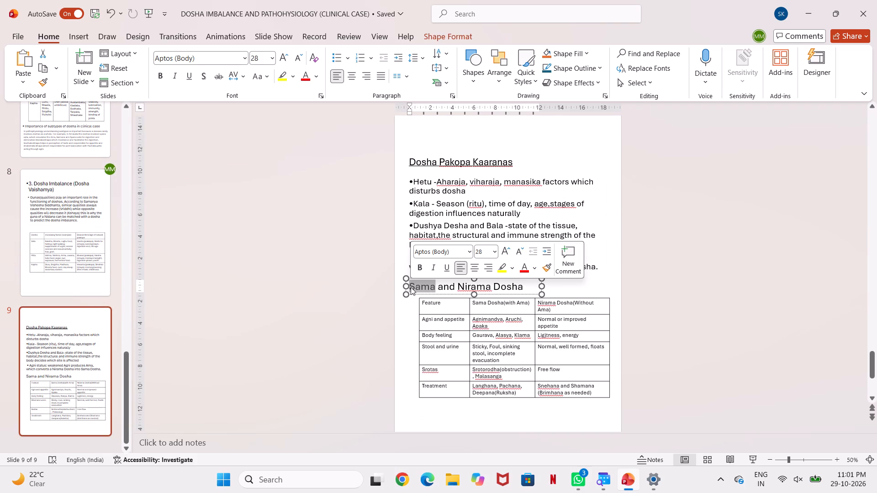
{"action": "left_click", "coordinate": [449, 267]}
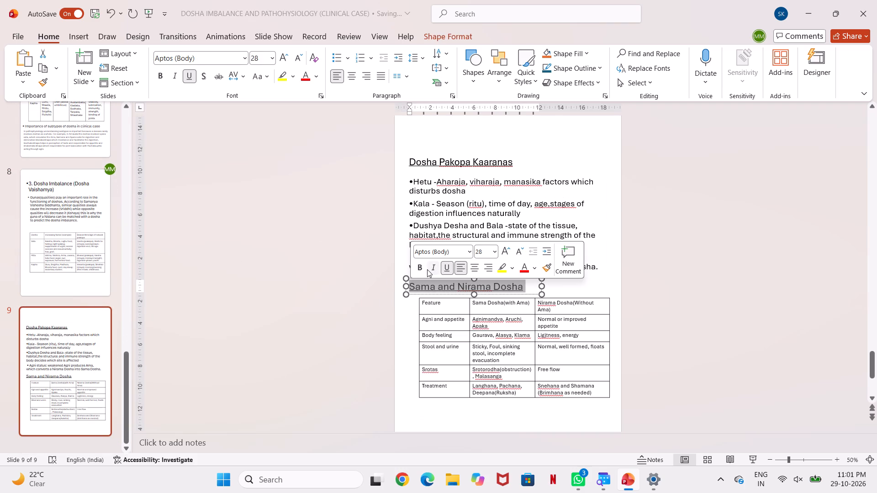
{"action": "left_click", "coordinate": [426, 268]}
{"action": "left_click", "coordinate": [421, 267]}
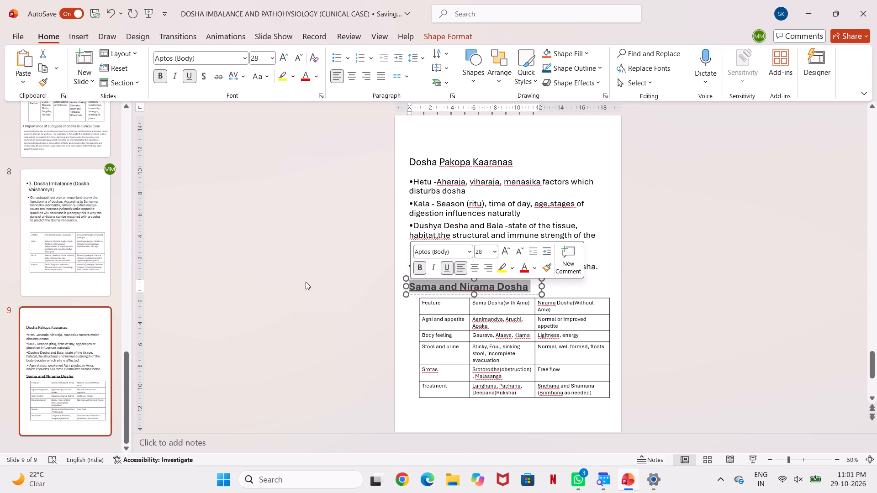
{"action": "left_click", "coordinate": [306, 282]}
Make the "Dosha Pakopa Kaaranas" heading on slide 9 bold.
{"action": "double_click", "coordinate": [410, 164]}
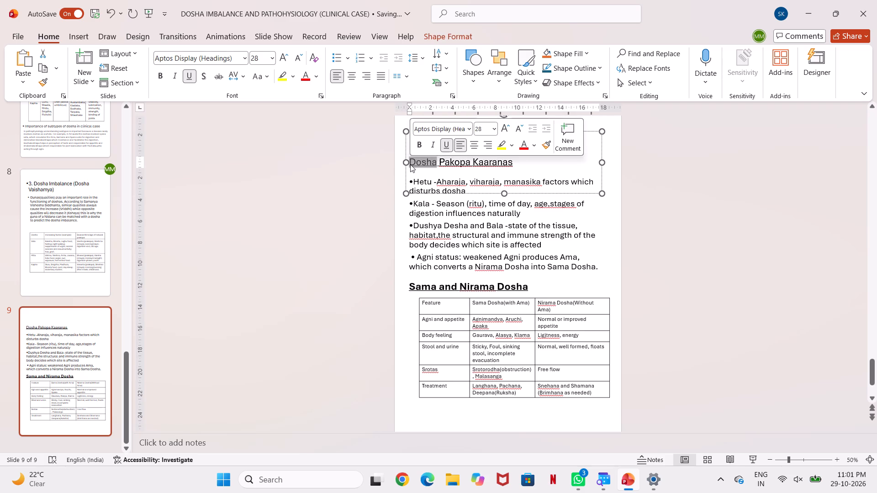
{"action": "left_click", "coordinate": [410, 164]}
{"action": "left_click", "coordinate": [421, 147]}
{"action": "left_click", "coordinate": [344, 174]}
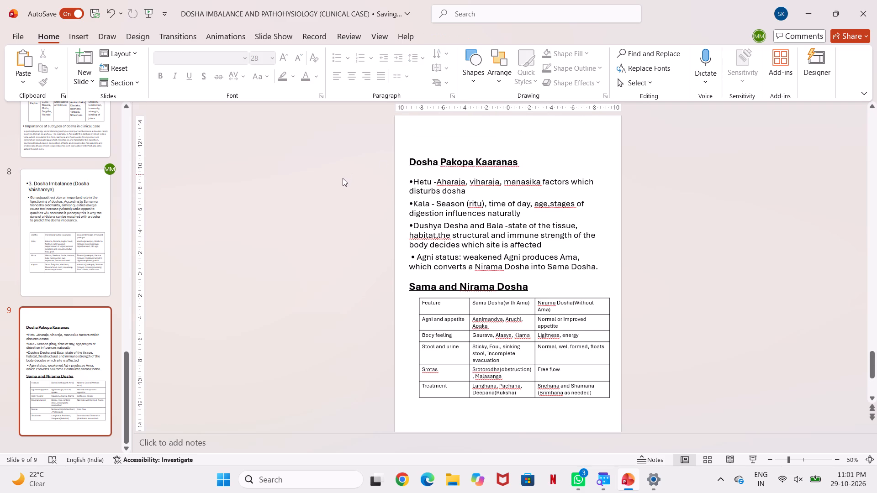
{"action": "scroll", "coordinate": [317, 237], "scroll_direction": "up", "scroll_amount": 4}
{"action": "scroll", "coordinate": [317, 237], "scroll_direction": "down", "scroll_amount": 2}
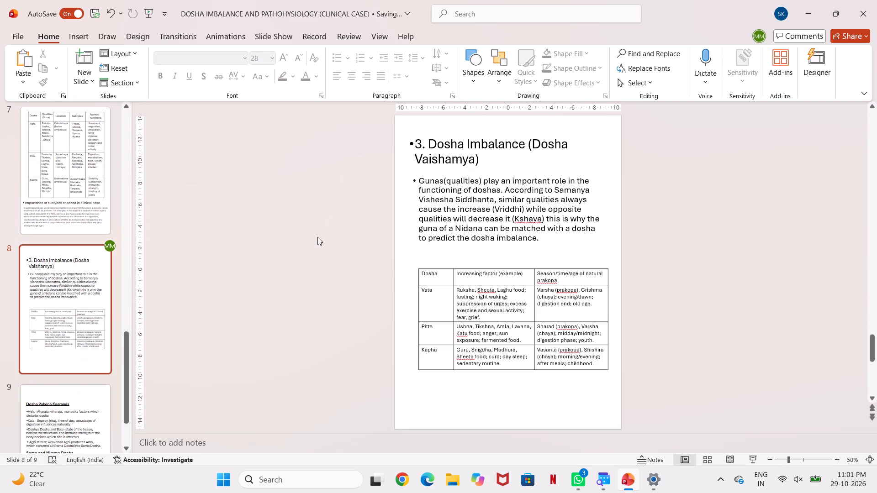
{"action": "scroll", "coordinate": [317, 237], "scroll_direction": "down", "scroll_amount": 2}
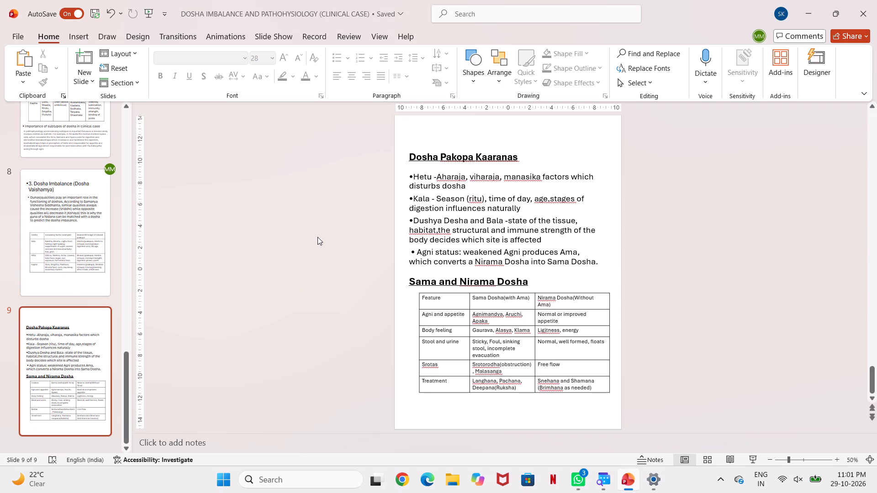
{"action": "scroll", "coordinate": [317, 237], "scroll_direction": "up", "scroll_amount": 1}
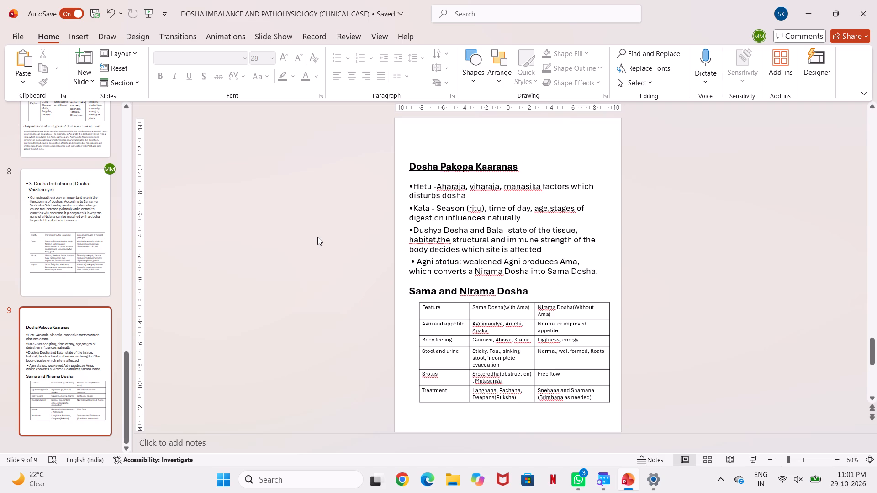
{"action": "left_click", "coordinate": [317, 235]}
Make the "Sama Dosha(with Ama)" column header in the slide 9 table bold.
{"action": "left_click", "coordinate": [473, 308]}
{"action": "double_click", "coordinate": [473, 308]}
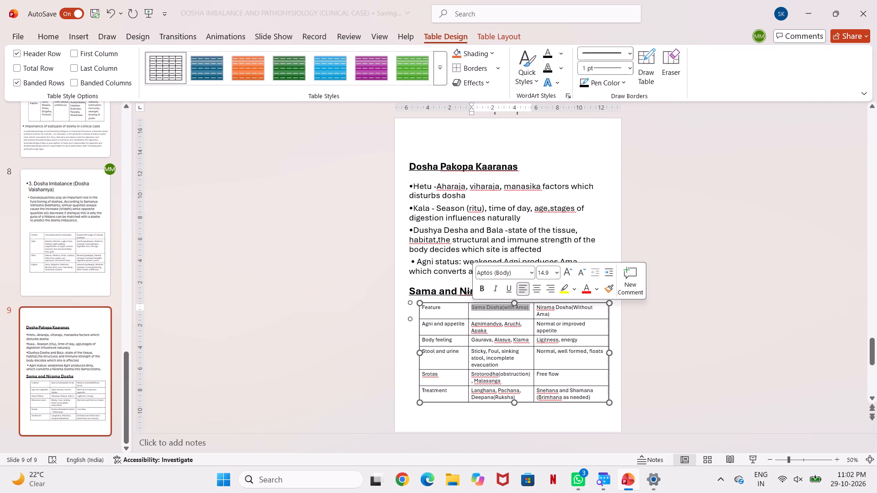
{"action": "left_click", "coordinate": [486, 292]}
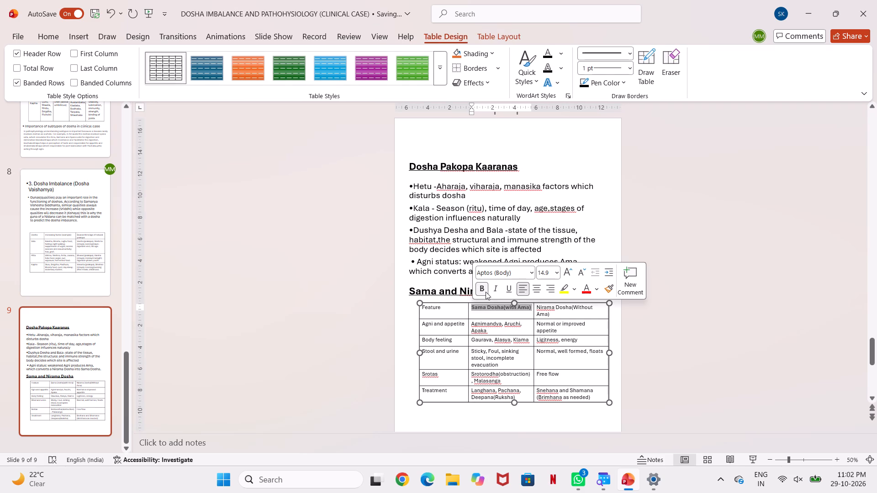
{"action": "left_click", "coordinate": [335, 312]}
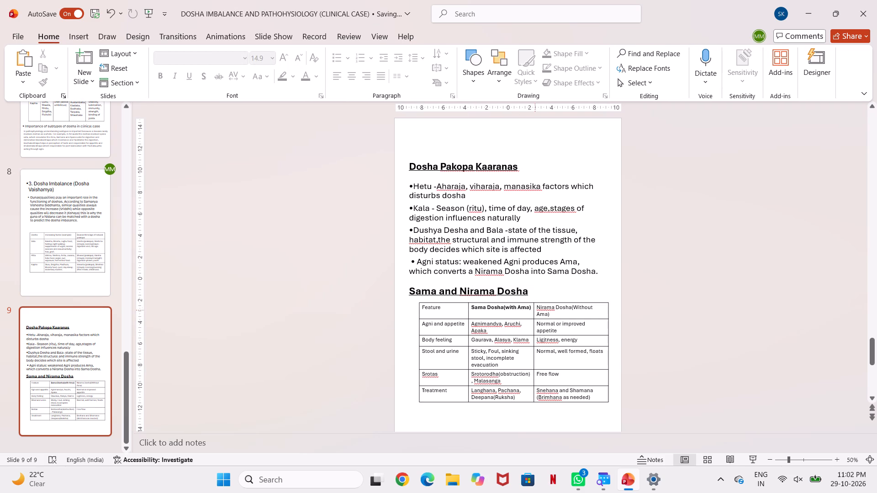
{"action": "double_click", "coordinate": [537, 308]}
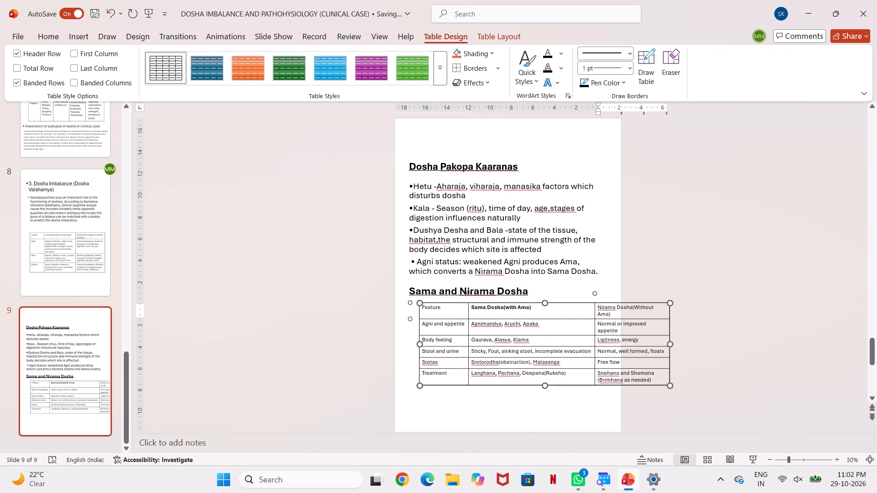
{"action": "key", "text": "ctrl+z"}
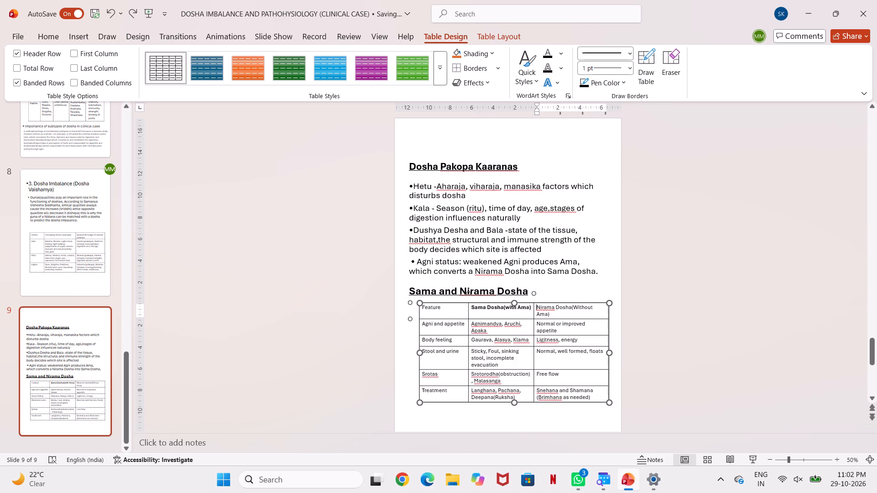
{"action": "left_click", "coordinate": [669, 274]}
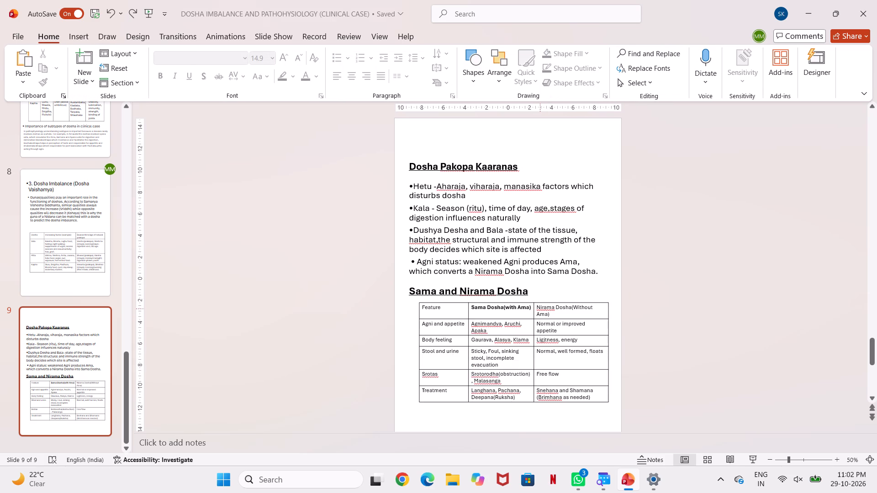
Make the "Nirama Dosha(Without Ama)" and "Feature" column headers in the slide 9 table bold.
{"action": "double_click", "coordinate": [540, 309]}
{"action": "triple_click", "coordinate": [537, 307]}
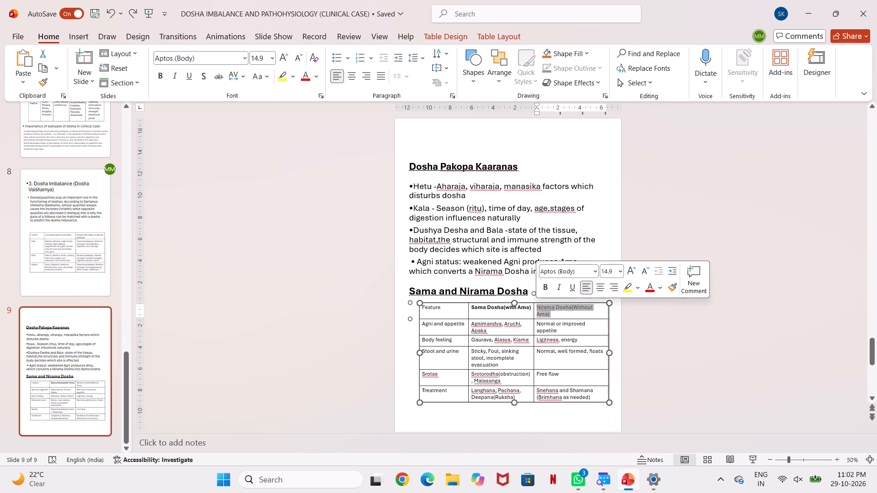
{"action": "left_click", "coordinate": [549, 288]}
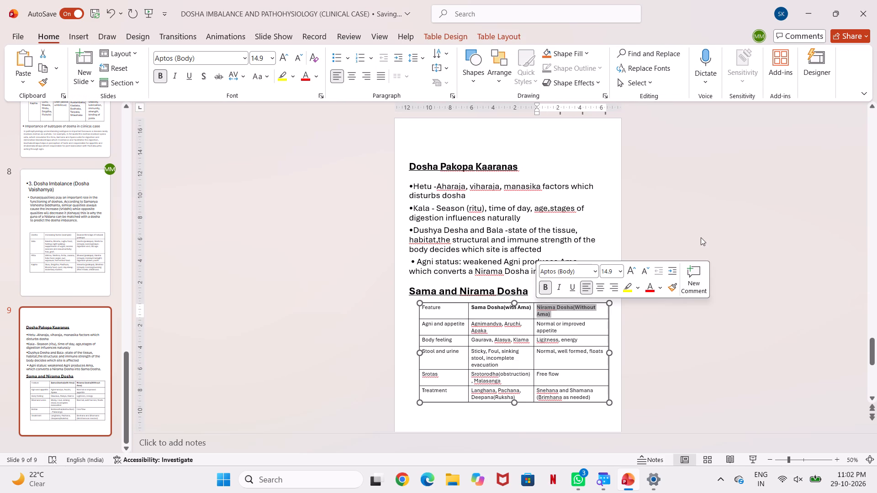
{"action": "left_click", "coordinate": [702, 237]}
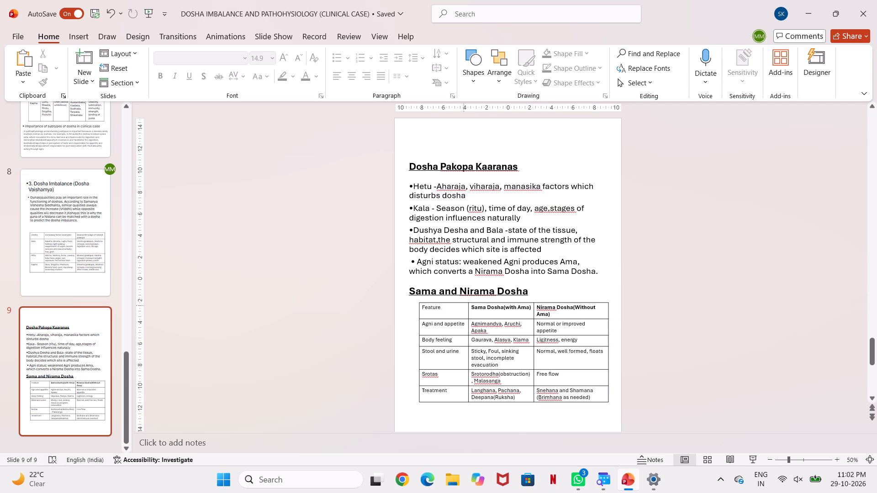
{"action": "double_click", "coordinate": [428, 309]}
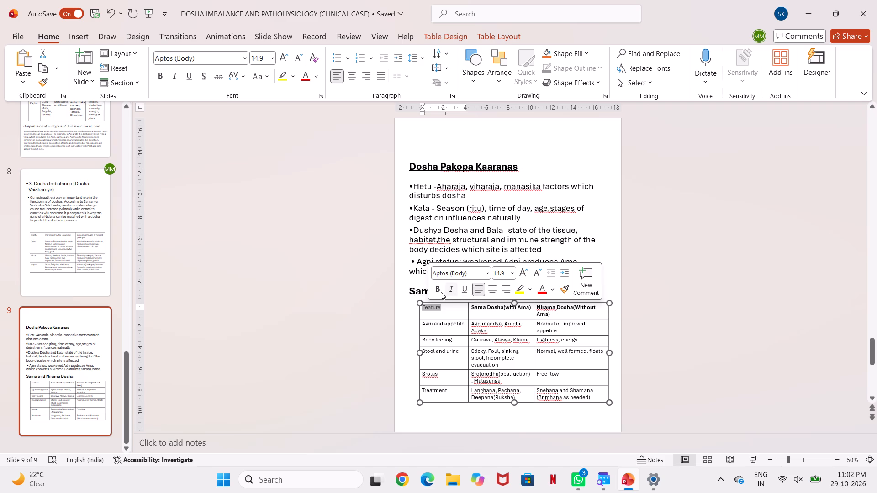
{"action": "left_click", "coordinate": [439, 293]}
{"action": "left_click", "coordinate": [349, 299]}
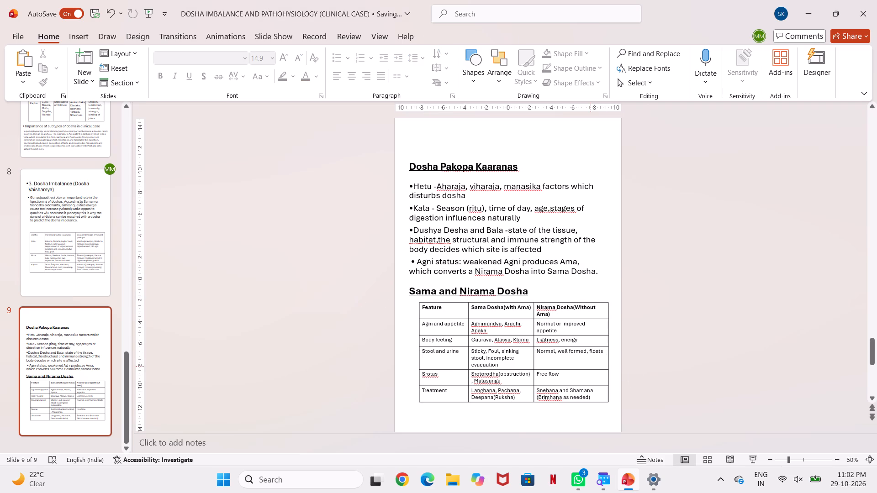
Make the "Qualities (Guna)" and "Location" column headers in the slide 7 table bold.
{"action": "scroll", "coordinate": [590, 366], "scroll_direction": "up", "scroll_amount": 6}
{"action": "scroll", "coordinate": [586, 359], "scroll_direction": "down", "scroll_amount": 2}
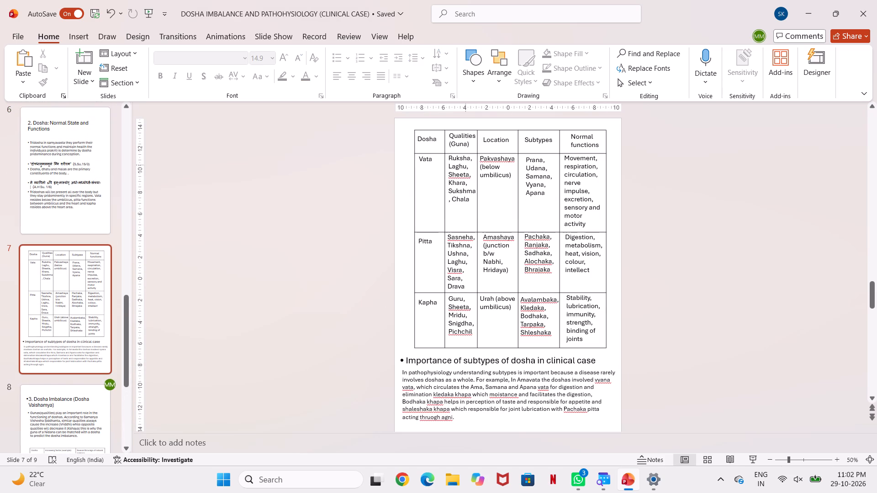
{"action": "double_click", "coordinate": [450, 136]}
{"action": "left_click", "coordinate": [451, 136]}
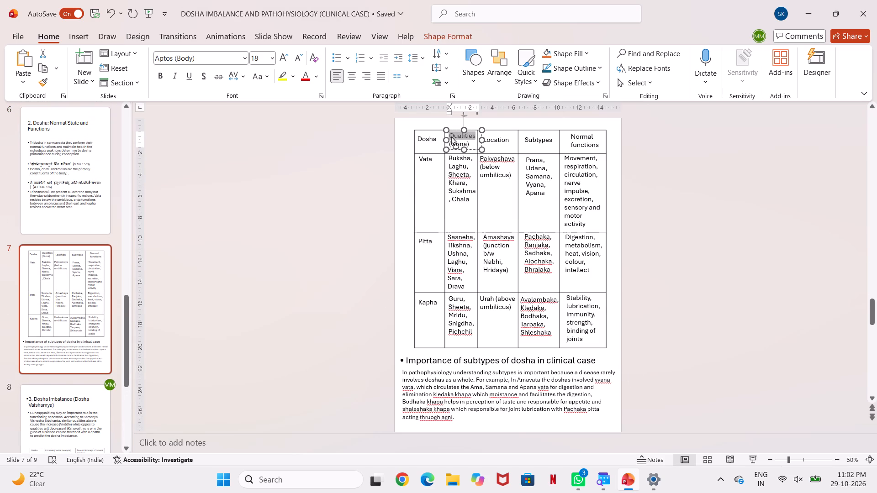
{"action": "double_click", "coordinate": [451, 136]}
{"action": "left_click", "coordinate": [462, 119]}
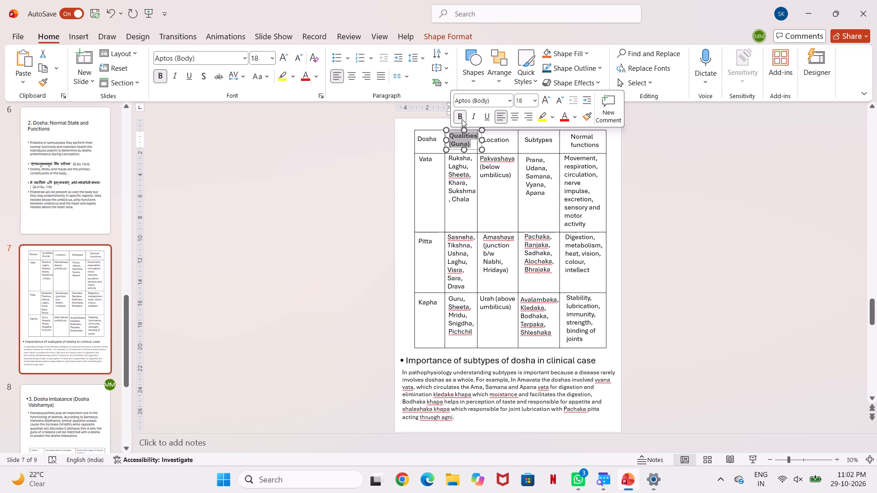
{"action": "double_click", "coordinate": [486, 141]}
{"action": "left_click", "coordinate": [499, 123]}
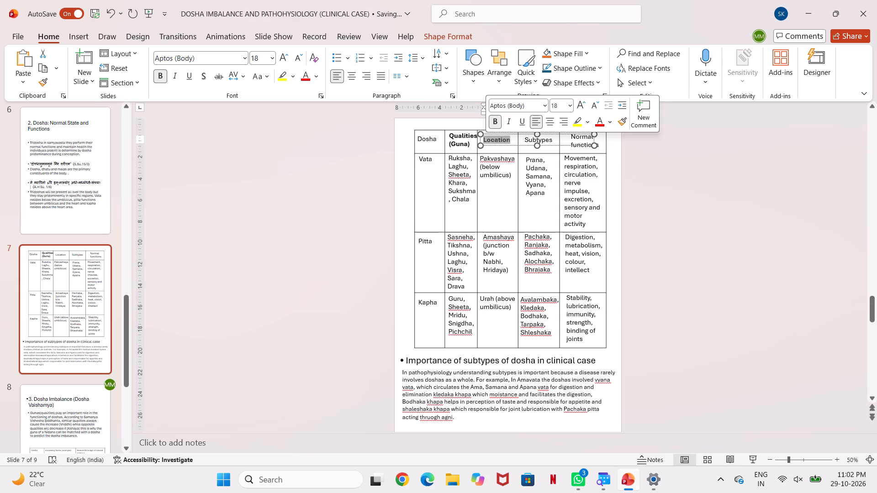
Make the remaining slide 7 table headers bold: "Subtypes", "Normal functions" and "Dosha".
{"action": "double_click", "coordinate": [524, 137]}
{"action": "left_click", "coordinate": [525, 139]}
{"action": "left_click", "coordinate": [525, 139]}
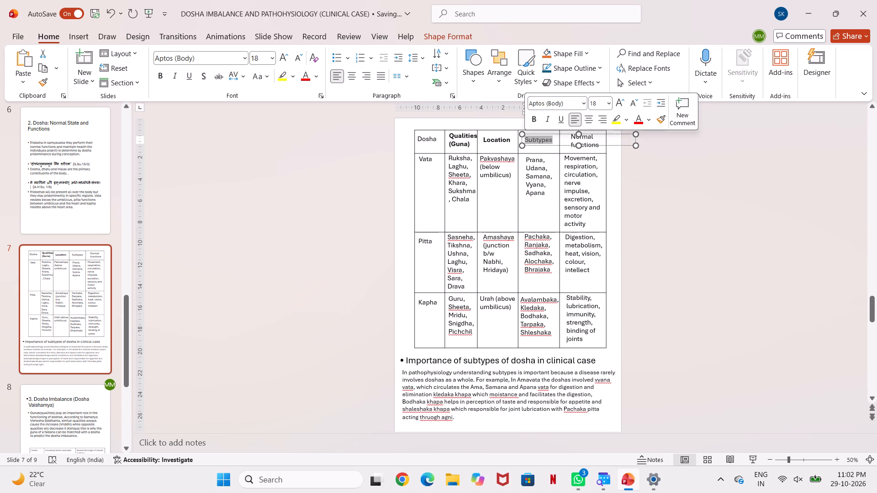
{"action": "left_click", "coordinate": [533, 120]}
{"action": "left_click", "coordinate": [568, 142]}
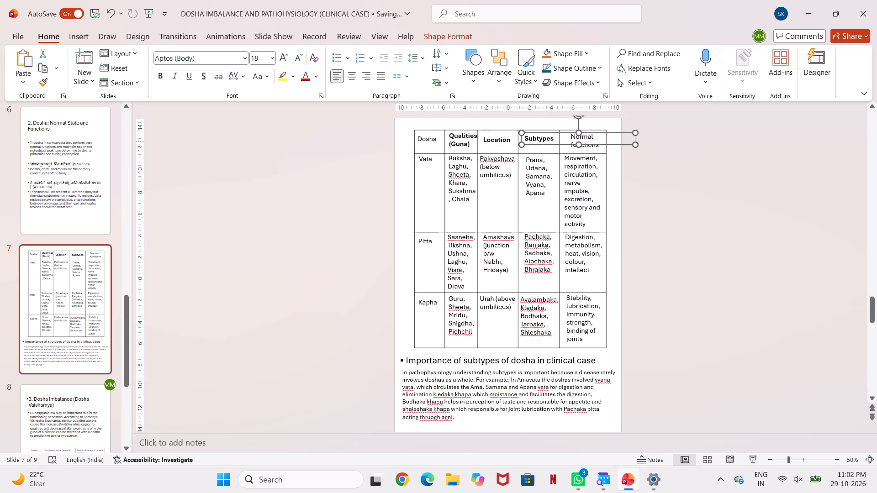
{"action": "left_click", "coordinate": [568, 141]}
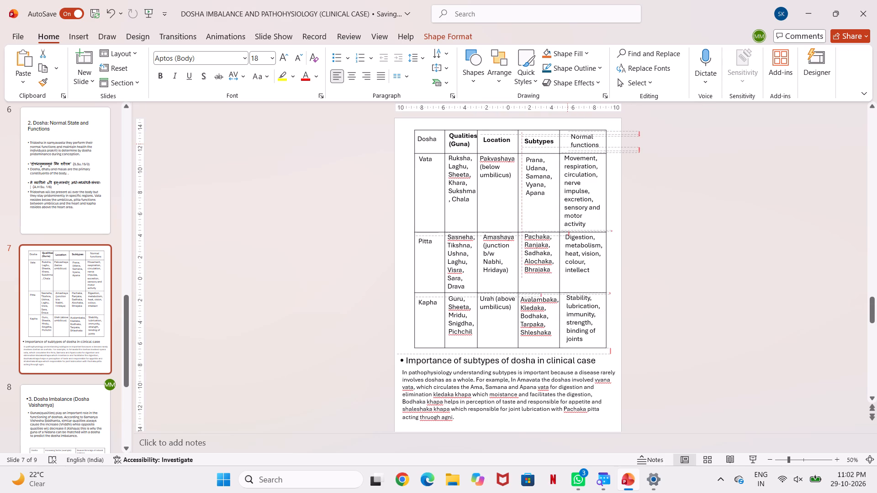
{"action": "double_click", "coordinate": [574, 140]}
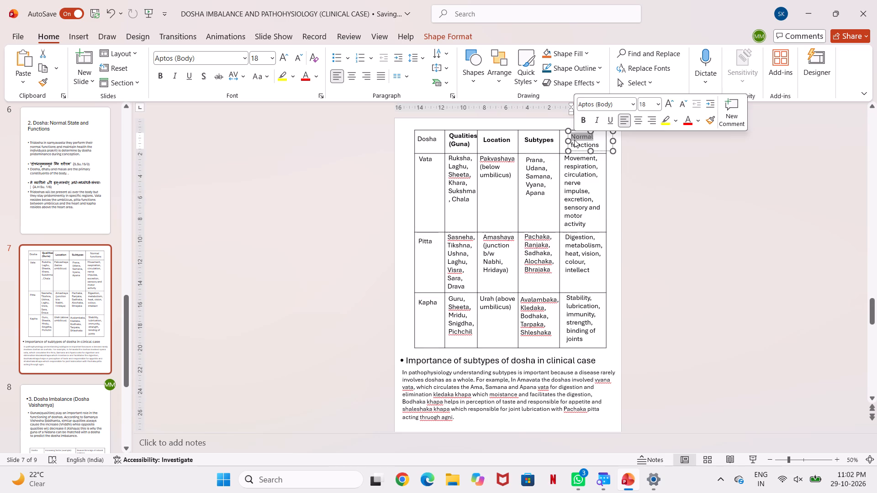
{"action": "left_click", "coordinate": [574, 140]}
{"action": "left_click", "coordinate": [582, 123]}
{"action": "double_click", "coordinate": [421, 139]}
{"action": "left_click", "coordinate": [431, 120]}
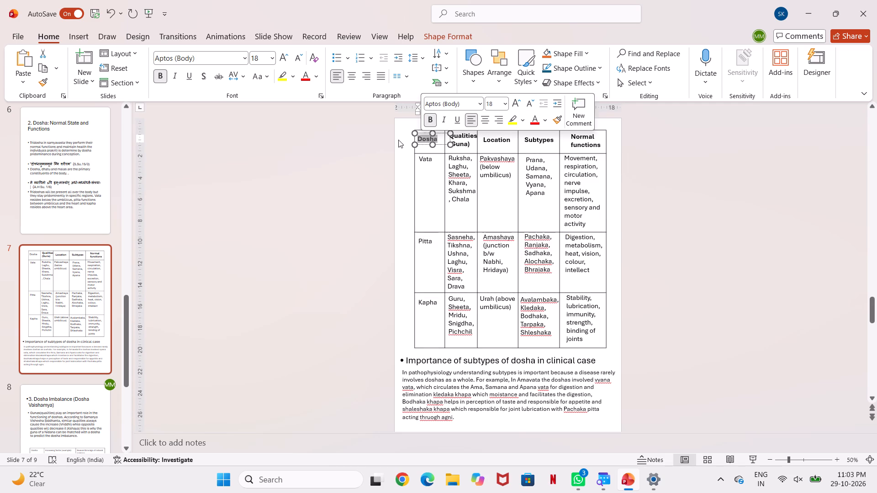
Look back through the earlier slides, from Acknowledgments to the slide 7 table, to check how their headings are formatted.
{"action": "scroll", "coordinate": [359, 177], "scroll_direction": "up", "scroll_amount": 10}
{"action": "scroll", "coordinate": [359, 177], "scroll_direction": "down", "scroll_amount": 3}
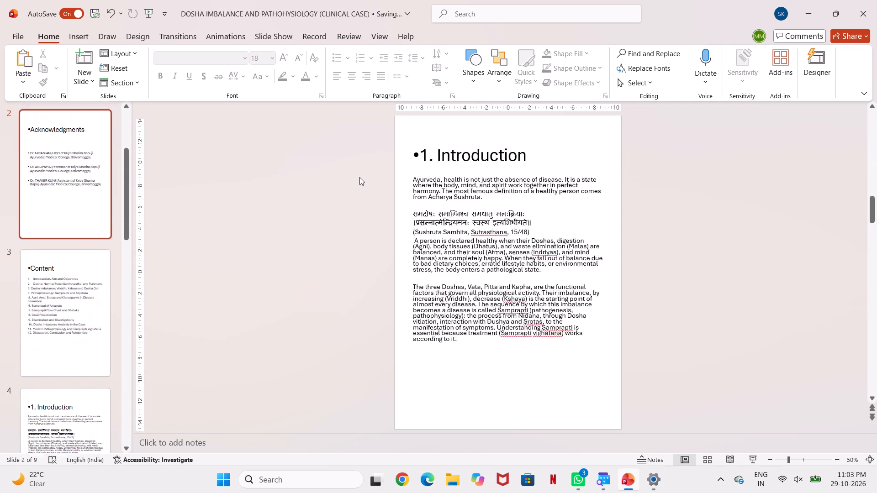
{"action": "scroll", "coordinate": [359, 177], "scroll_direction": "down", "scroll_amount": 7}
{"action": "scroll", "coordinate": [359, 177], "scroll_direction": "up", "scroll_amount": 2}
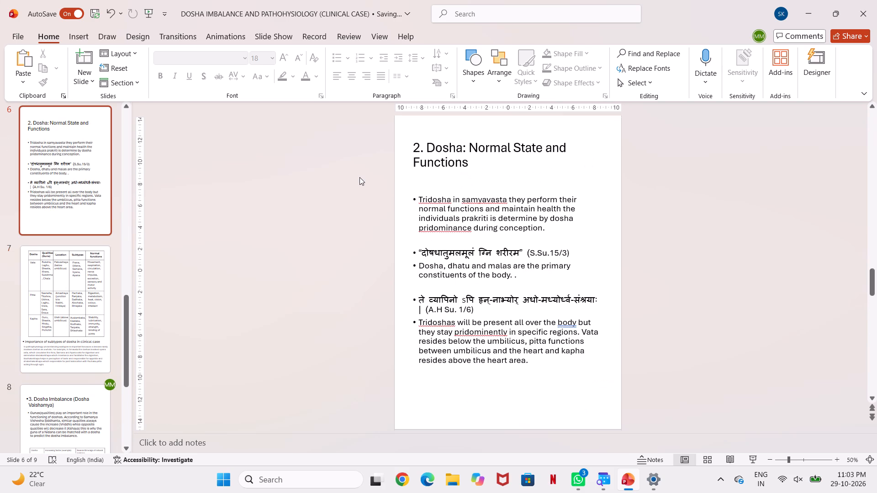
{"action": "scroll", "coordinate": [97, 215], "scroll_direction": "up", "scroll_amount": 3}
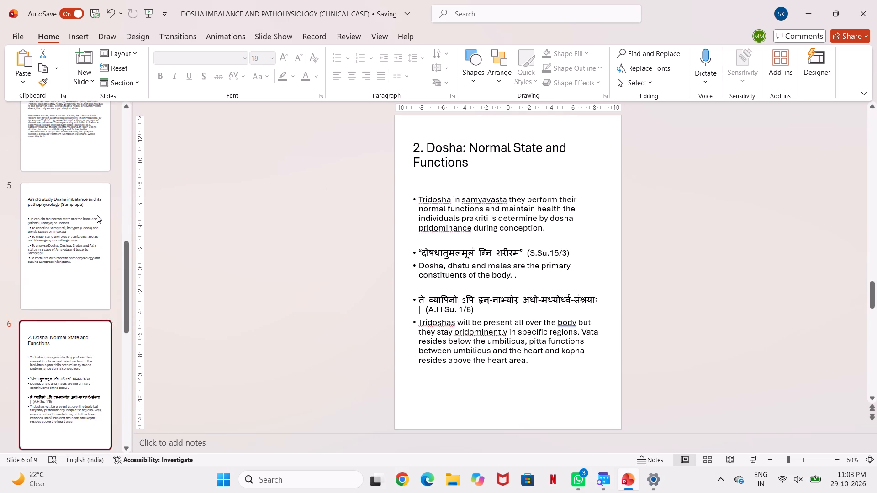
{"action": "scroll", "coordinate": [79, 279], "scroll_direction": "up", "scroll_amount": 3}
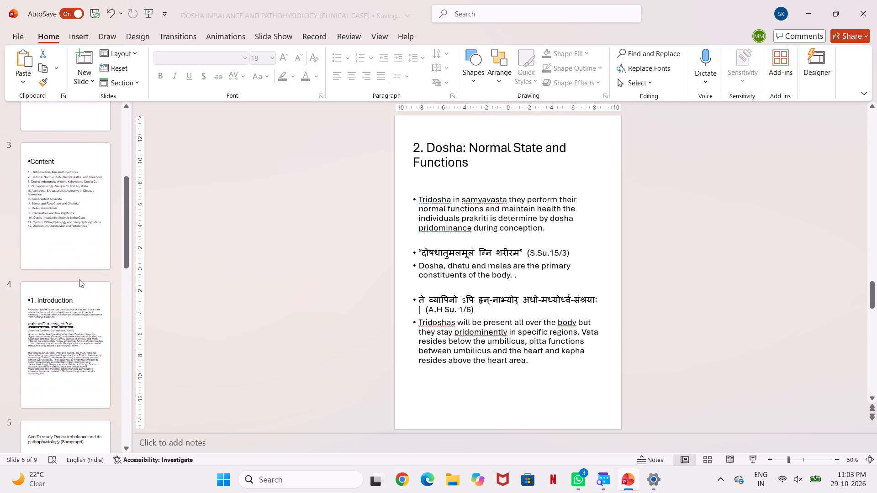
{"action": "scroll", "coordinate": [79, 279], "scroll_direction": "down", "scroll_amount": 6}
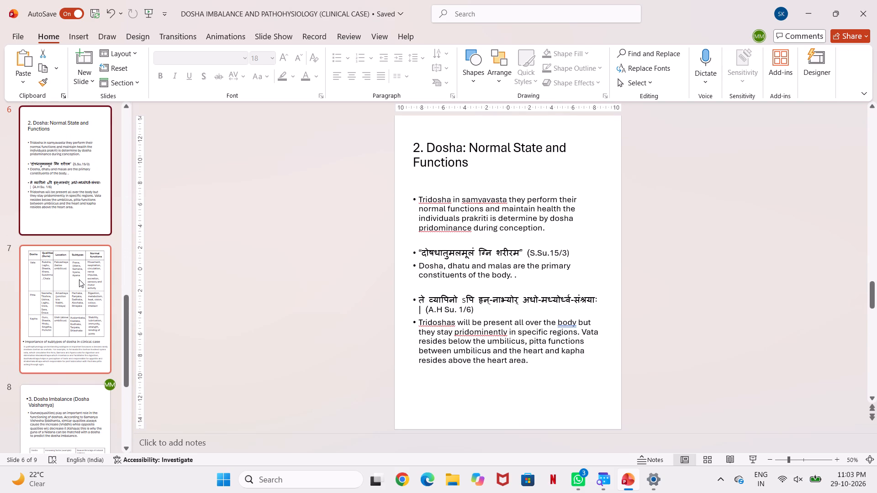
{"action": "left_click", "coordinate": [85, 273]}
Remove the bold formatting from the "Dosha Pakopa Kaaranas" heading on slide 9.
{"action": "scroll", "coordinate": [85, 273], "scroll_direction": "down", "scroll_amount": 6}
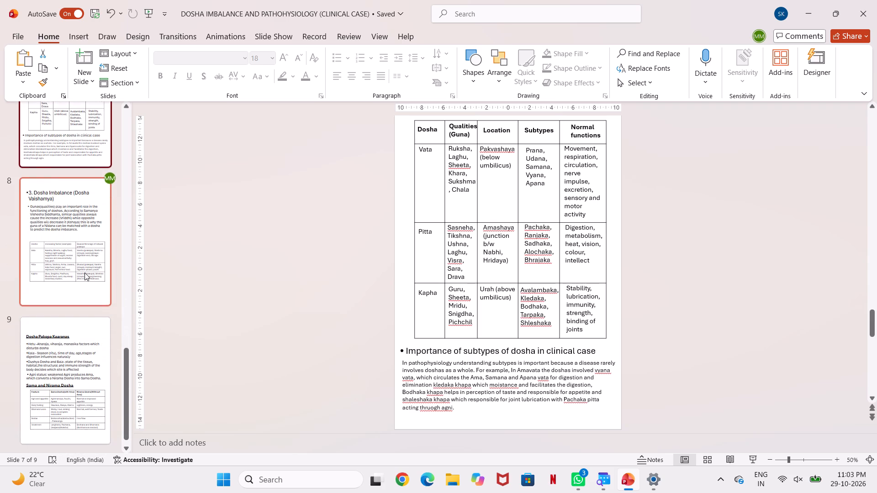
{"action": "left_click", "coordinate": [68, 319]}
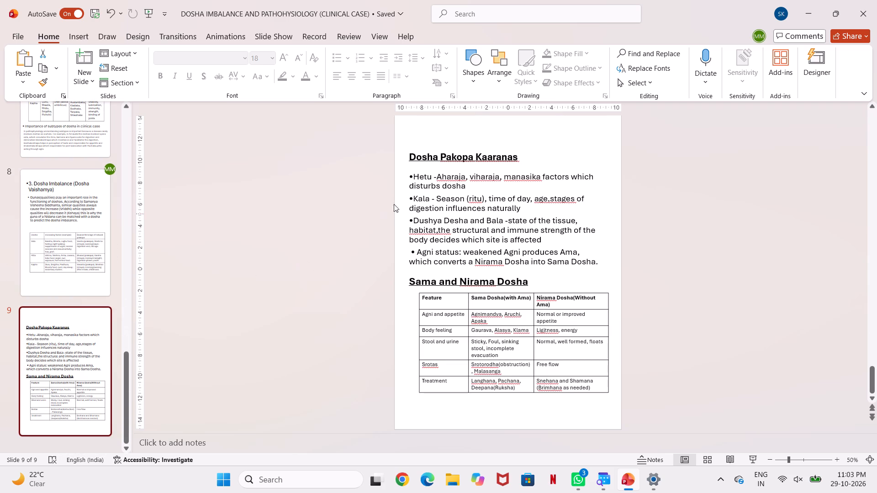
{"action": "double_click", "coordinate": [410, 157]}
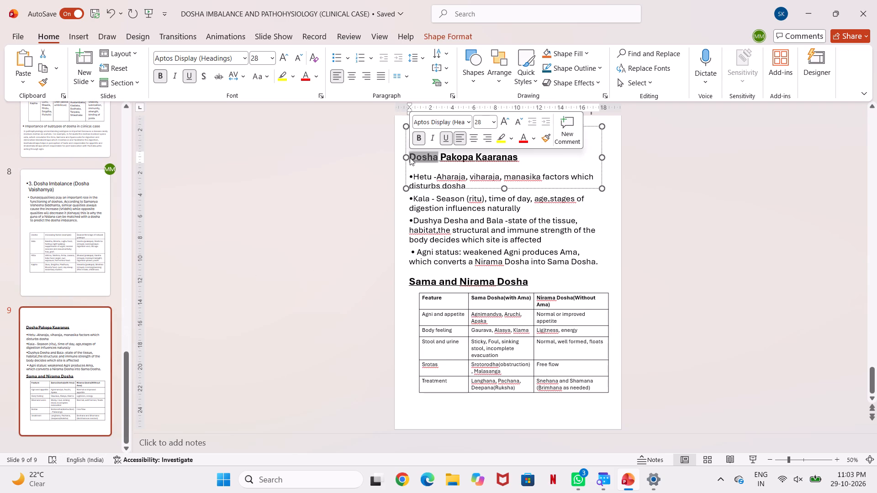
{"action": "left_click", "coordinate": [410, 157]}
{"action": "double_click", "coordinate": [410, 157]}
{"action": "left_click", "coordinate": [415, 145]}
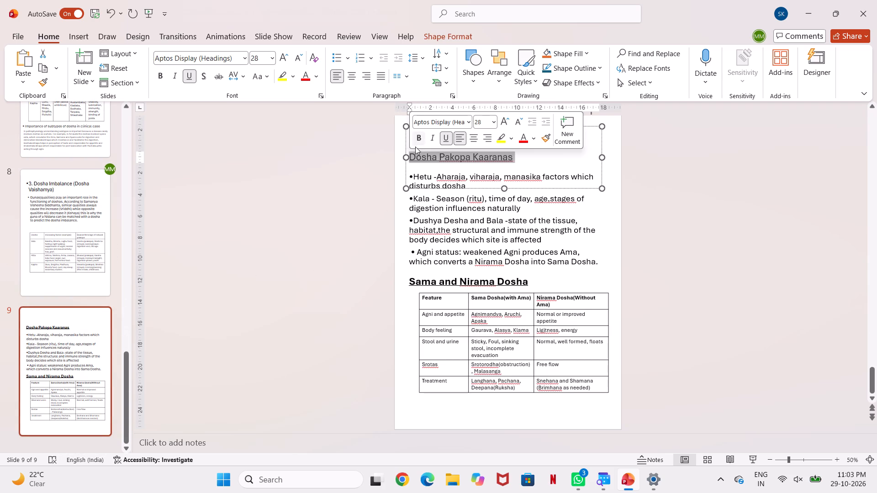
Remove the bold formatting from the "Sama and Nirama Dosha" heading on slide 9.
{"action": "triple_click", "coordinate": [407, 280]}
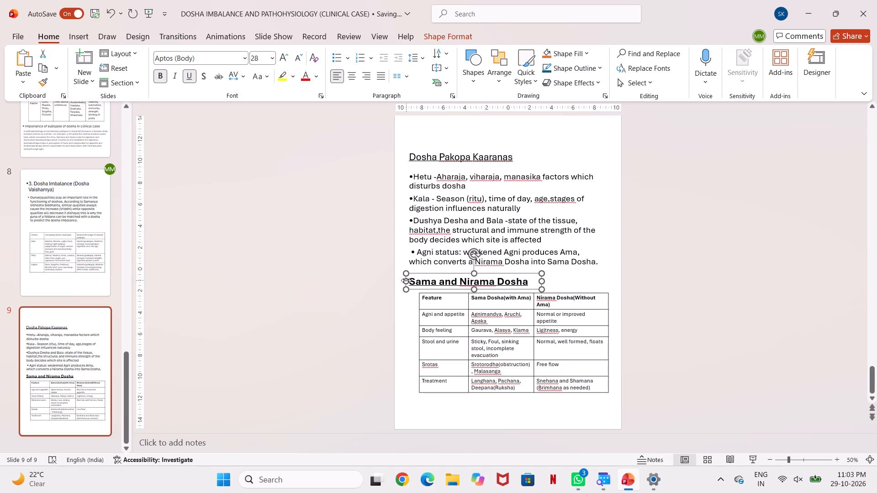
{"action": "left_click", "coordinate": [406, 280]}
{"action": "left_click", "coordinate": [408, 280]}
{"action": "left_click", "coordinate": [408, 280]}
{"action": "double_click", "coordinate": [408, 280]}
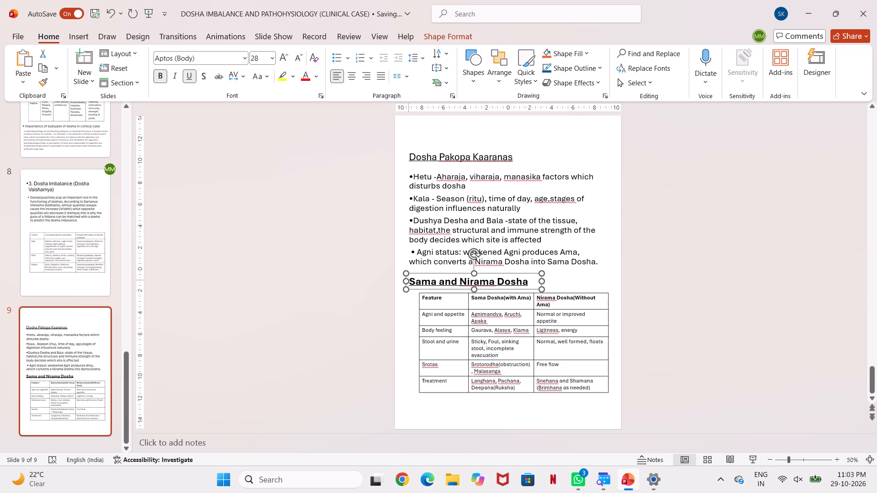
{"action": "triple_click", "coordinate": [414, 278]}
{"action": "left_click", "coordinate": [428, 258]}
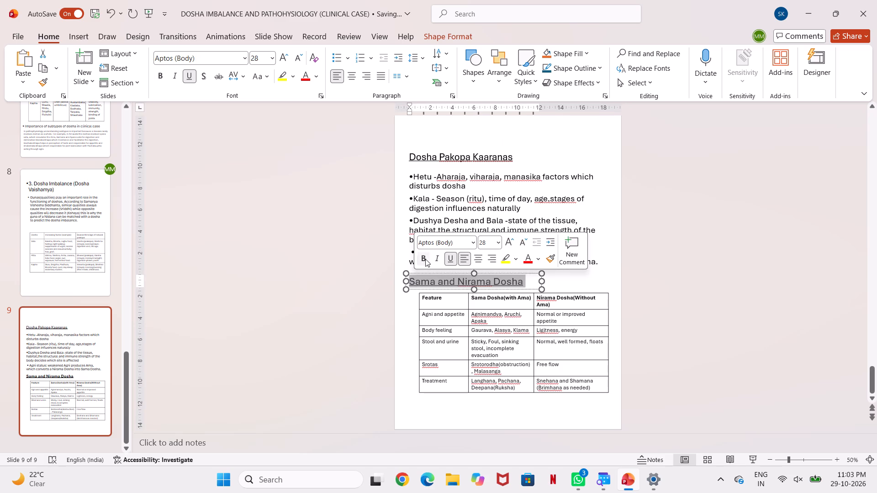
{"action": "left_click", "coordinate": [334, 276]}
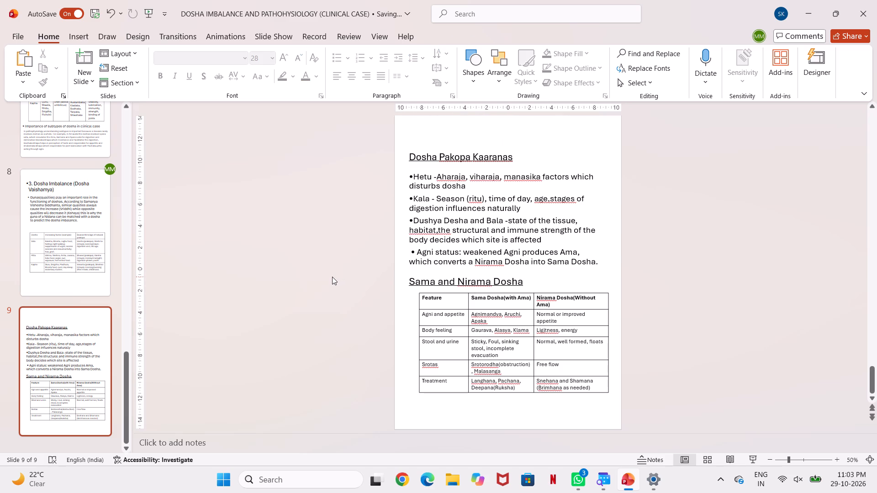
{"action": "left_click", "coordinate": [333, 277]}
Review the slides again, especially slides 5 to 8, for consistent heading and table header formatting.
{"action": "scroll", "coordinate": [306, 307], "scroll_direction": "down", "scroll_amount": 3}
{"action": "scroll", "coordinate": [418, 208], "scroll_direction": "up", "scroll_amount": 2}
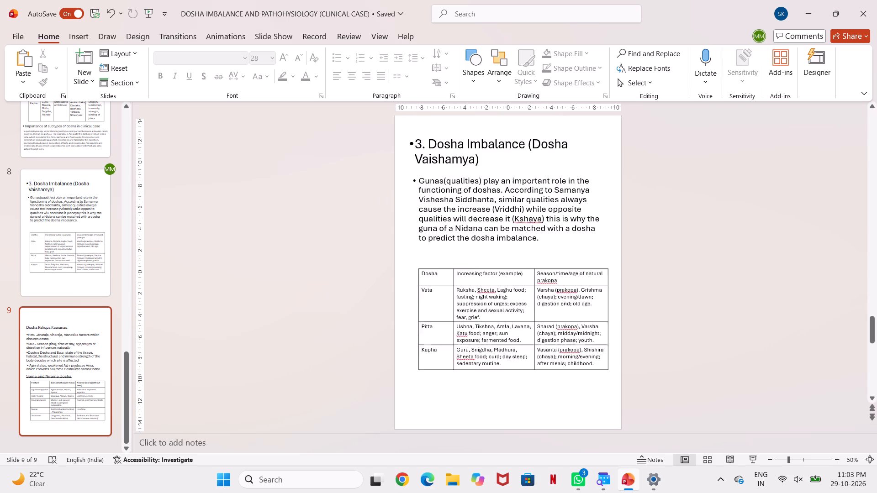
{"action": "scroll", "coordinate": [418, 208], "scroll_direction": "up", "scroll_amount": 4}
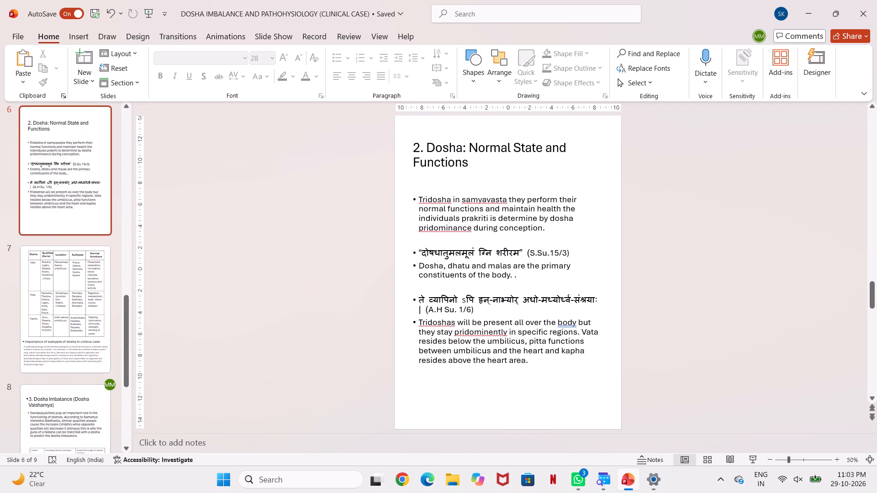
{"action": "scroll", "coordinate": [417, 212], "scroll_direction": "up", "scroll_amount": 3}
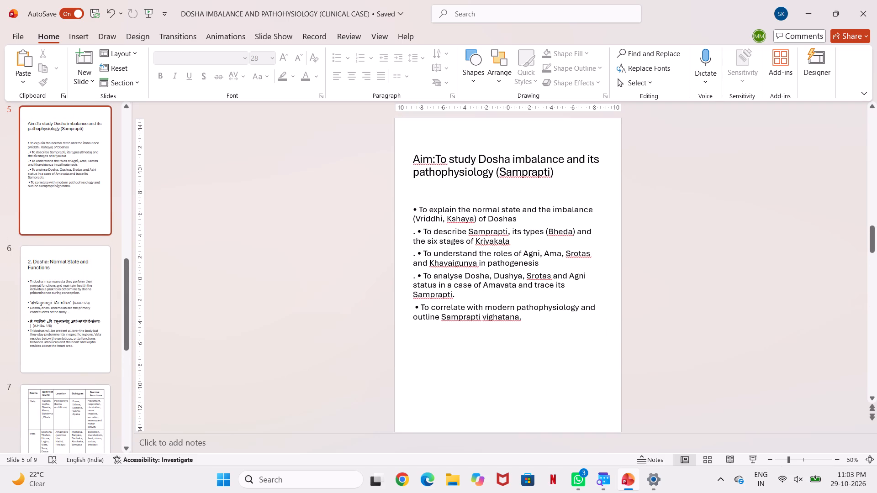
{"action": "left_click", "coordinate": [374, 221]}
{"action": "scroll", "coordinate": [387, 236], "scroll_direction": "down", "scroll_amount": 3}
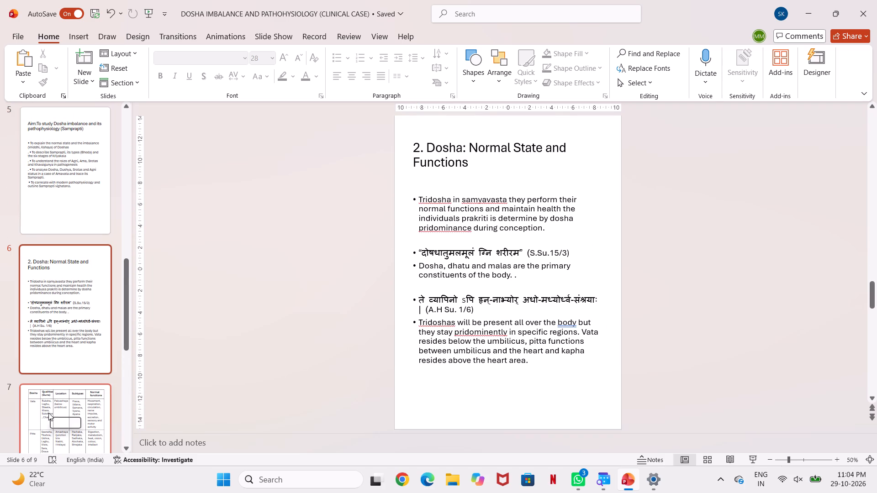
{"action": "left_click", "coordinate": [48, 415]}
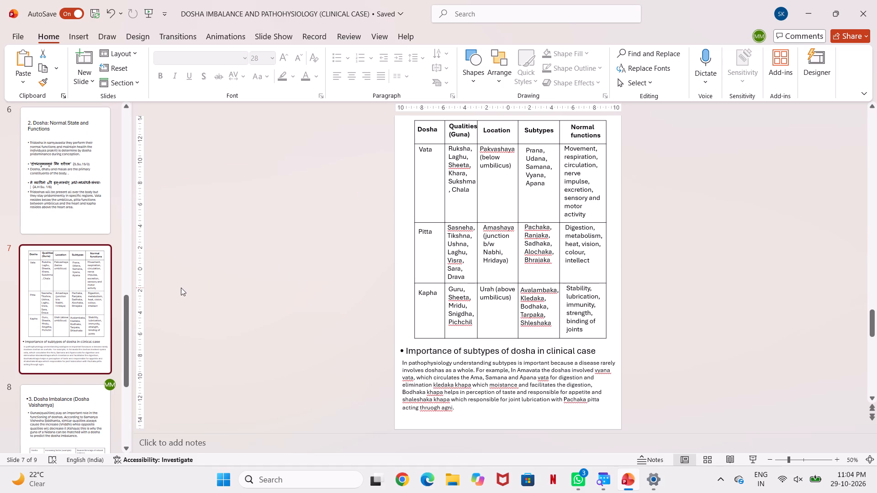
{"action": "scroll", "coordinate": [83, 236], "scroll_direction": "up", "scroll_amount": 7}
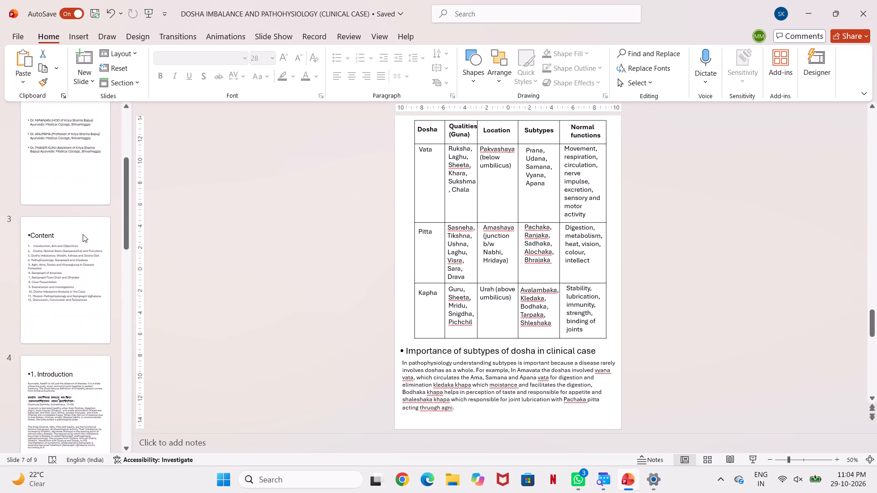
{"action": "scroll", "coordinate": [83, 234], "scroll_direction": "up", "scroll_amount": 3}
{"action": "scroll", "coordinate": [83, 234], "scroll_direction": "down", "scroll_amount": 7}
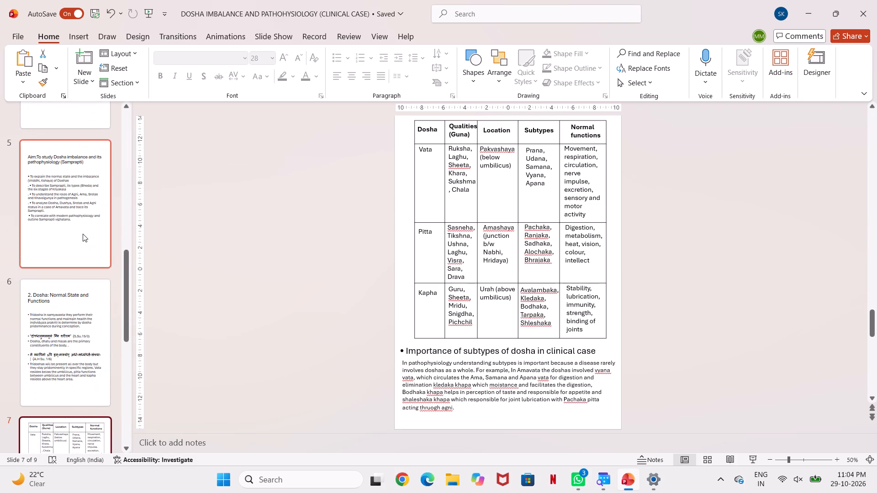
{"action": "left_click", "coordinate": [83, 234]}
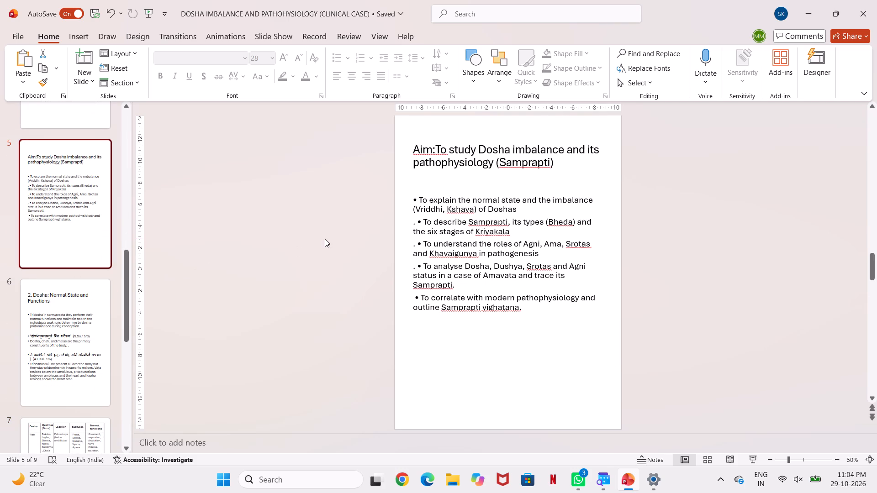
{"action": "left_click", "coordinate": [68, 342]}
{"action": "scroll", "coordinate": [67, 342], "scroll_direction": "down", "scroll_amount": 3}
{"action": "left_click", "coordinate": [70, 284]}
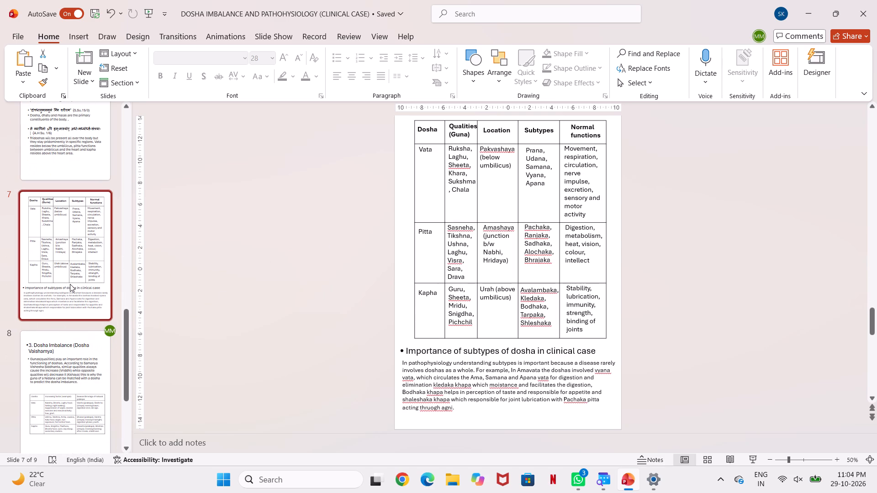
{"action": "left_click", "coordinate": [52, 348]}
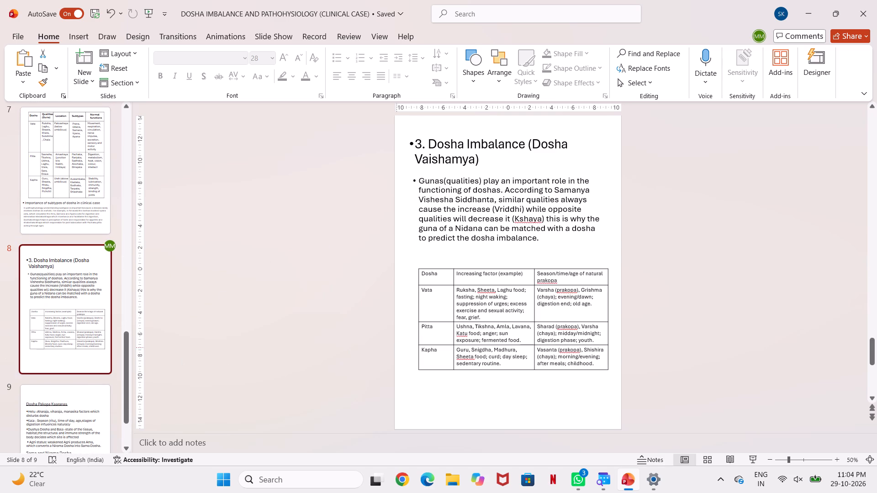
Make the slide 8 table's column headers bold: "Dosha", "Increasing factor (example)" and "Season/time/age of natural prakopa".
{"action": "triple_click", "coordinate": [457, 277]}
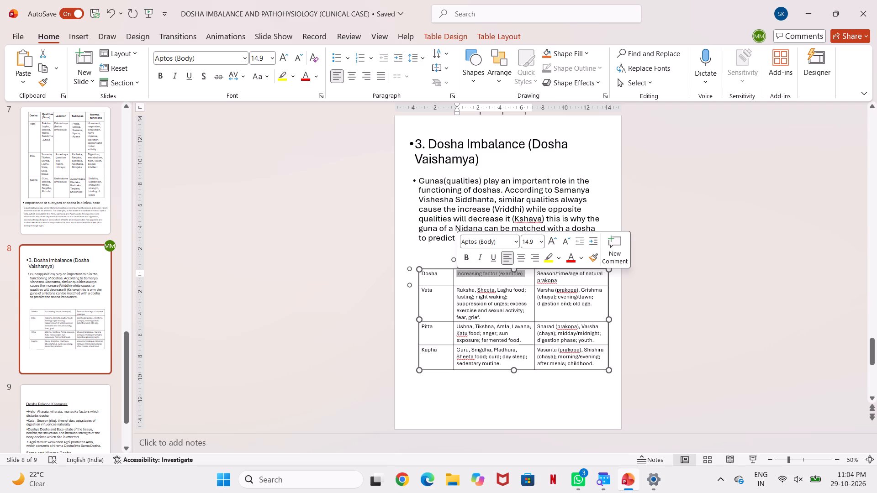
{"action": "left_click", "coordinate": [466, 252]}
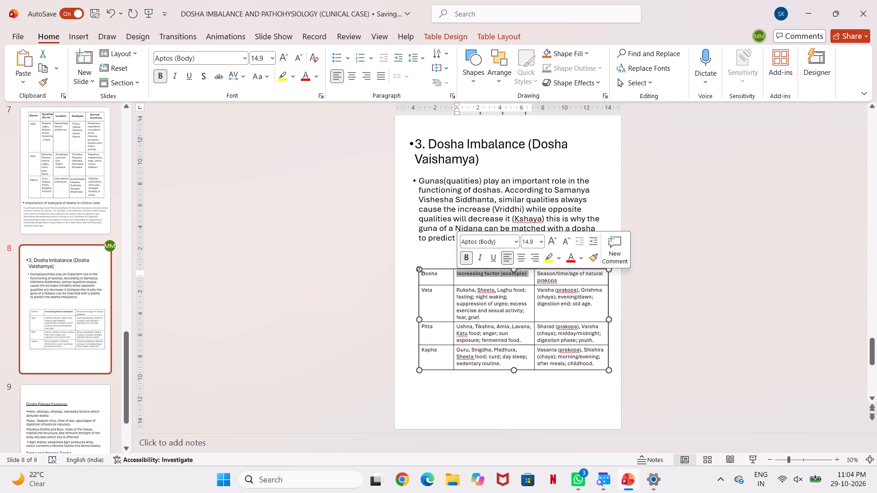
{"action": "double_click", "coordinate": [428, 275]}
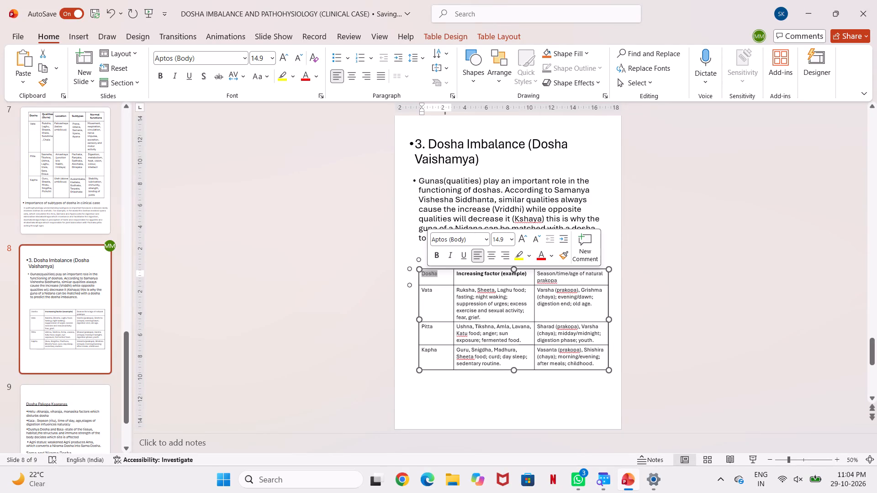
{"action": "left_click", "coordinate": [438, 254]}
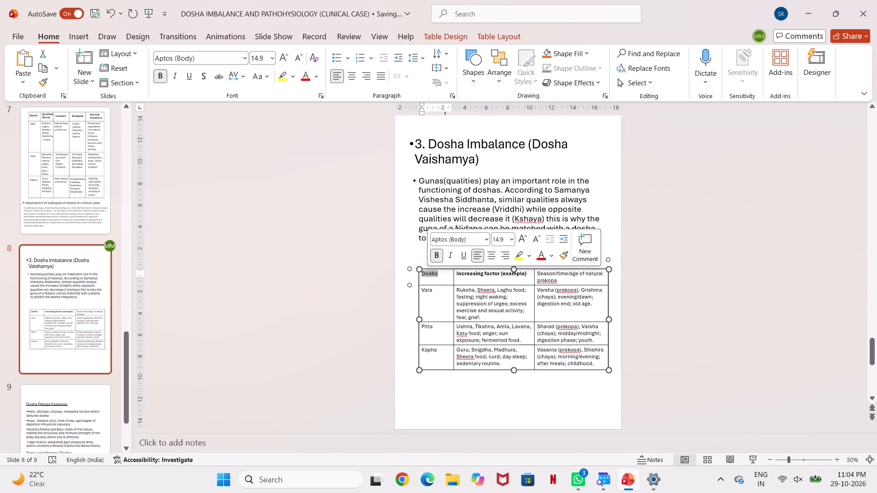
{"action": "double_click", "coordinate": [538, 273]}
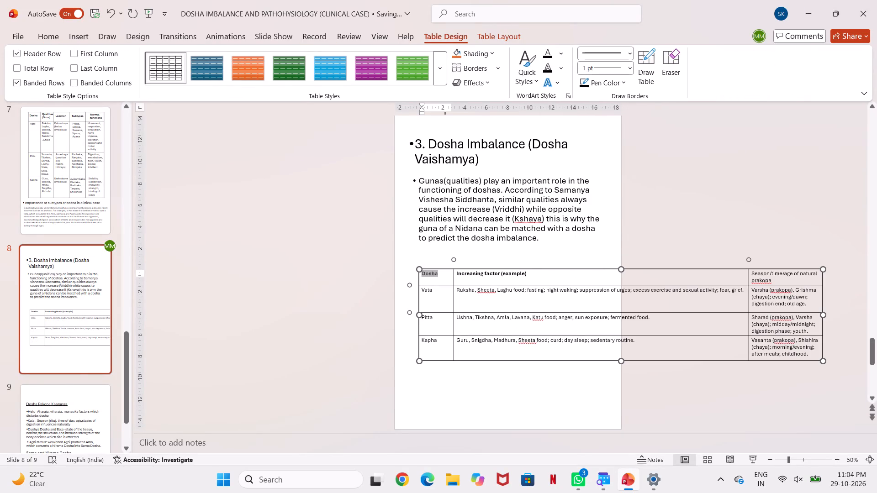
{"action": "key", "text": "ctrl+z"}
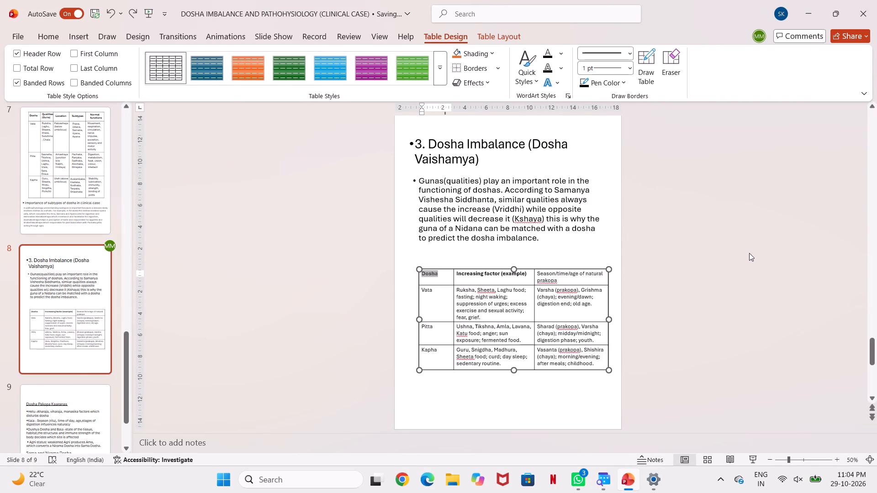
{"action": "left_click", "coordinate": [749, 253]}
{"action": "double_click", "coordinate": [538, 274]}
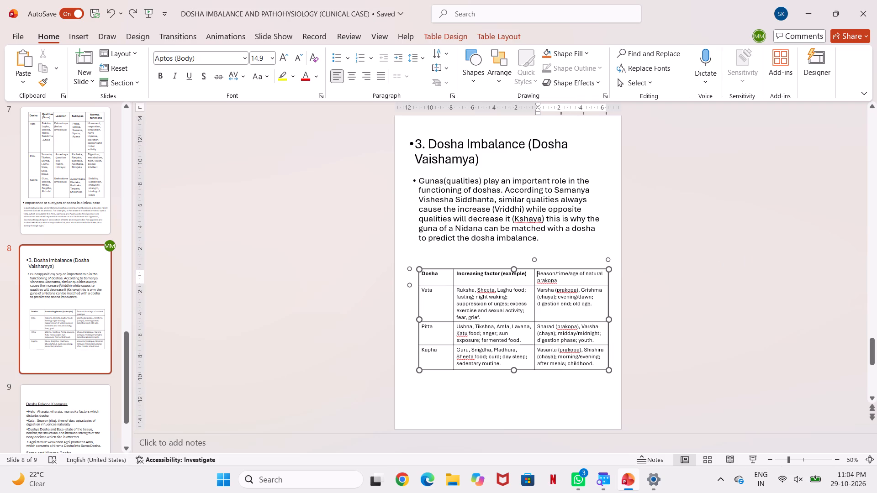
{"action": "left_click", "coordinate": [538, 274]}
{"action": "left_click", "coordinate": [546, 254]}
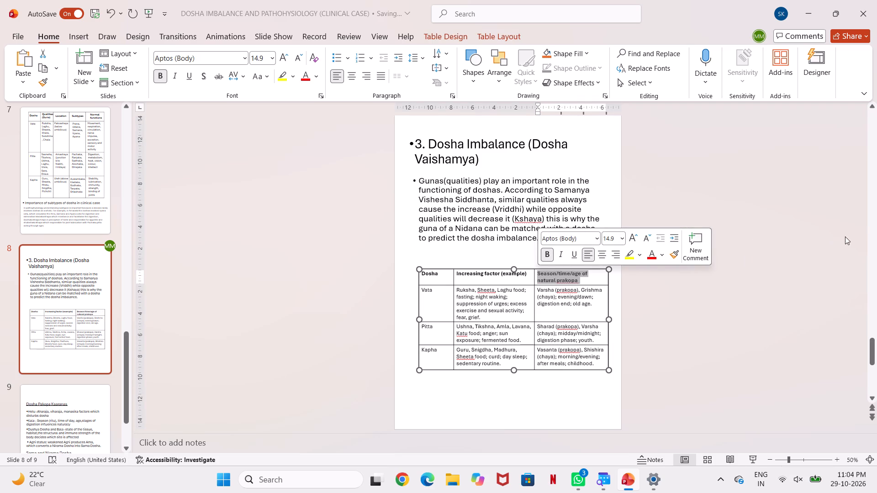
{"action": "left_click", "coordinate": [844, 240]}
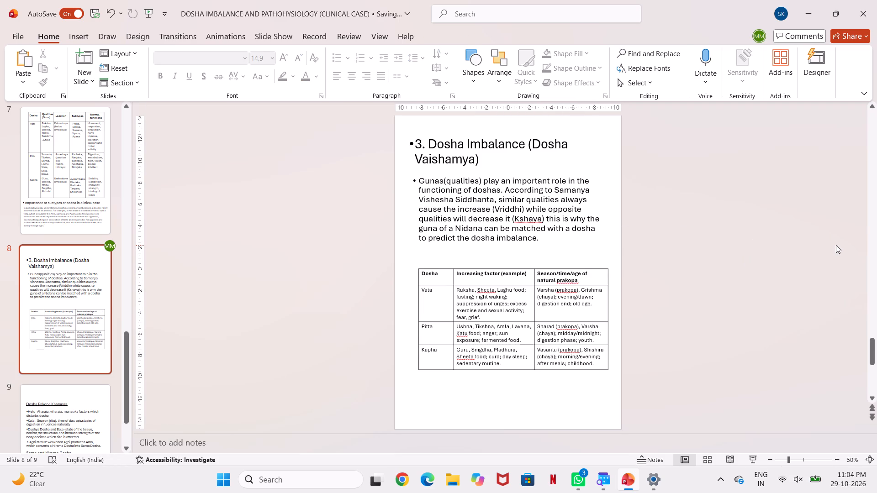
Review the slides from slide 9 back to the Content slide, plus Introduction and Aim, for consistent heading and table header formatting.
{"action": "scroll", "coordinate": [835, 245], "scroll_direction": "up", "scroll_amount": 1}
{"action": "scroll", "coordinate": [800, 245], "scroll_direction": "down", "scroll_amount": 8}
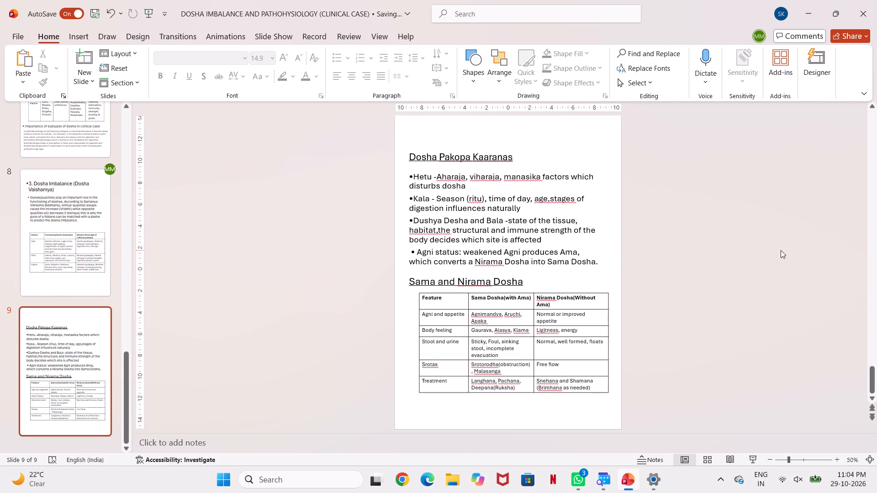
{"action": "scroll", "coordinate": [781, 250], "scroll_direction": "down", "scroll_amount": 2}
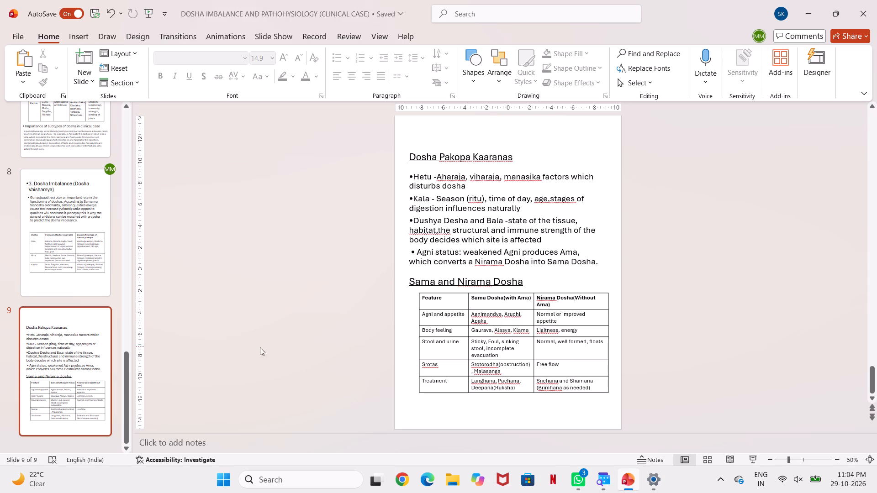
{"action": "scroll", "coordinate": [266, 312], "scroll_direction": "down", "scroll_amount": 2}
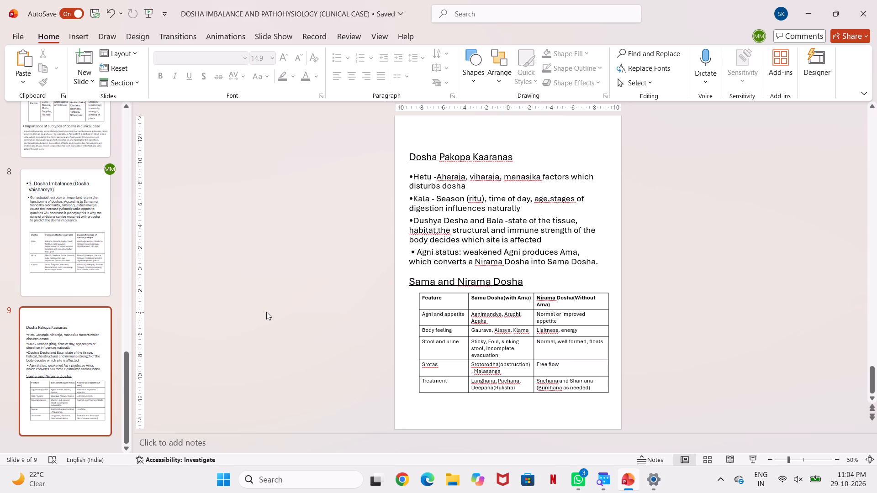
{"action": "scroll", "coordinate": [203, 278], "scroll_direction": "down", "scroll_amount": 2}
{"action": "left_click", "coordinate": [39, 397]}
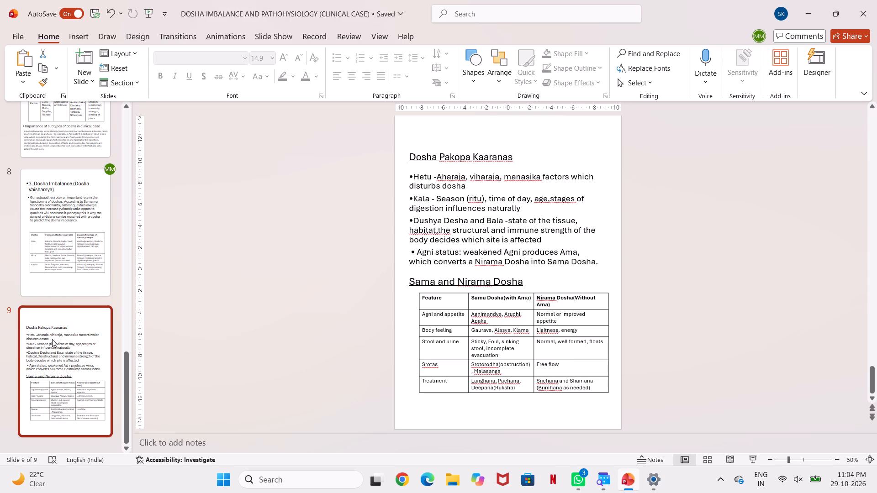
{"action": "left_click", "coordinate": [67, 262]}
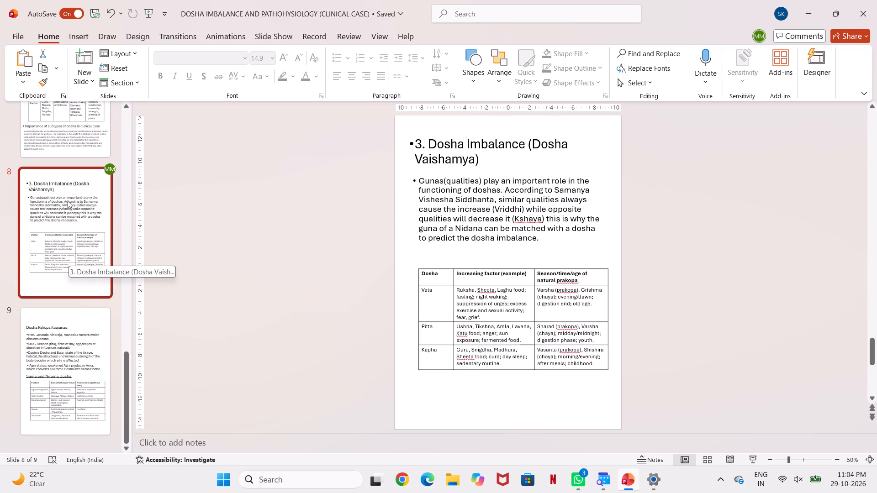
{"action": "scroll", "coordinate": [68, 200], "scroll_direction": "up", "scroll_amount": 1}
{"action": "left_click", "coordinate": [68, 179]}
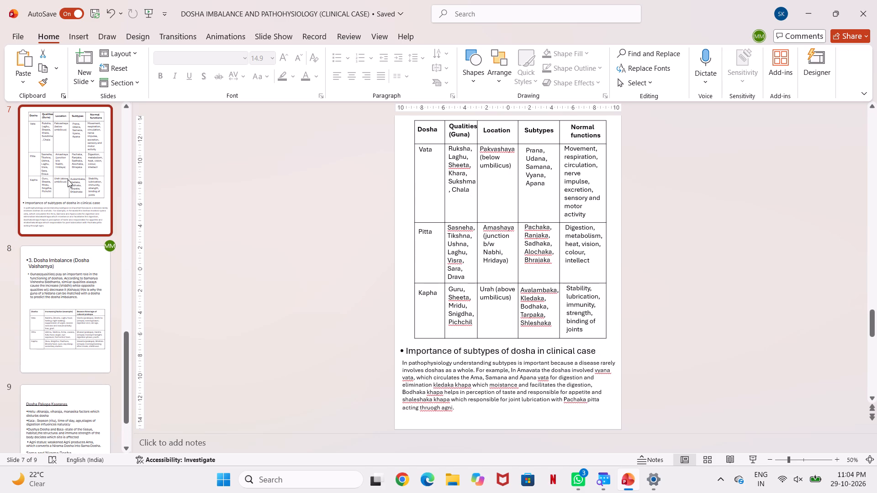
{"action": "scroll", "coordinate": [68, 179], "scroll_direction": "up", "scroll_amount": 2}
{"action": "left_click", "coordinate": [68, 179]}
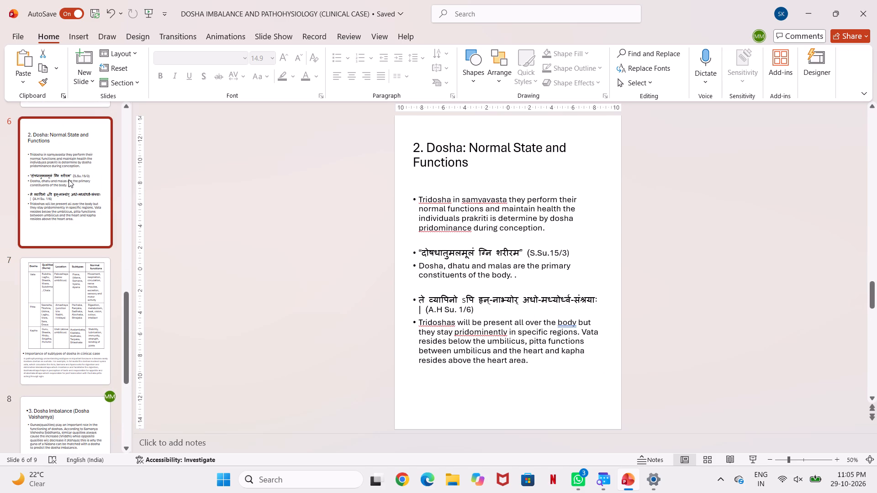
{"action": "scroll", "coordinate": [69, 179], "scroll_direction": "up", "scroll_amount": 2}
{"action": "left_click", "coordinate": [71, 178]}
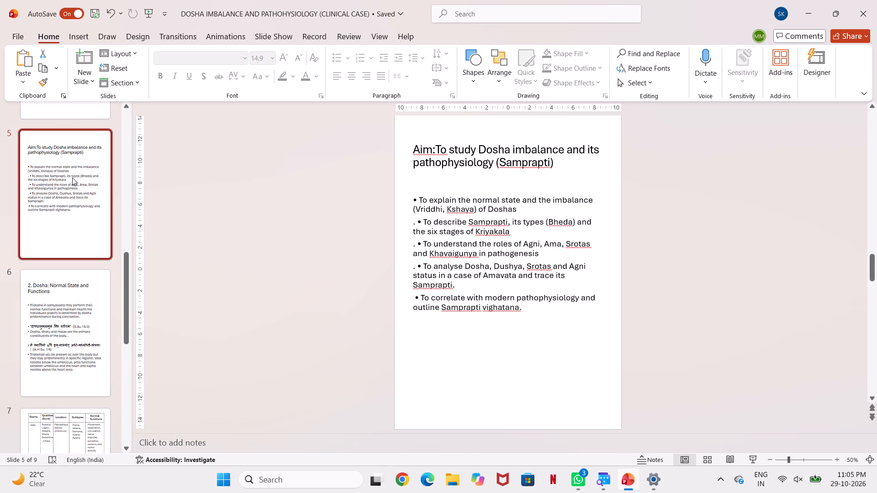
{"action": "scroll", "coordinate": [73, 177], "scroll_direction": "up", "scroll_amount": 3}
{"action": "left_click", "coordinate": [76, 175]}
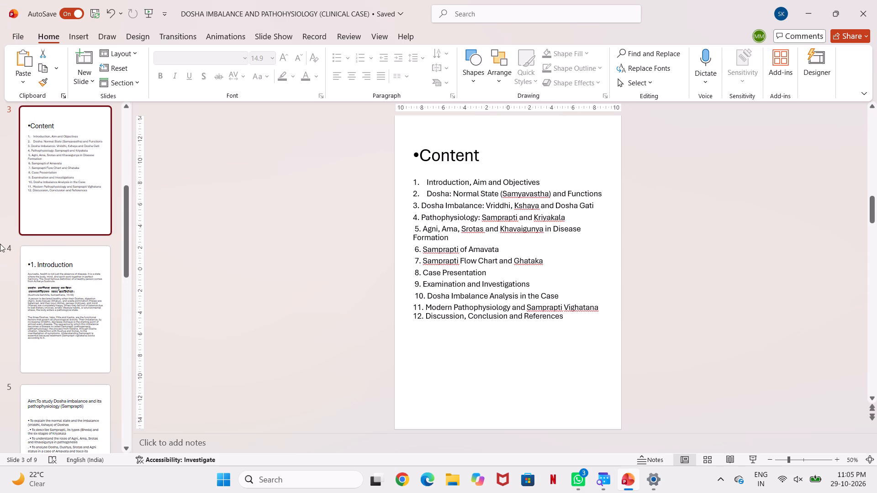
{"action": "left_click", "coordinate": [87, 289]}
{"action": "scroll", "coordinate": [85, 292], "scroll_direction": "down", "scroll_amount": 2}
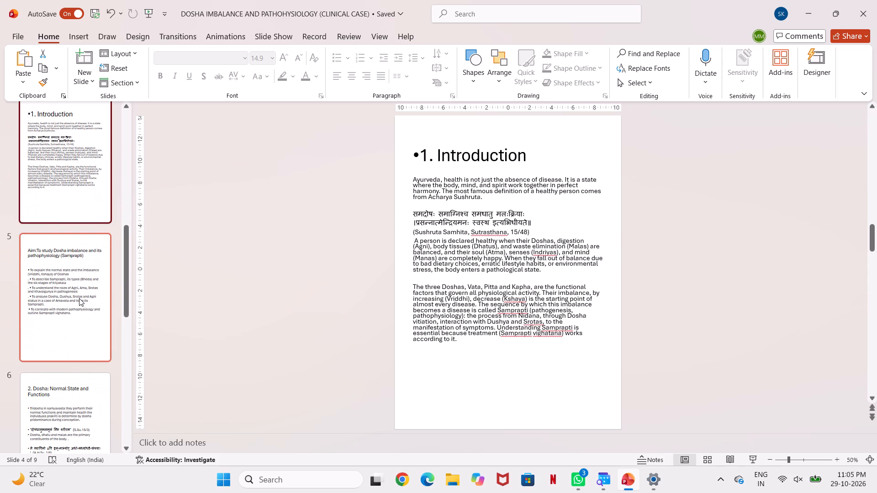
{"action": "left_click", "coordinate": [79, 298]}
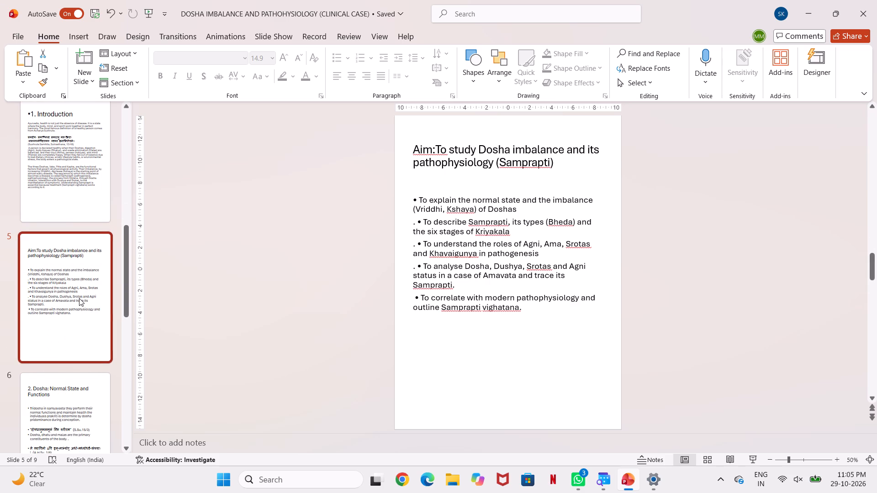
Delete the word "ग्नि" before "शरीरम" in the Sanskrit verse cited as S.Su.15/3 on slide 6.
{"action": "left_click", "coordinate": [59, 381]}
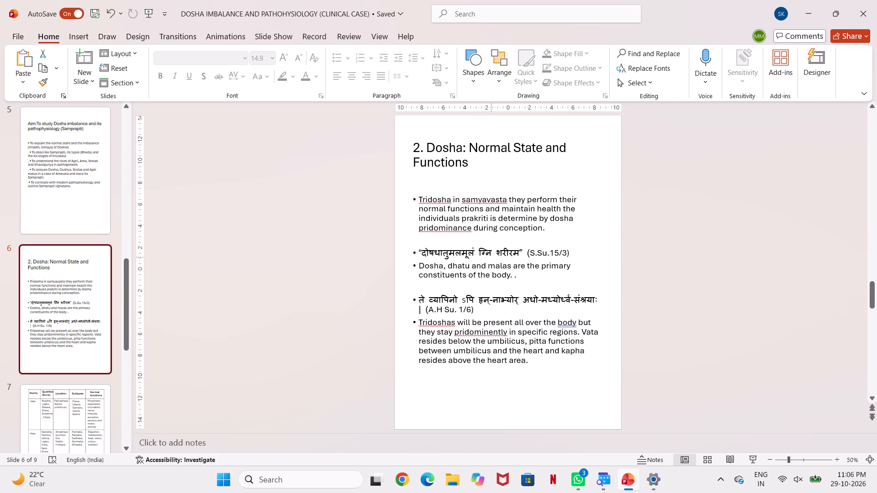
{"action": "double_click", "coordinate": [481, 253]}
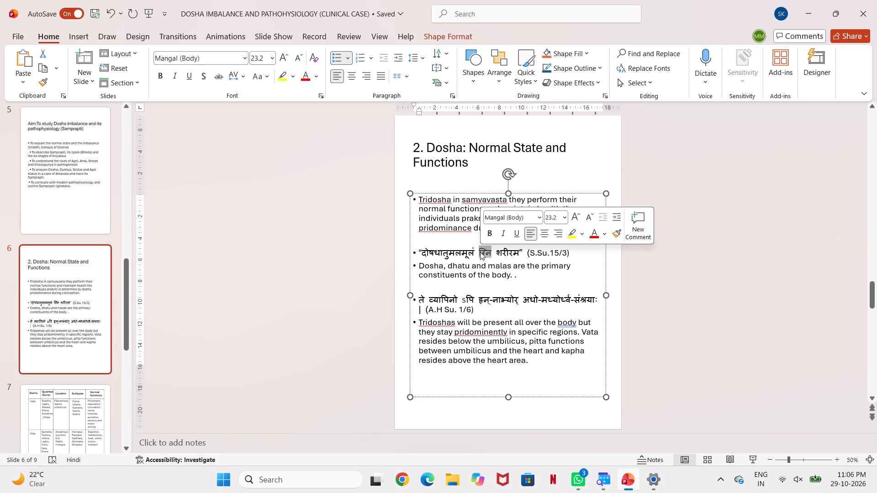
{"action": "key", "text": "BackSpace"}
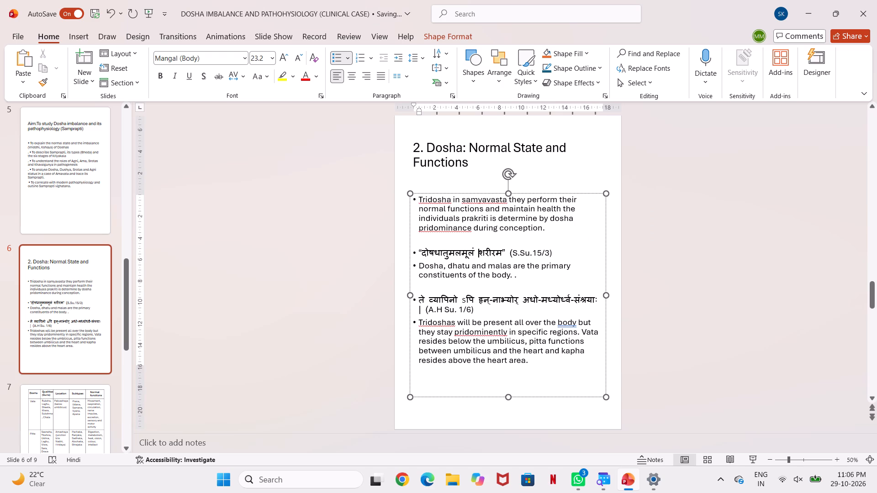
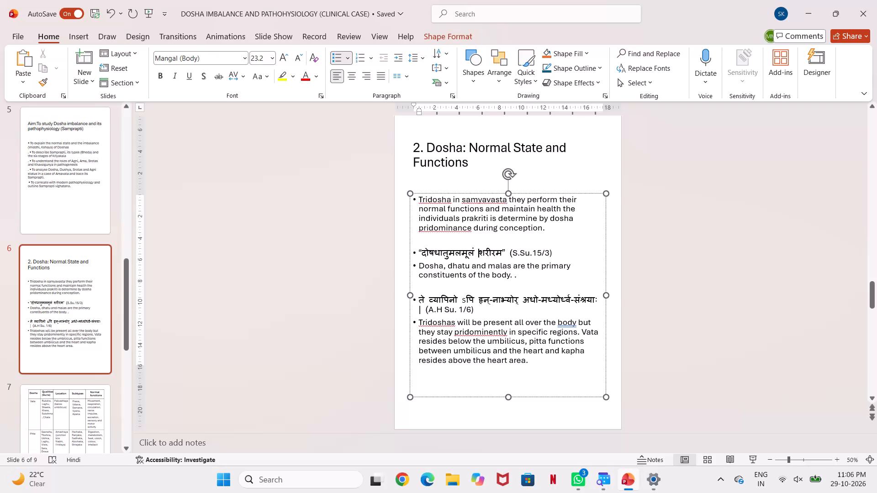
Insert the copied word "हि" followed by a space before "शरीरम" in the S.Su.15/3 verse on slide 6.
{"action": "key", "text": "ctrl+v"}
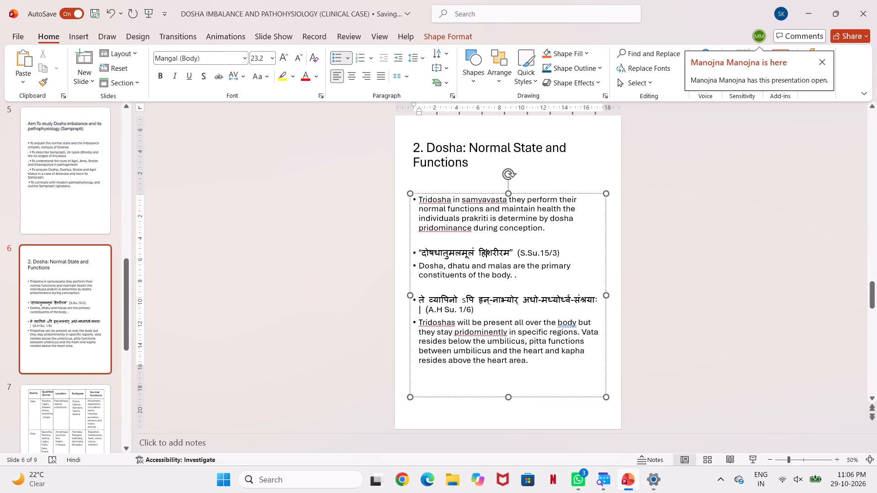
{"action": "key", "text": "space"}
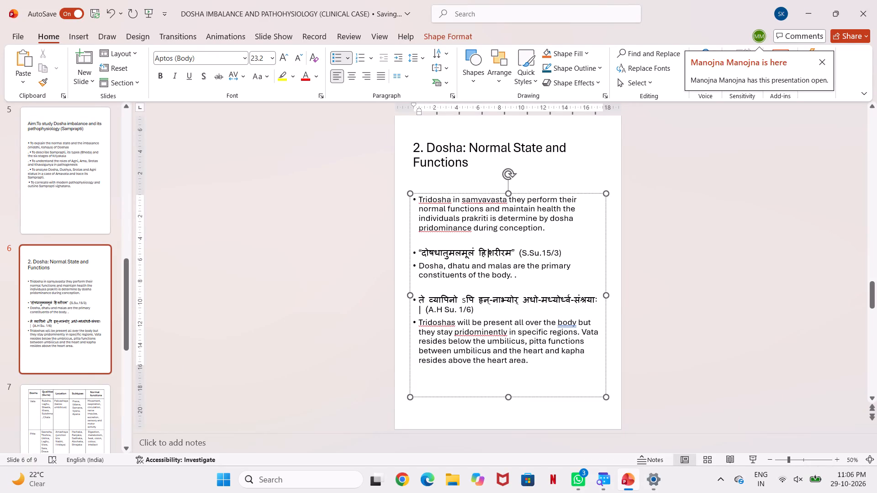
{"action": "left_click", "coordinate": [680, 261]}
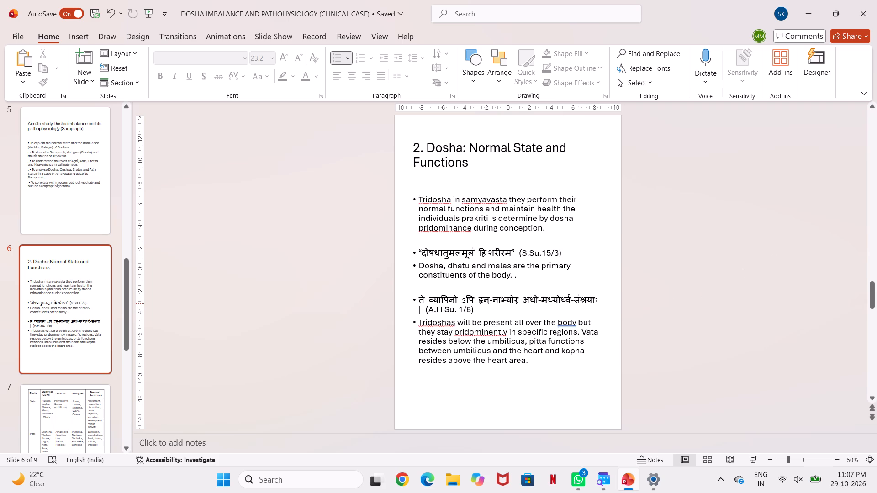
Review slides 6 through 9 once more for consistent heading and table header formatting.
{"action": "scroll", "coordinate": [471, 265], "scroll_direction": "down", "scroll_amount": 17}
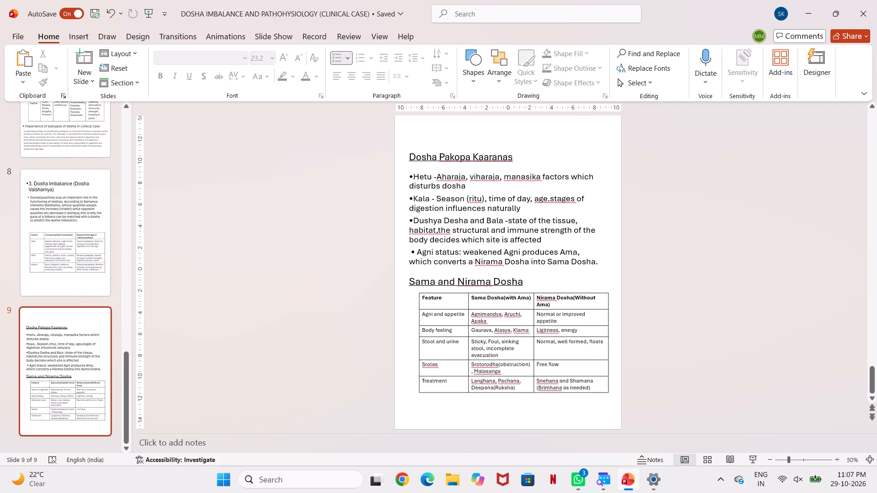
{"action": "scroll", "coordinate": [471, 265], "scroll_direction": "down", "scroll_amount": 2}
{"action": "scroll", "coordinate": [108, 320], "scroll_direction": "down", "scroll_amount": 9}
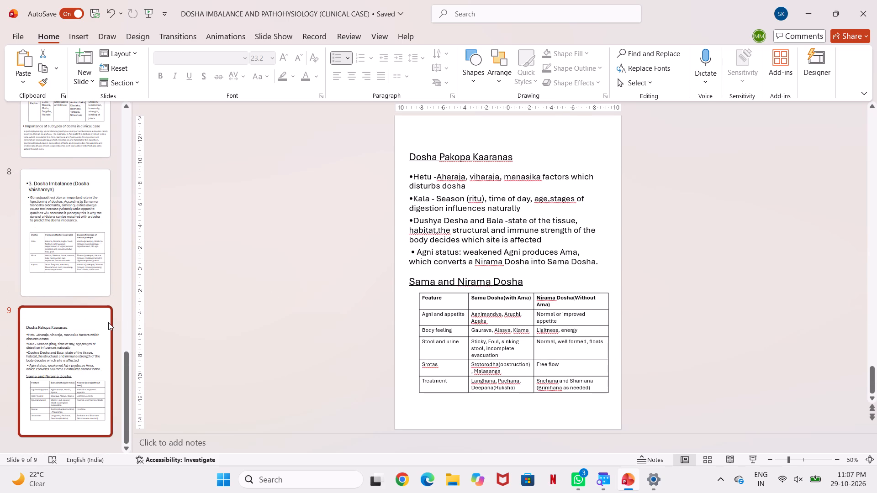
{"action": "scroll", "coordinate": [108, 322], "scroll_direction": "down", "scroll_amount": 1}
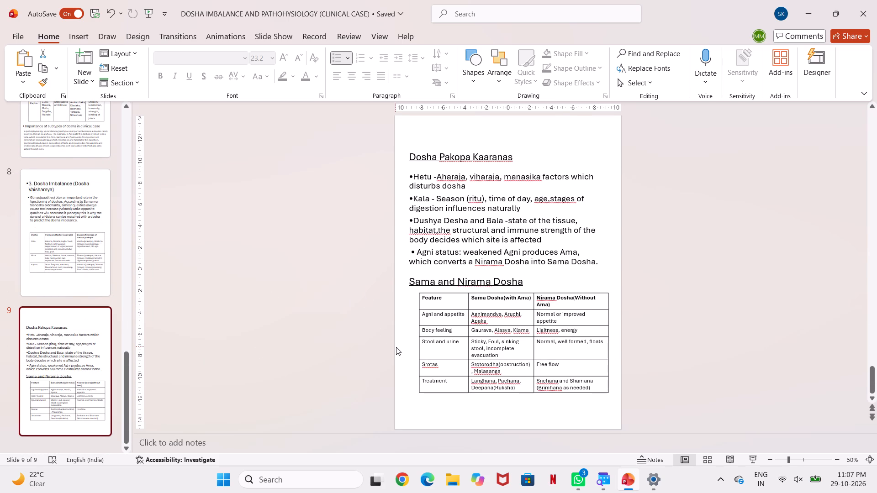
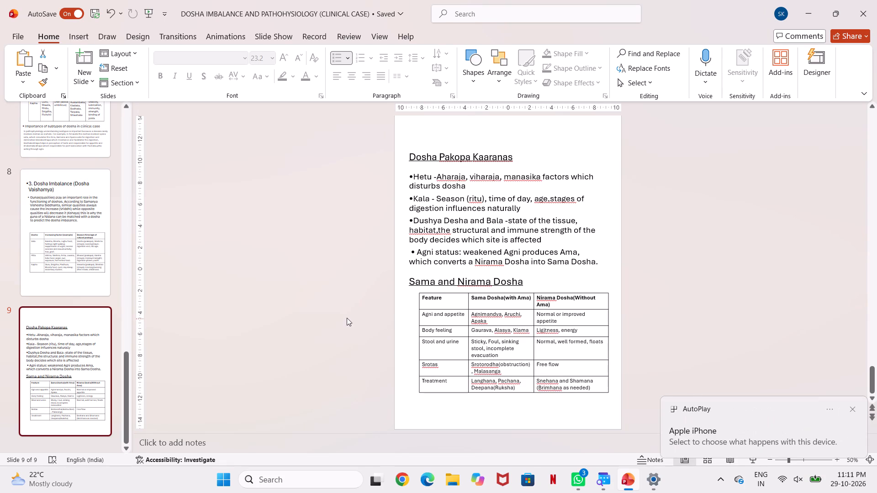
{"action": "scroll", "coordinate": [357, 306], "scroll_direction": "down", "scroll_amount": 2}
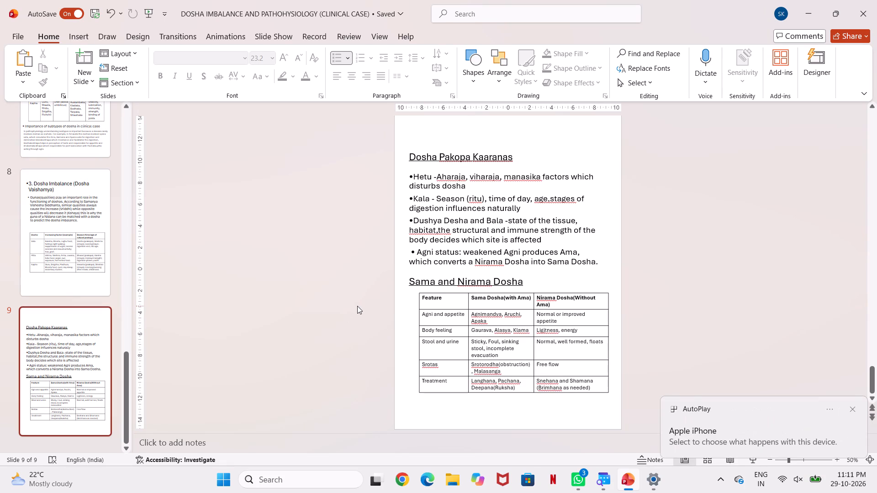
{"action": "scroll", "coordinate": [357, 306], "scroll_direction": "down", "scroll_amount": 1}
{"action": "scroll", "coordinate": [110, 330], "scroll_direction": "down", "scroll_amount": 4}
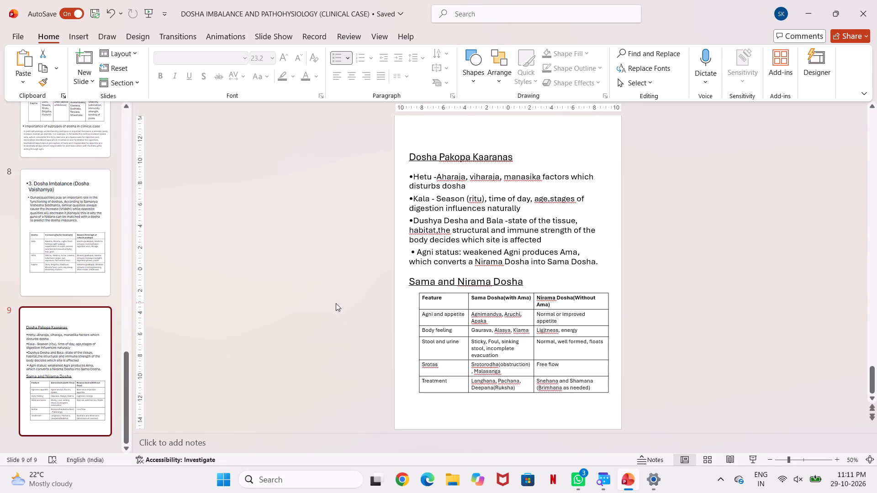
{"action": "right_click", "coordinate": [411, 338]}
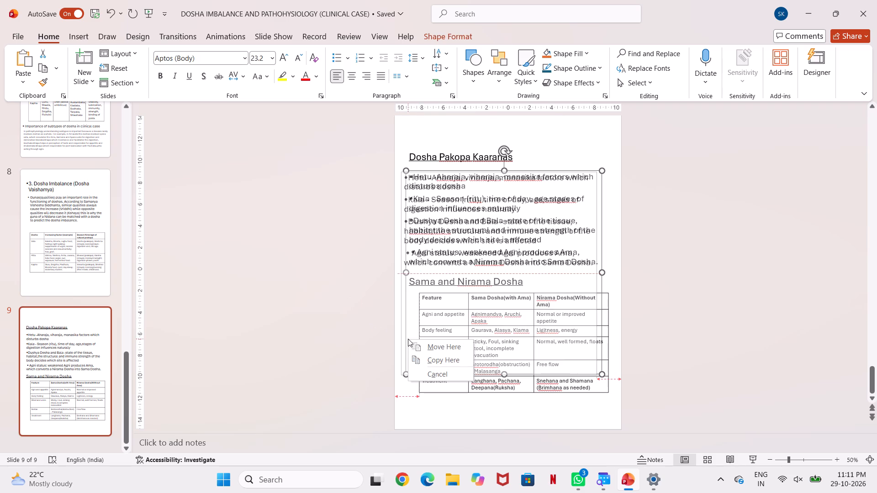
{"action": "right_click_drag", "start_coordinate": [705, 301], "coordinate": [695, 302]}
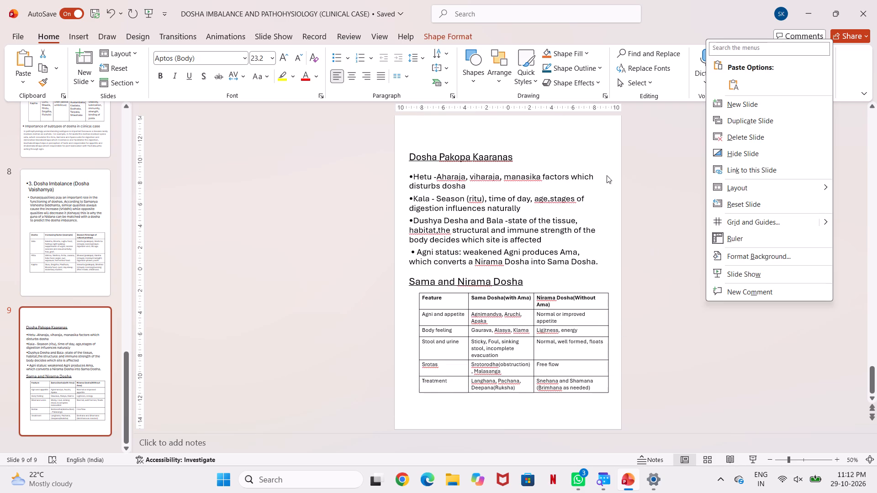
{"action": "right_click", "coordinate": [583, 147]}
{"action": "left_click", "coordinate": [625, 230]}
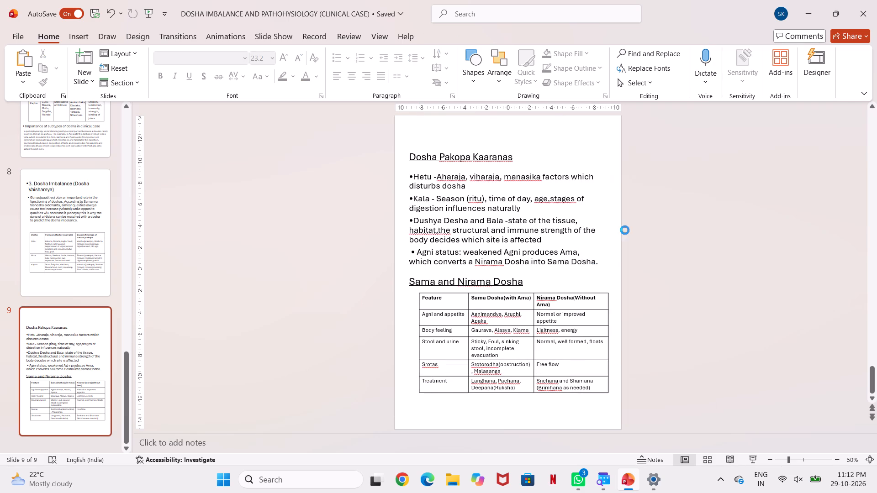
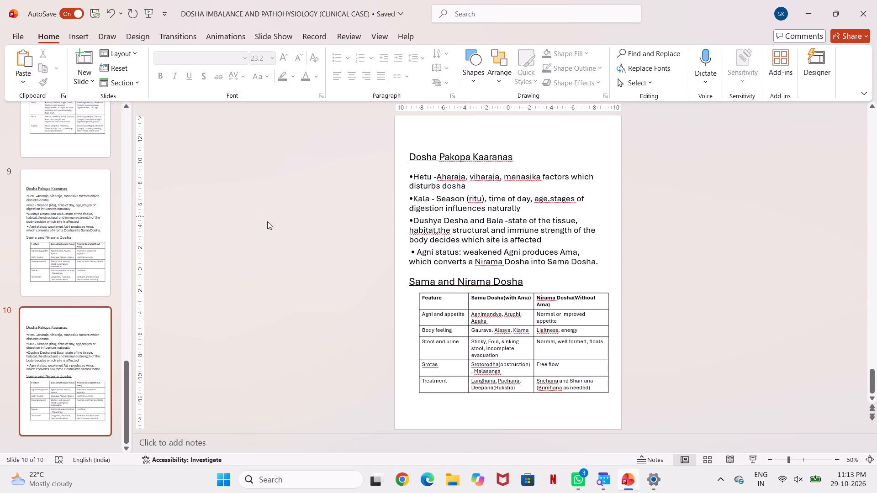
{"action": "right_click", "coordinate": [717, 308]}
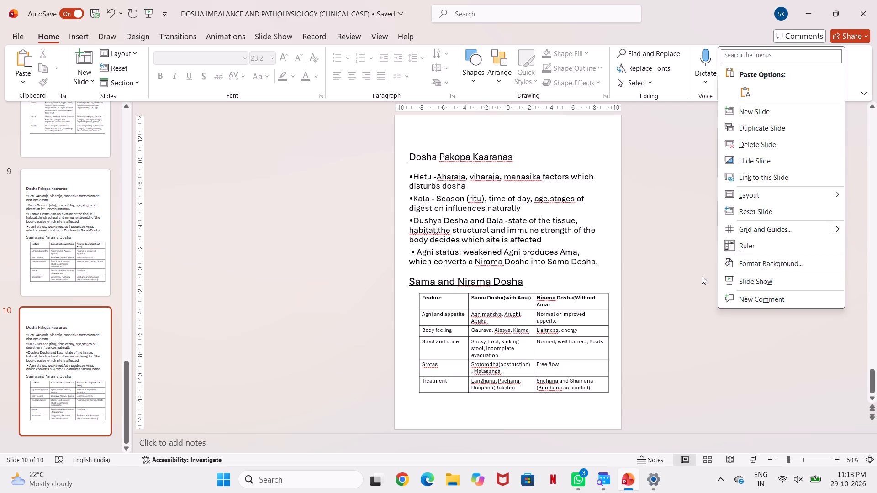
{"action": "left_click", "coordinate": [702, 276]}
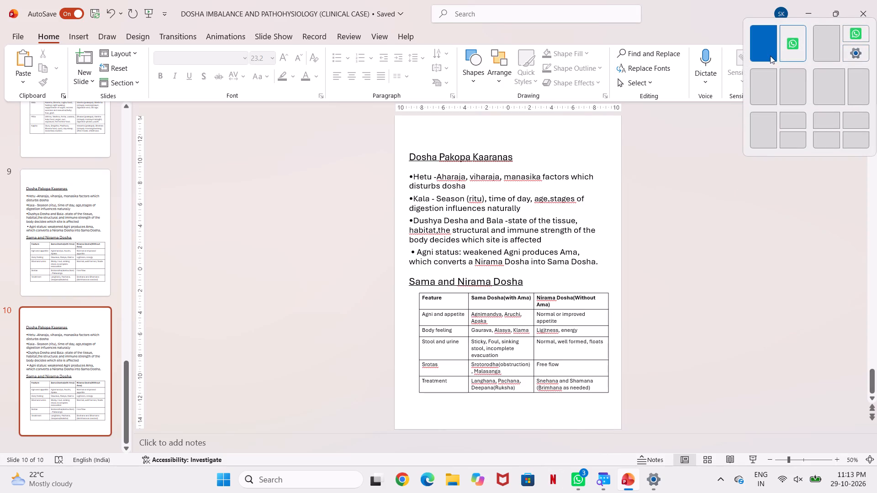
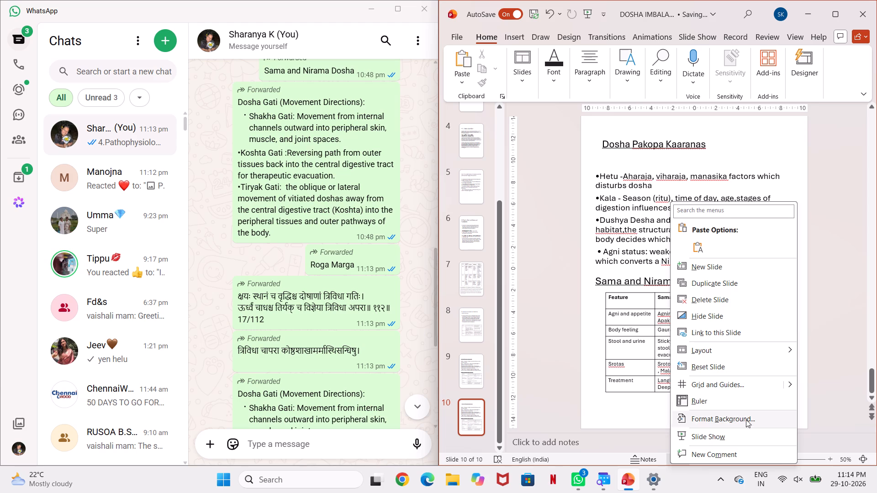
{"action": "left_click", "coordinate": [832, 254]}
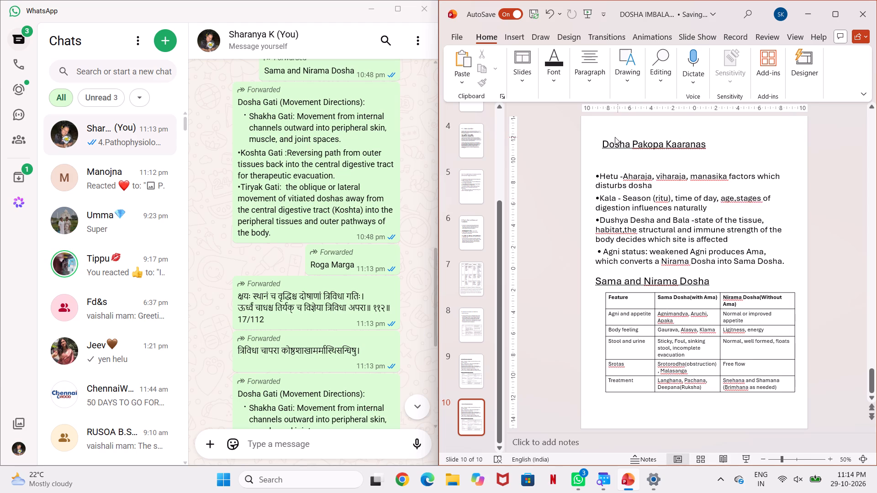
Delete the "Dosha Pakopa Kaaranas" heading text from slide 10.
{"action": "left_click_drag", "start_coordinate": [612, 144], "coordinate": [690, 222]}
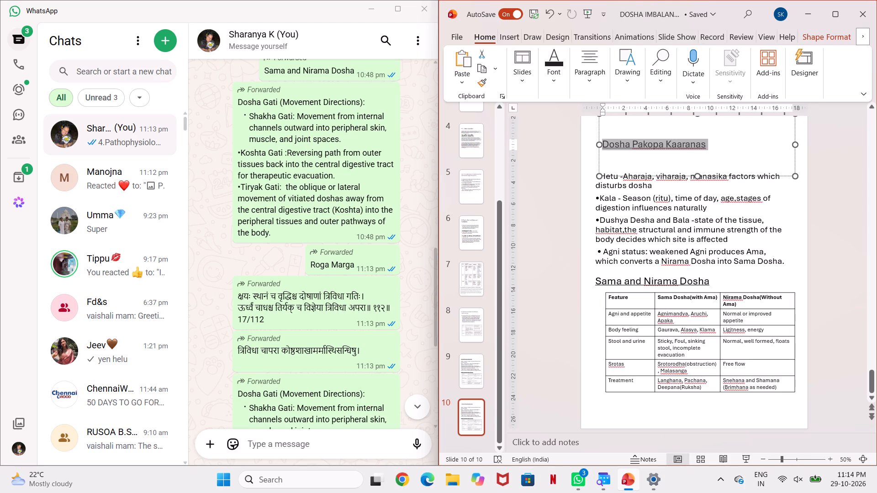
{"action": "left_click_drag", "start_coordinate": [690, 222], "coordinate": [709, 263]}
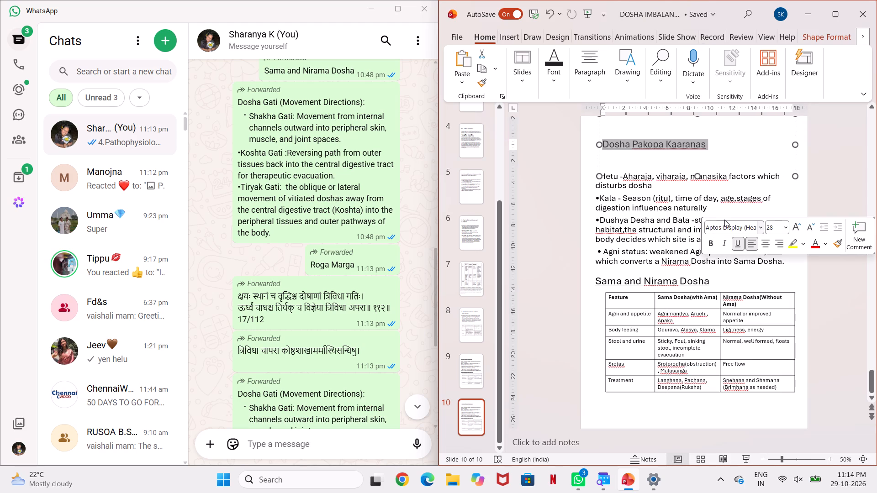
{"action": "key", "text": "Delete"}
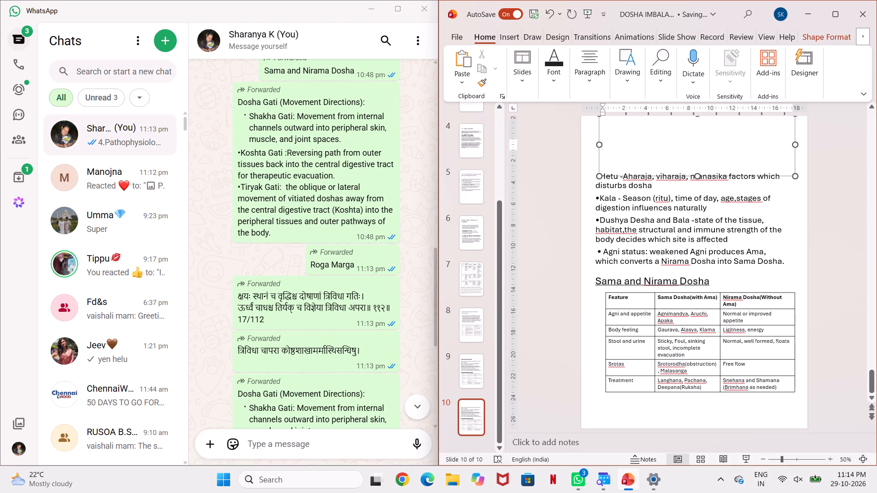
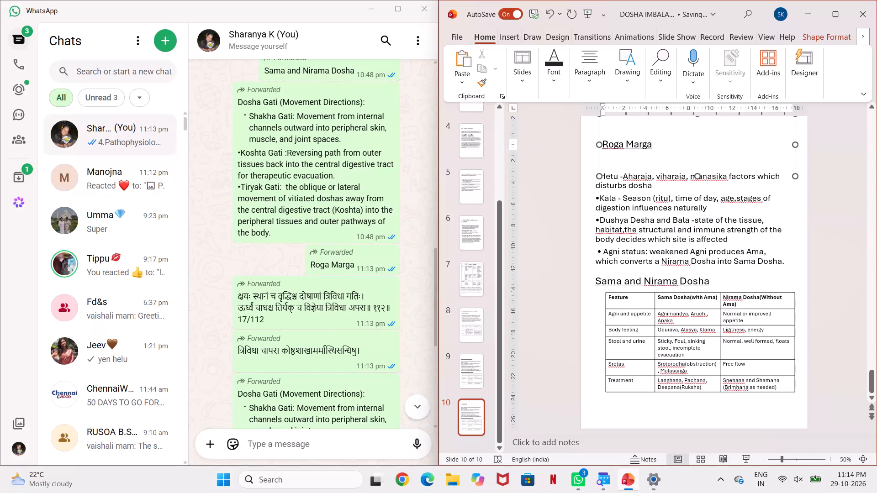
Delete all the body text under the Roga Marga heading on slide 10, from the Hetu bullet through the Agni status bullet.
{"action": "left_click", "coordinate": [587, 180]}
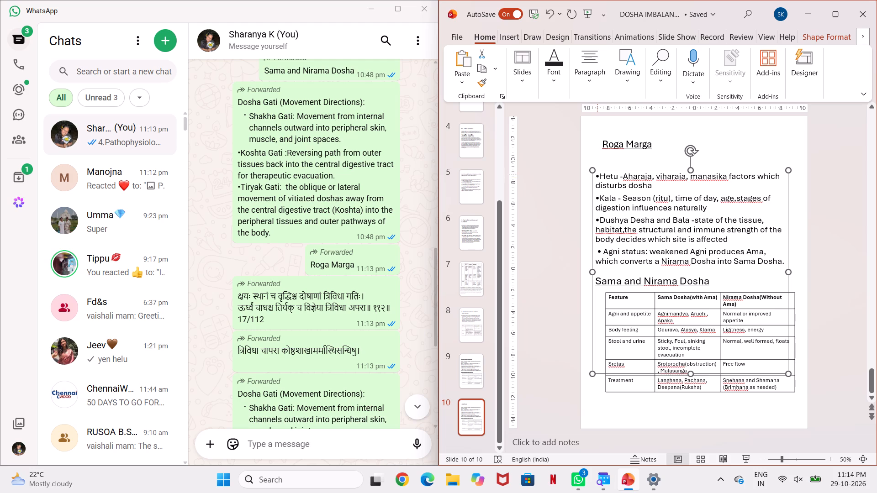
{"action": "left_click", "coordinate": [558, 183]}
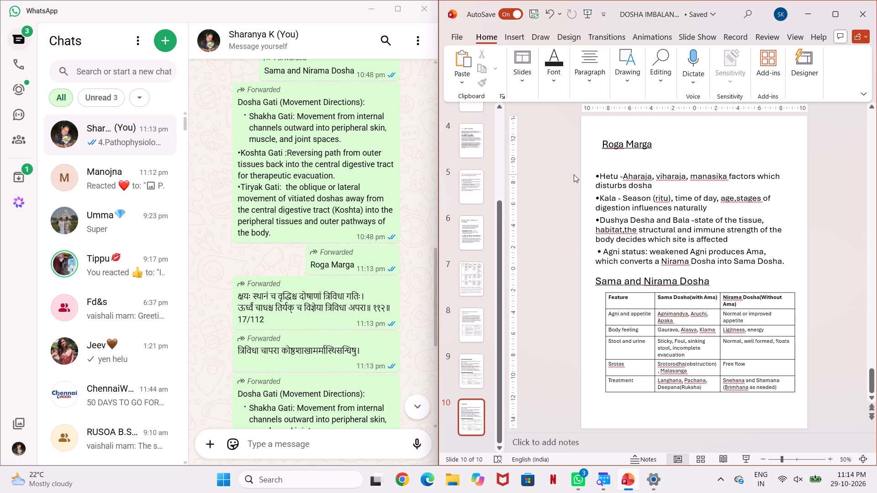
{"action": "double_click", "coordinate": [597, 178]}
{"action": "left_click_drag", "start_coordinate": [597, 178], "coordinate": [597, 179]}
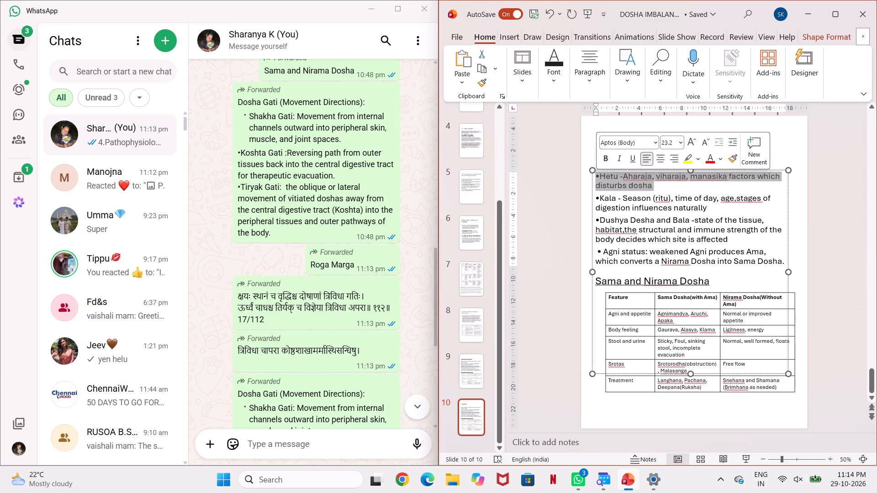
{"action": "left_click_drag", "start_coordinate": [597, 179], "coordinate": [686, 278]}
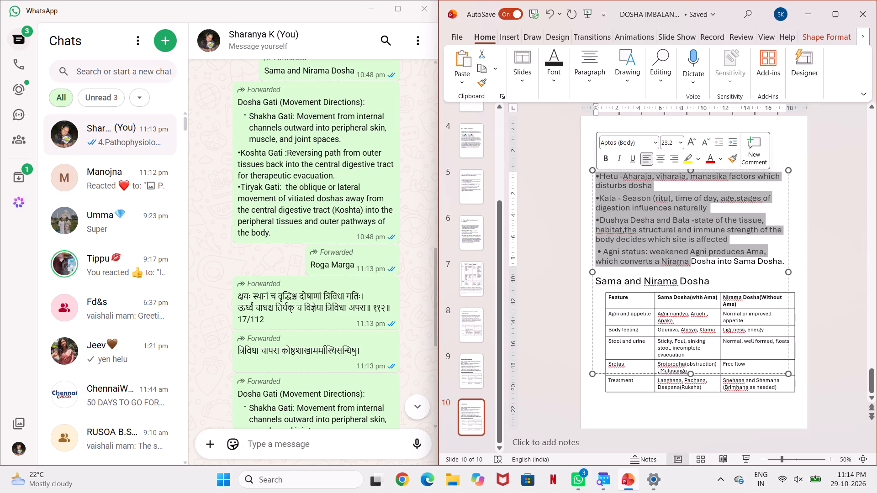
{"action": "left_click_drag", "start_coordinate": [686, 278], "coordinate": [791, 273]}
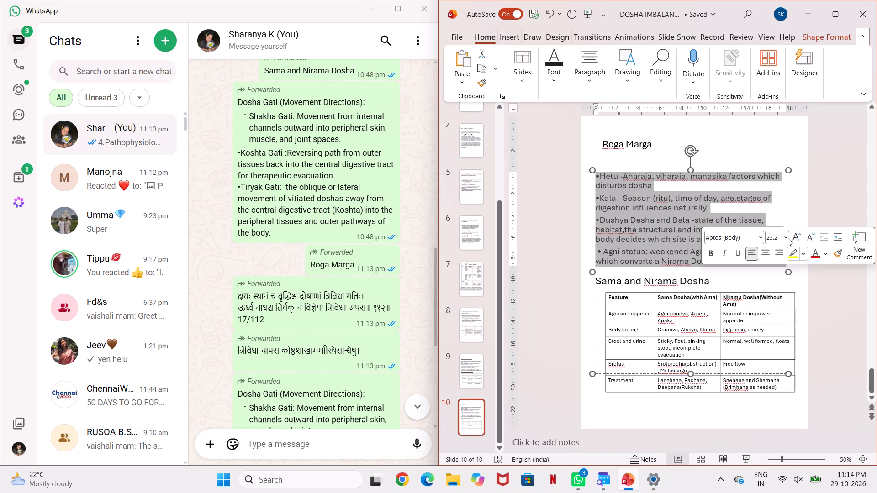
{"action": "key", "text": "Delete"}
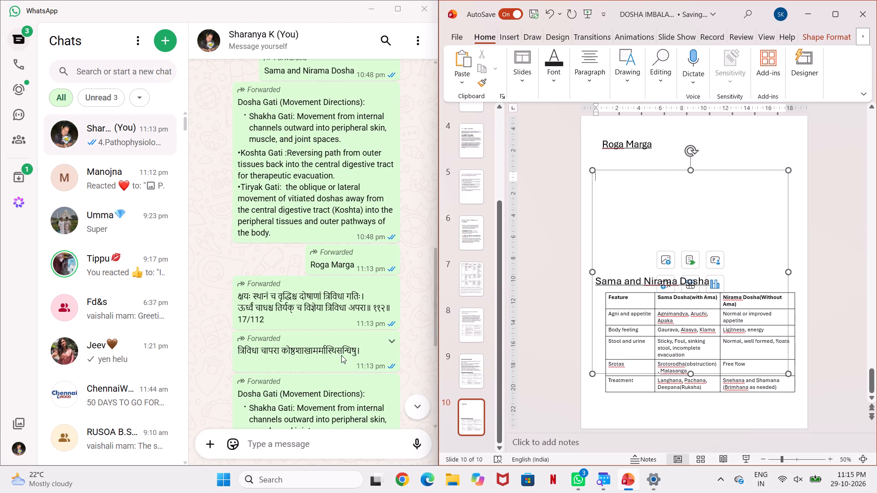
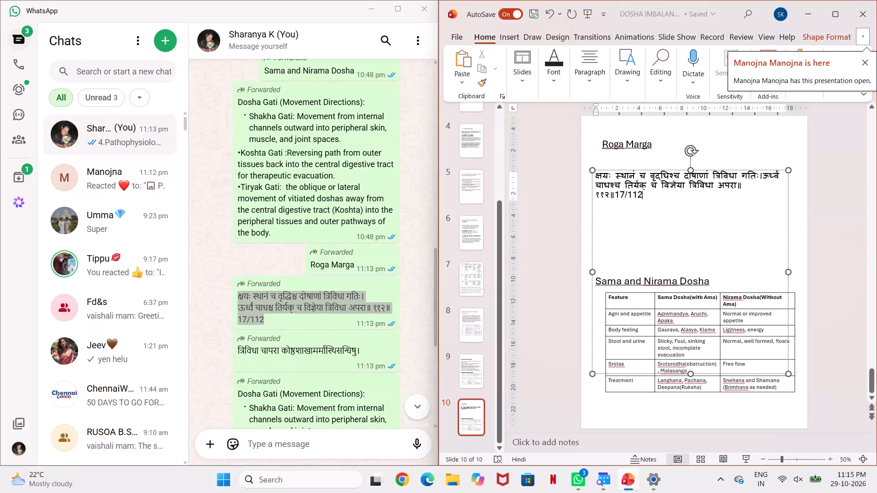
Finish editing the Sanskrit verse text box under the Roga Marga heading on slide 10.
{"action": "left_click", "coordinate": [526, 203]}
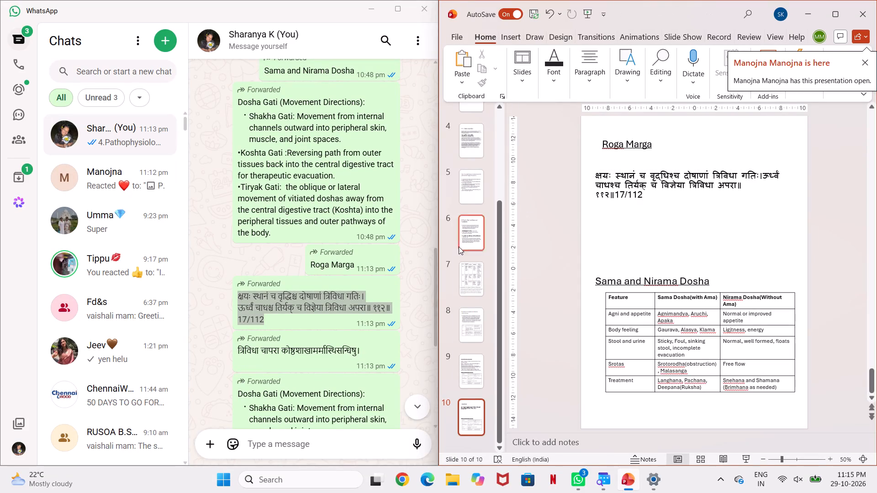
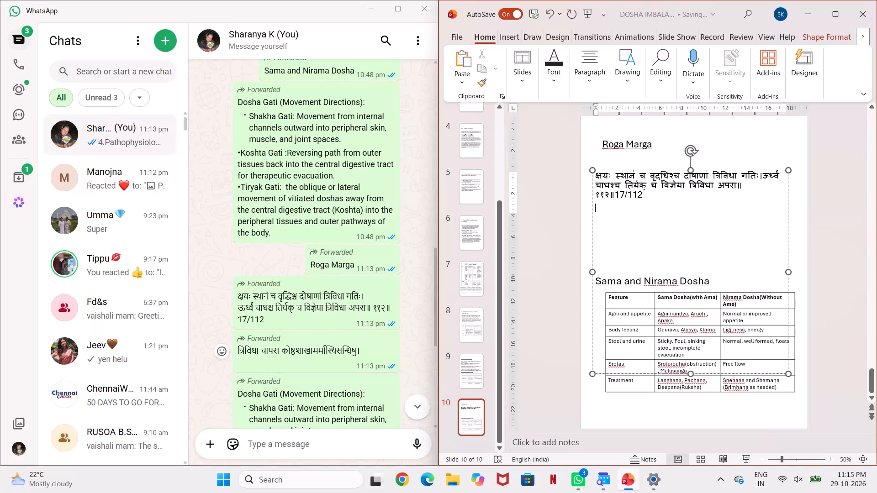
Paste the verse line "त्रिविधा चापरा कोष्ठशाखामर्मास्थिसन्धिषु।" below the first Sanskrit verse on the Roga Marga slide.
{"action": "key", "text": "ctrl+v"}
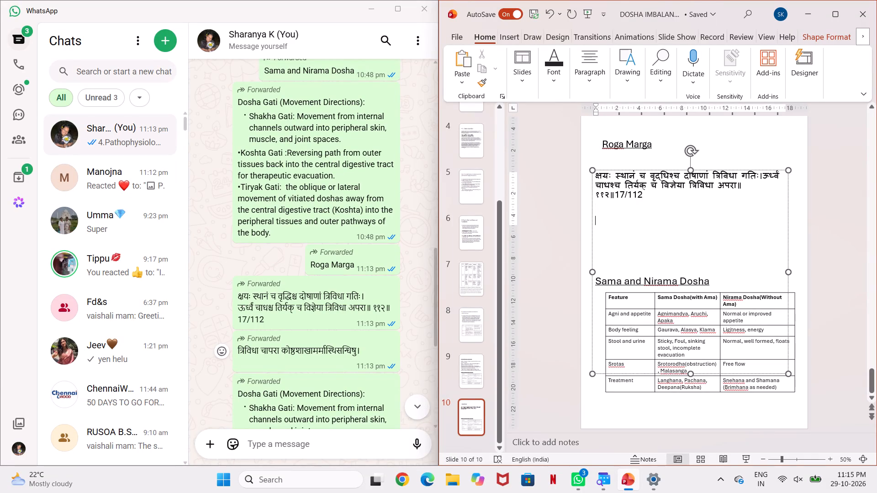
{"action": "left_click", "coordinate": [544, 255]}
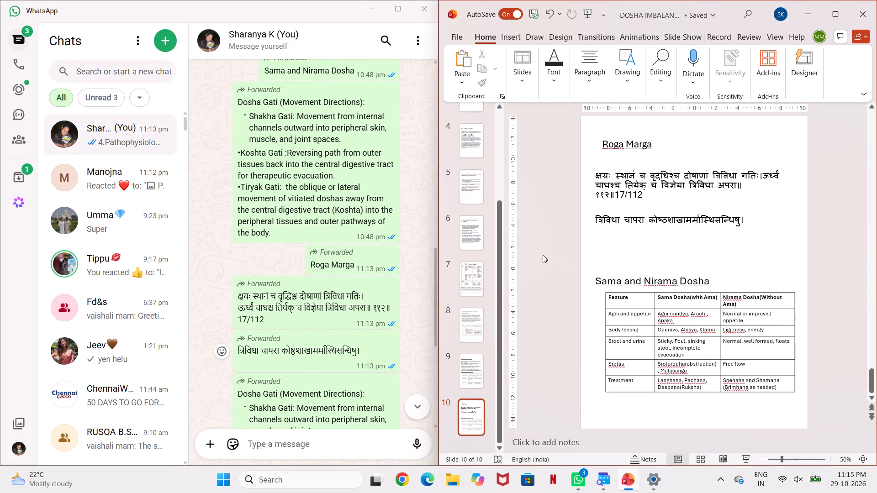
Delete the old heading text "Sama and Nirama Dosha" above the table on slide 10.
{"action": "scroll", "coordinate": [251, 324], "scroll_direction": "down", "scroll_amount": 2}
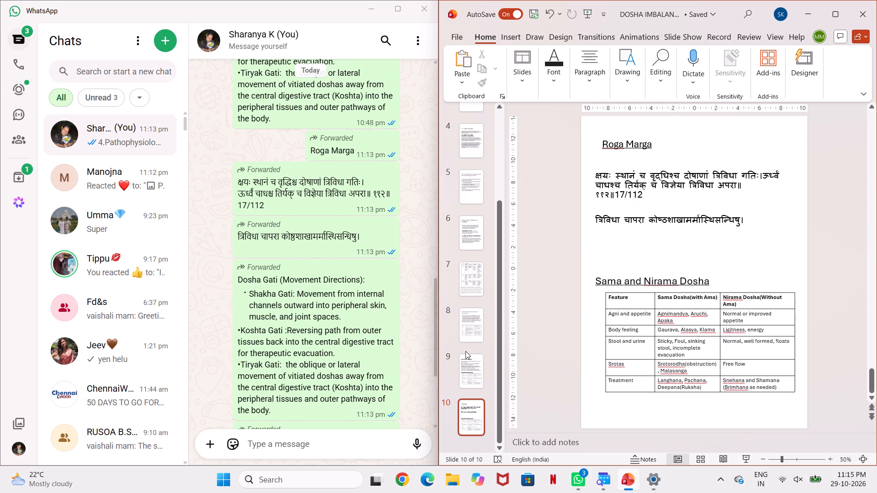
{"action": "left_click", "coordinate": [468, 365]}
{"action": "left_click", "coordinate": [470, 322]}
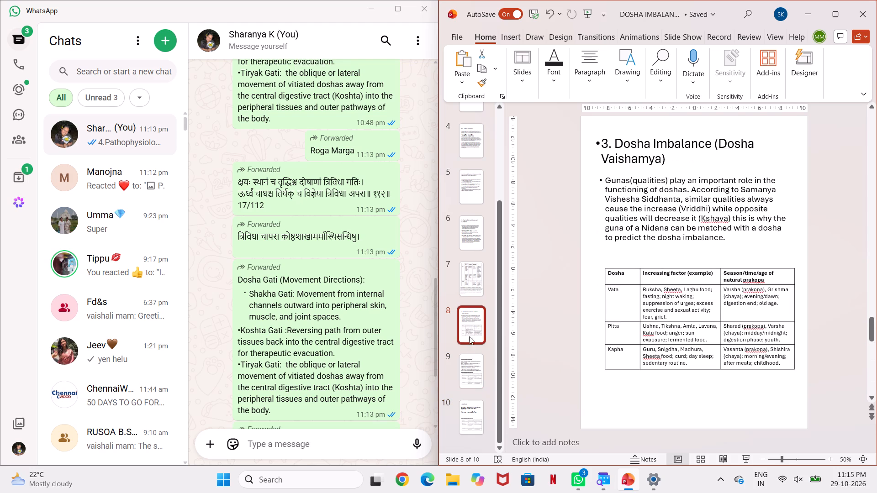
{"action": "left_click", "coordinate": [466, 374]}
{"action": "left_click", "coordinate": [469, 413]}
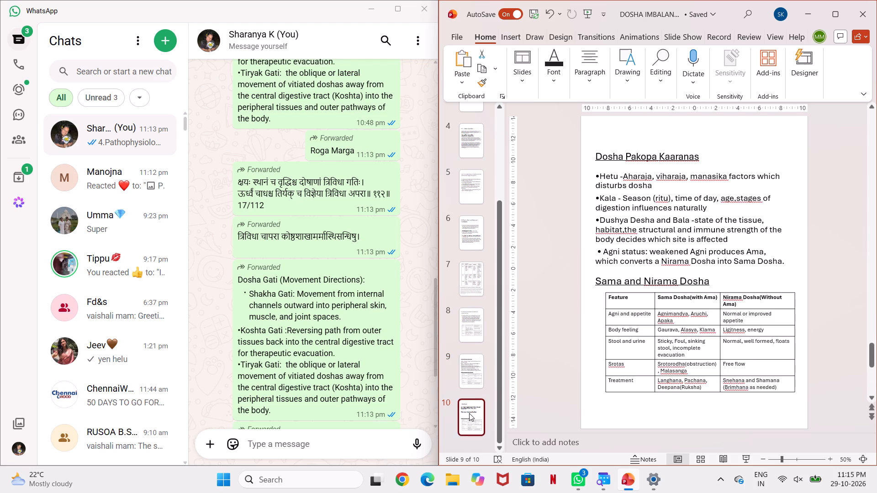
{"action": "double_click", "coordinate": [593, 280]}
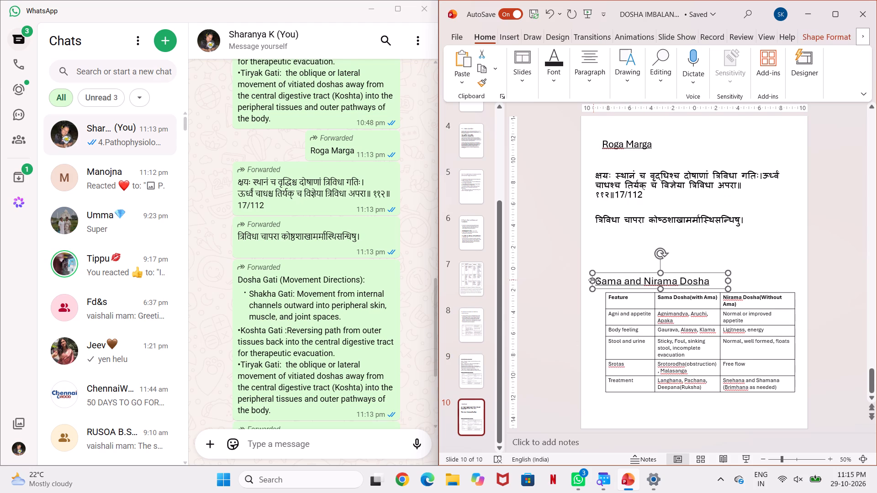
{"action": "left_click", "coordinate": [593, 280]}
{"action": "double_click", "coordinate": [594, 280]}
{"action": "double_click", "coordinate": [600, 282]}
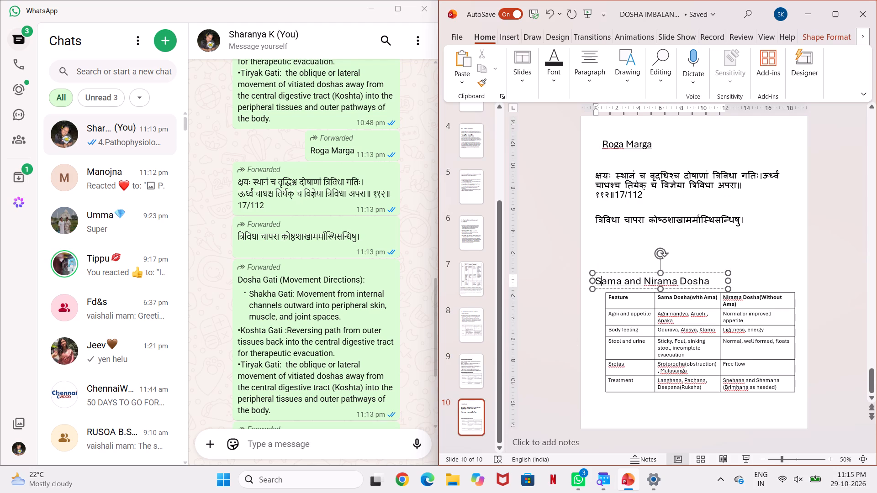
{"action": "double_click", "coordinate": [600, 282]}
{"action": "double_click", "coordinate": [600, 282]}
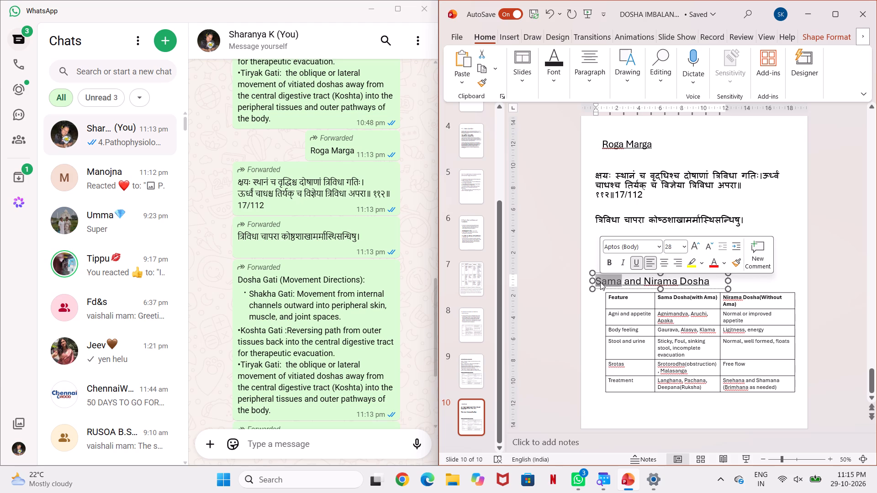
{"action": "double_click", "coordinate": [600, 282]}
{"action": "left_click", "coordinate": [600, 282]}
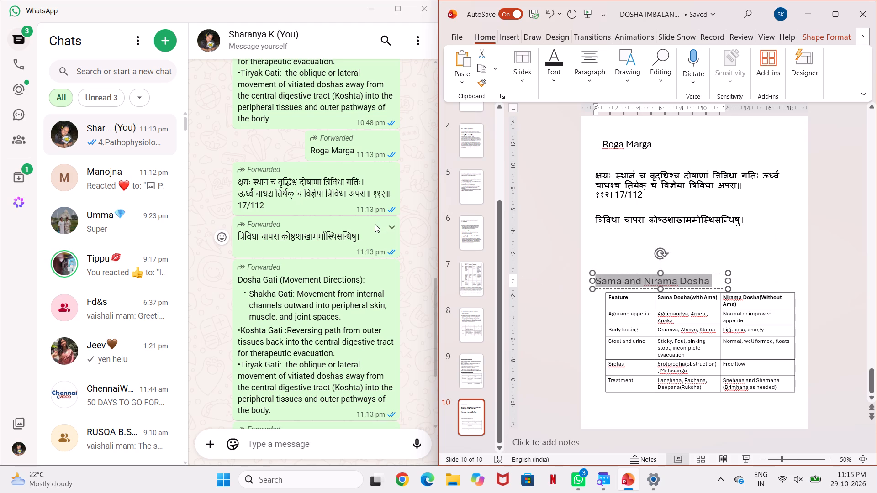
{"action": "key", "text": "BackSpace"}
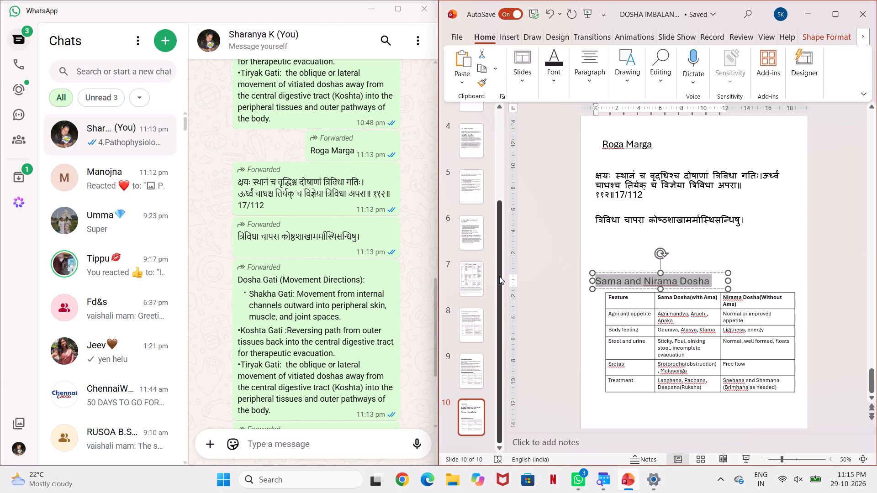
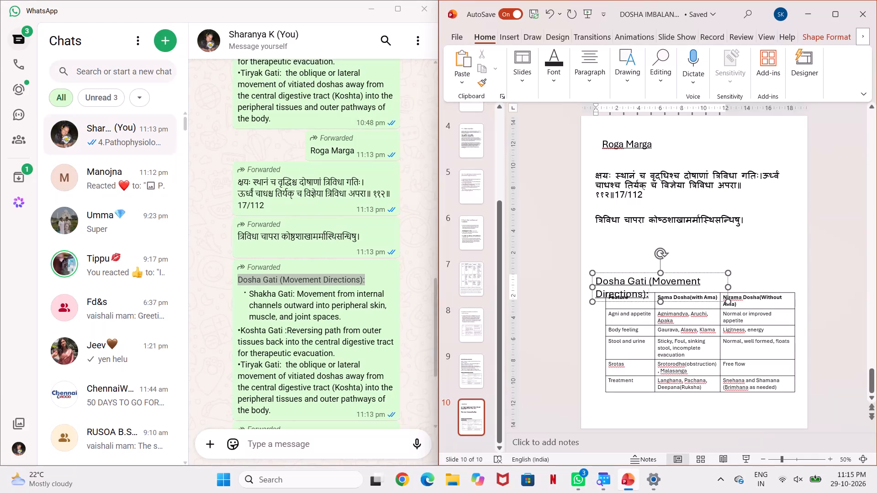
Widen the "Dosha Gati (Movement Directions):" text box so the heading fits on one line, and move it up just beneath the second Sanskrit verse.
{"action": "left_click_drag", "start_coordinate": [731, 292], "coordinate": [740, 287]}
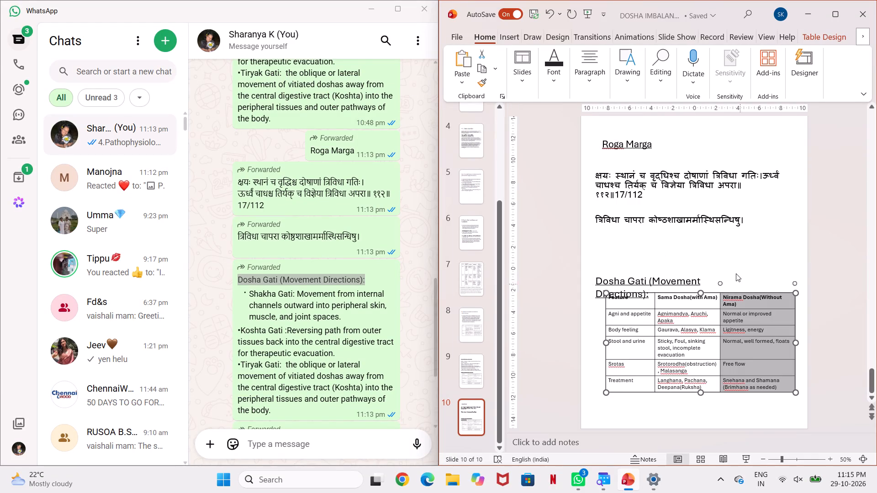
{"action": "left_click", "coordinate": [736, 265]}
{"action": "left_click", "coordinate": [654, 280]}
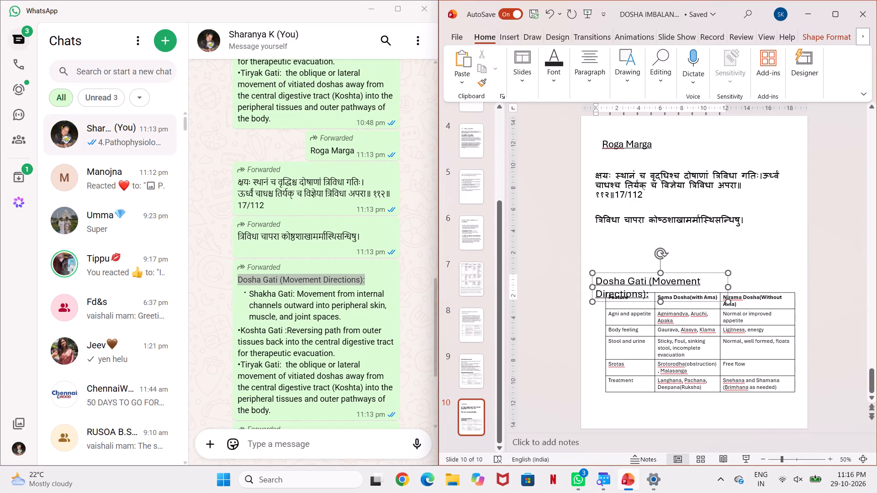
{"action": "left_click_drag", "start_coordinate": [728, 288], "coordinate": [761, 272]}
{"action": "left_click", "coordinate": [876, 245]}
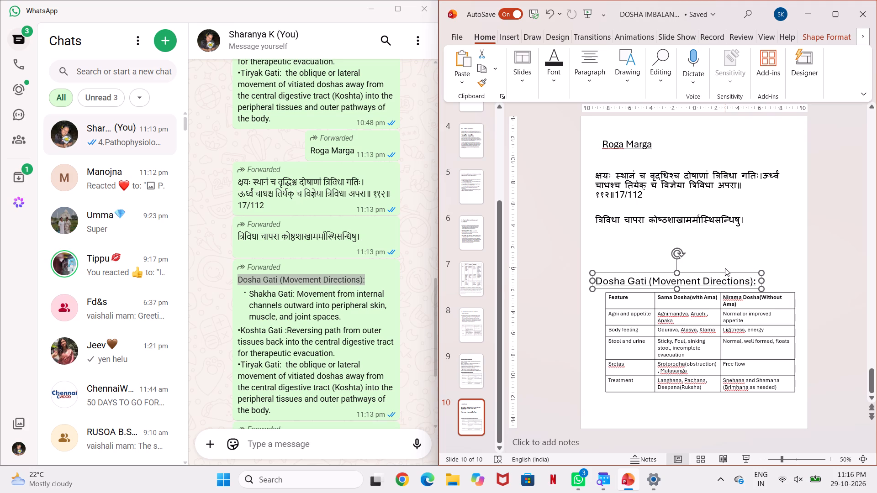
{"action": "left_click_drag", "start_coordinate": [725, 271], "coordinate": [722, 237]}
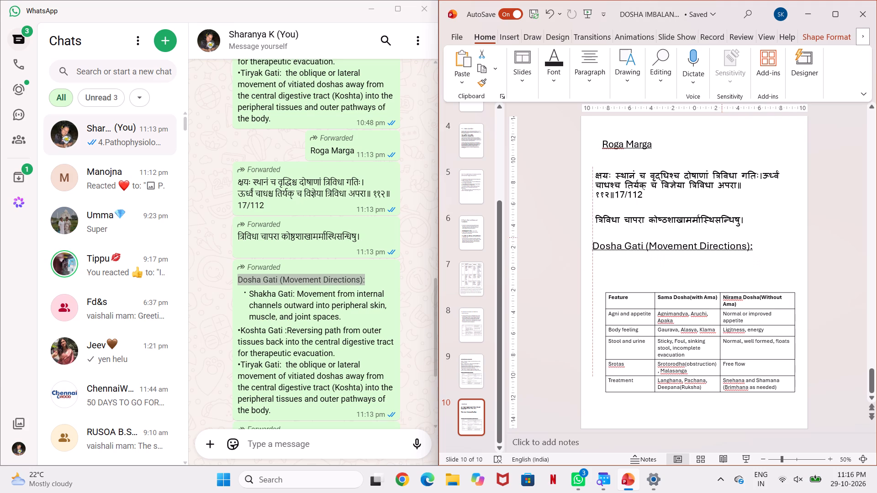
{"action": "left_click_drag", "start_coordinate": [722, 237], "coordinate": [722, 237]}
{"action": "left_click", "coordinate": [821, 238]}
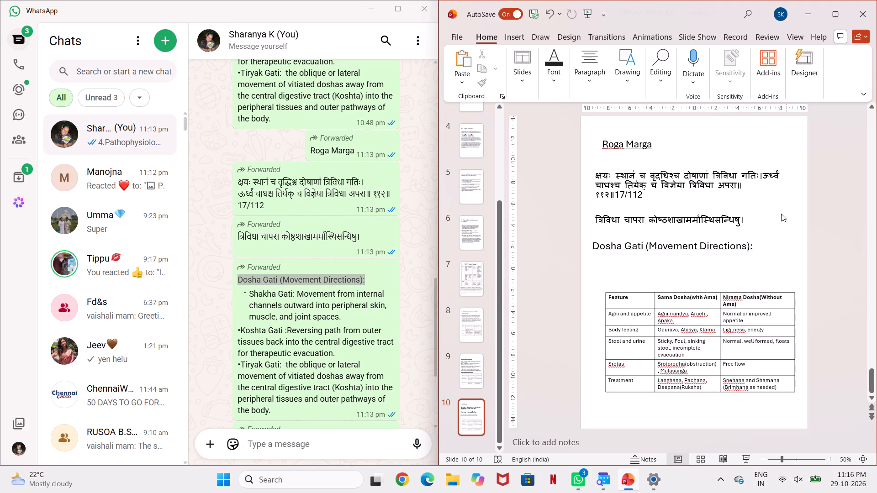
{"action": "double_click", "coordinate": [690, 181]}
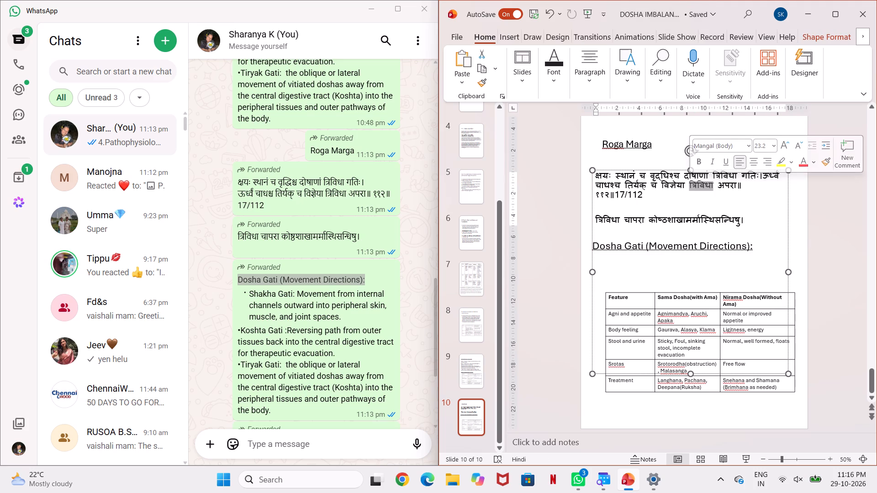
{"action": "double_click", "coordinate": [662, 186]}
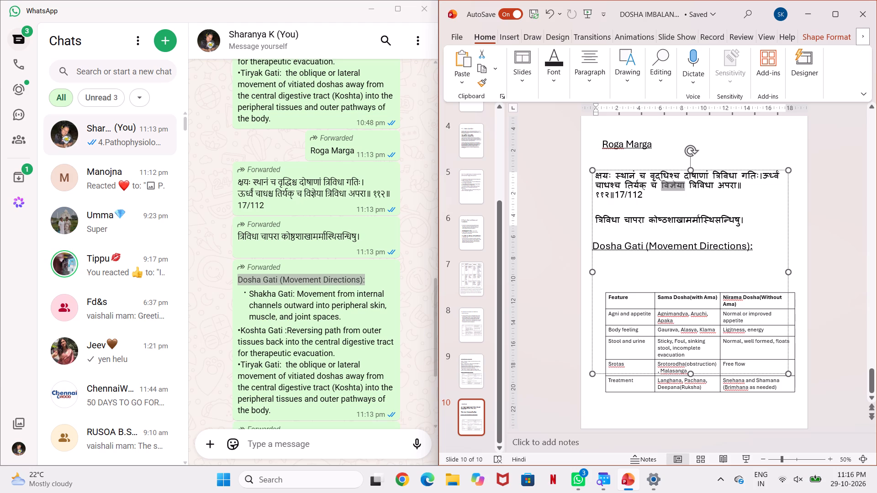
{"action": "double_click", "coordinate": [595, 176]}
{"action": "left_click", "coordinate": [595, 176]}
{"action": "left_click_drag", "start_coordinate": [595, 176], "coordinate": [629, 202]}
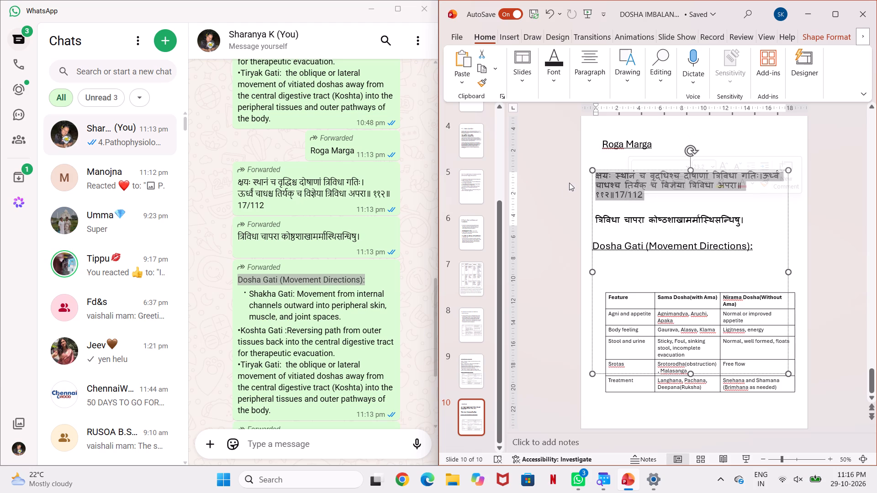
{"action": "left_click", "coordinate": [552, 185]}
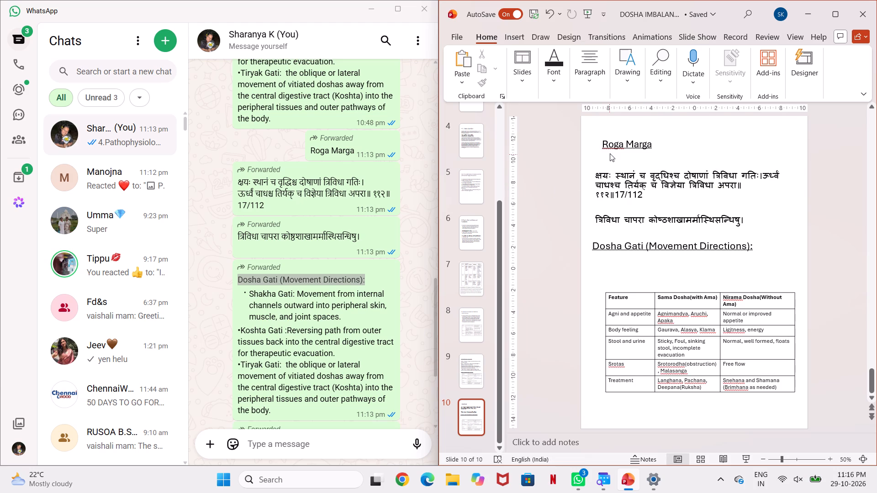
Move the Roga Marga heading on slide 10 up, clear of the verse, and align its left edge with the Dosha Gati heading.
{"action": "left_click", "coordinate": [612, 147]}
{"action": "left_click_drag", "start_coordinate": [615, 142], "coordinate": [613, 147]}
{"action": "left_click", "coordinate": [555, 144]}
{"action": "left_click", "coordinate": [611, 151]}
{"action": "left_click", "coordinate": [611, 148]}
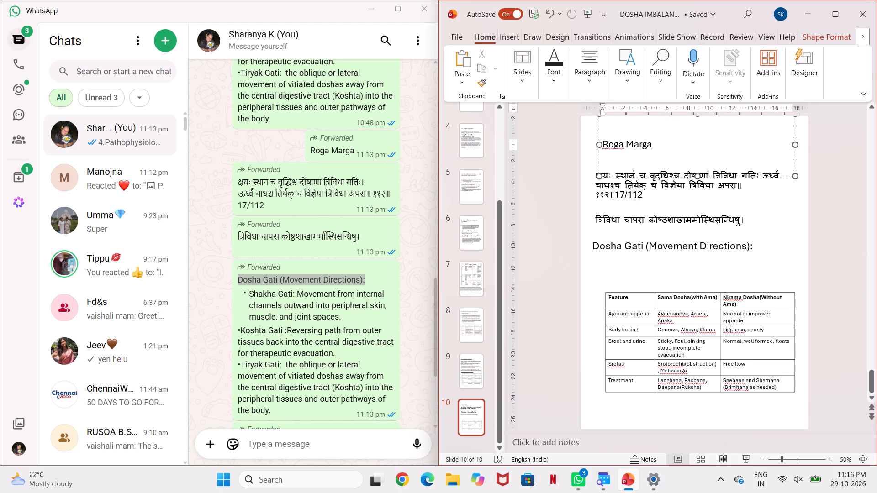
{"action": "left_click_drag", "start_coordinate": [616, 176], "coordinate": [608, 189]}
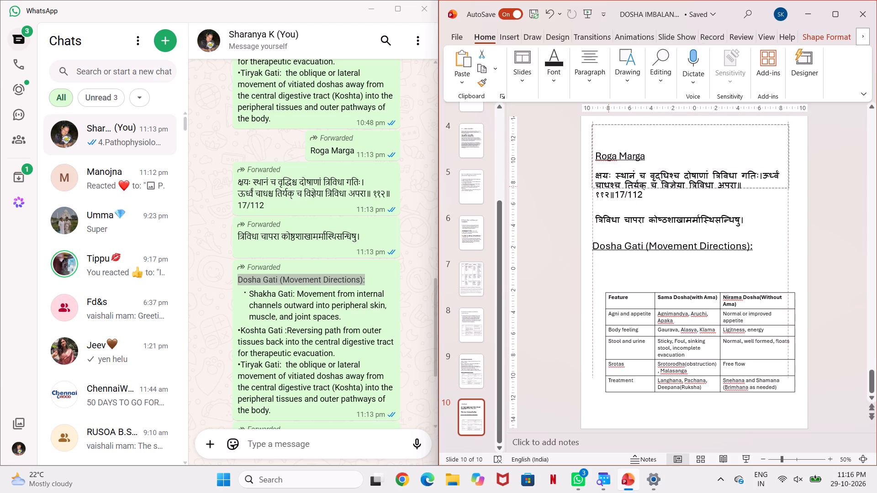
{"action": "left_click_drag", "start_coordinate": [608, 189], "coordinate": [606, 178]}
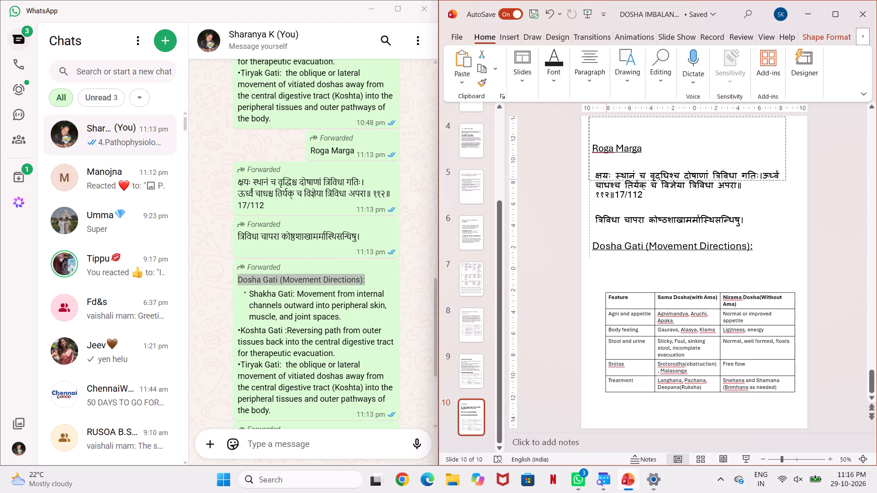
{"action": "left_click_drag", "start_coordinate": [606, 178], "coordinate": [606, 164]}
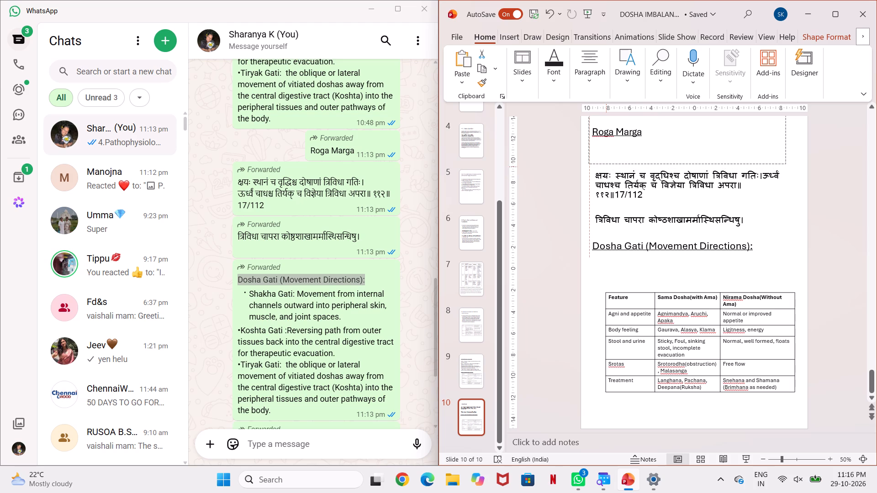
{"action": "left_click_drag", "start_coordinate": [606, 164], "coordinate": [606, 164]}
{"action": "left_click", "coordinate": [499, 161]}
Move the Sanskrit verse text box up beneath the Roga Marga heading, aligned with the heading's left edge.
{"action": "left_click", "coordinate": [602, 182]}
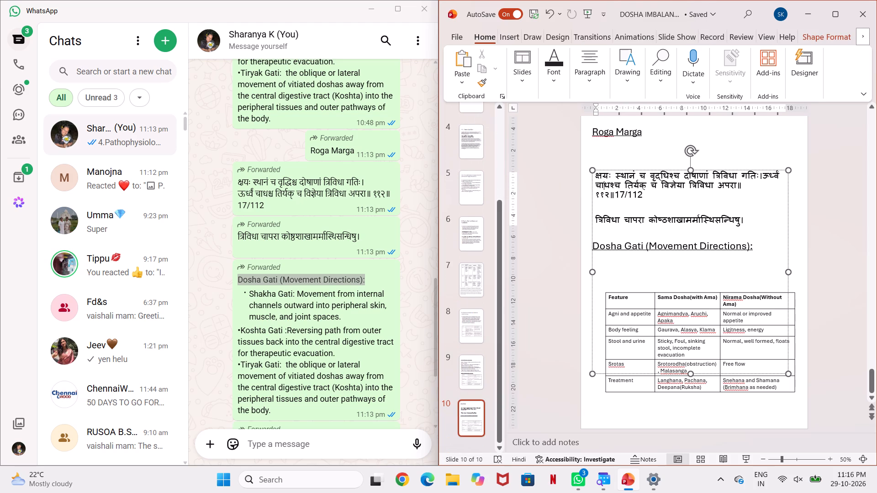
{"action": "left_click_drag", "start_coordinate": [613, 169], "coordinate": [613, 148]}
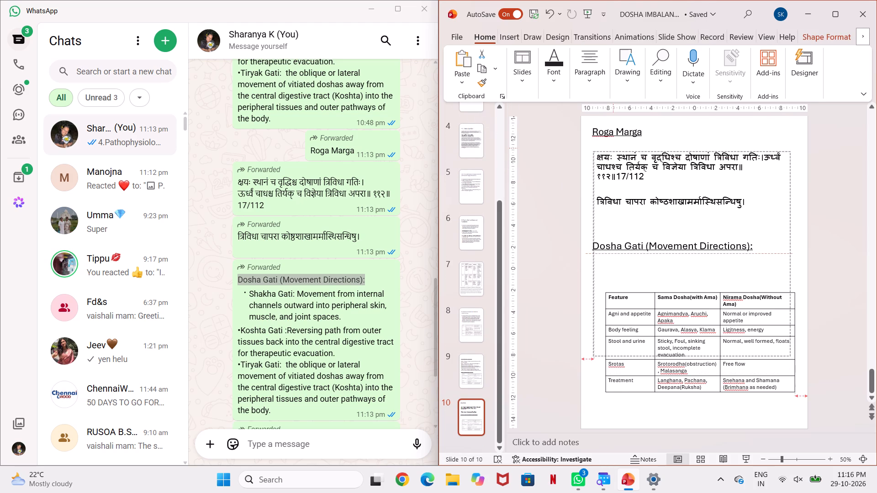
{"action": "left_click_drag", "start_coordinate": [613, 148], "coordinate": [612, 149]}
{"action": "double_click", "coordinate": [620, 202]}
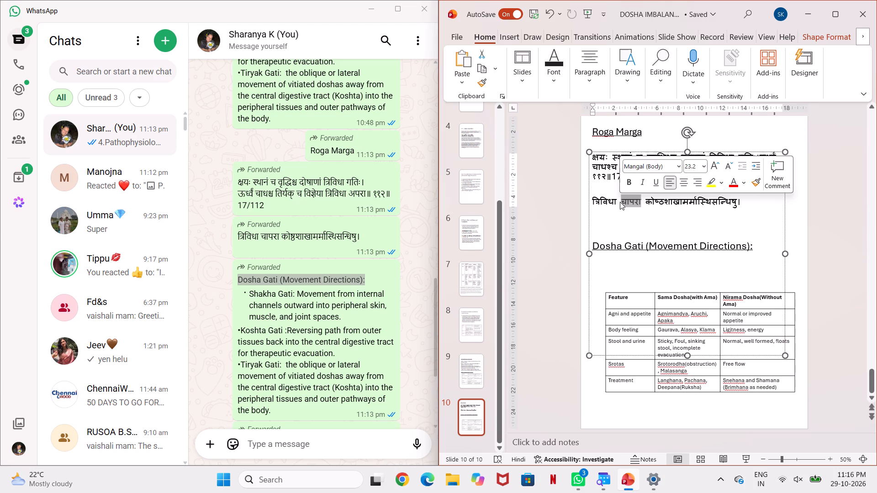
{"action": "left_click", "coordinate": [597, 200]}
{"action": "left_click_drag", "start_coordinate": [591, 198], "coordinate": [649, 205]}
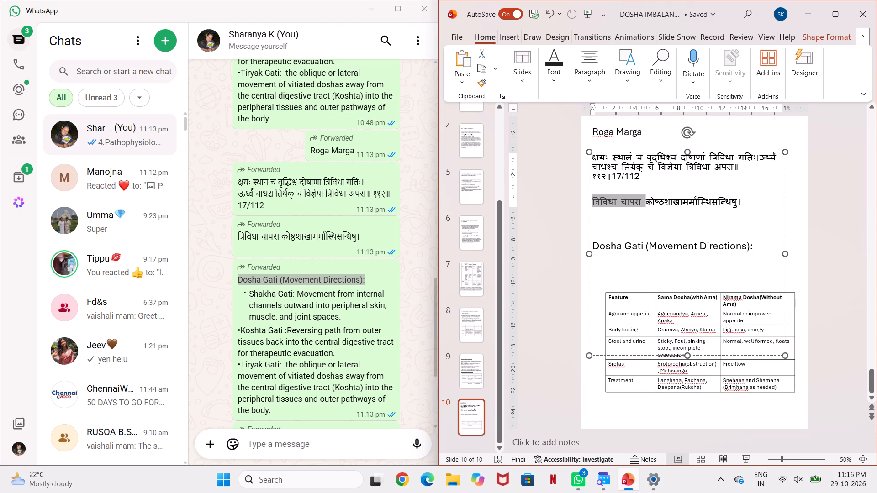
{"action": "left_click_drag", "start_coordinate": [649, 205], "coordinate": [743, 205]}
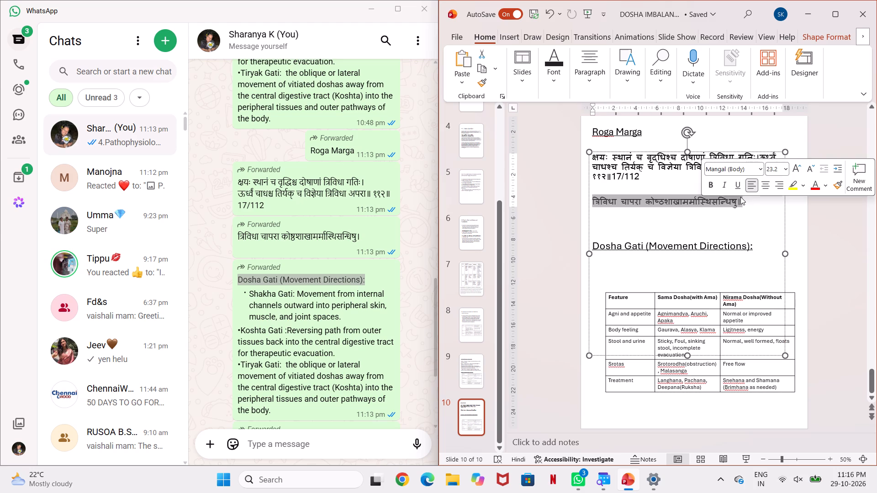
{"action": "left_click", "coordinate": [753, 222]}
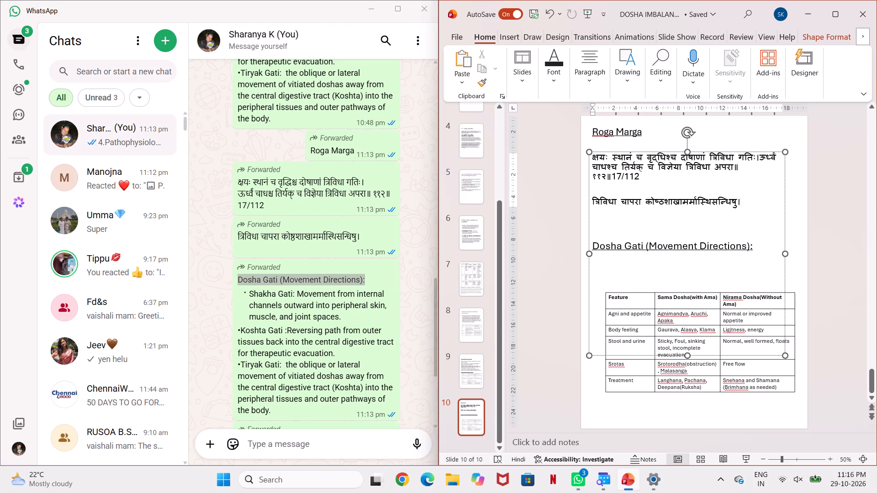
Move the "Dosha Gati (Movement Directions):" heading up closer to the last verse line, keeping its left alignment.
{"action": "left_click", "coordinate": [766, 243]}
{"action": "left_click", "coordinate": [644, 239]}
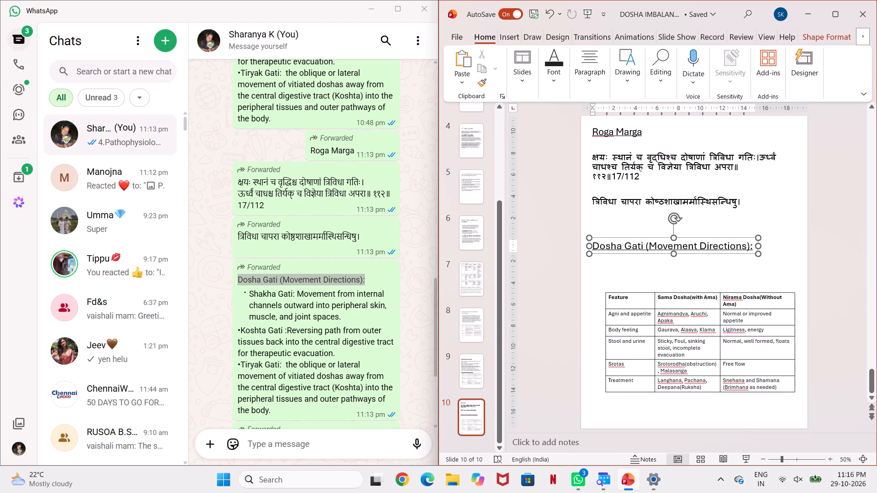
{"action": "left_click_drag", "start_coordinate": [646, 237], "coordinate": [643, 220]}
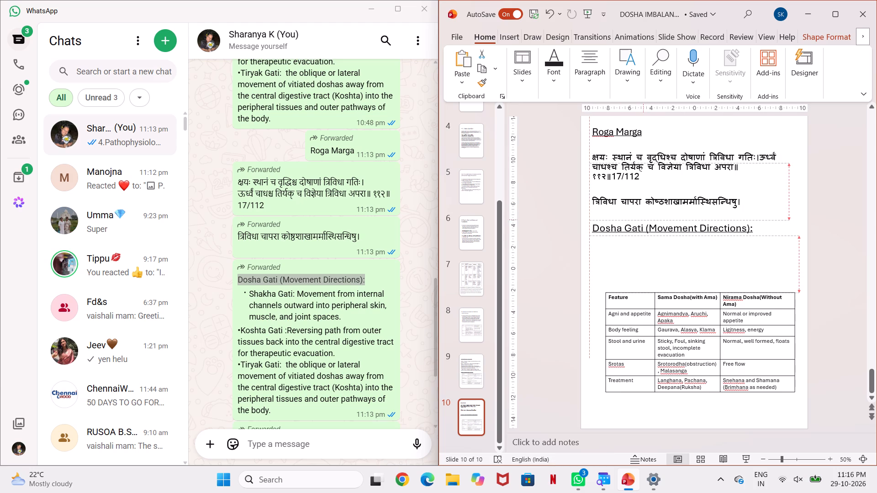
{"action": "left_click_drag", "start_coordinate": [643, 220], "coordinate": [644, 225]}
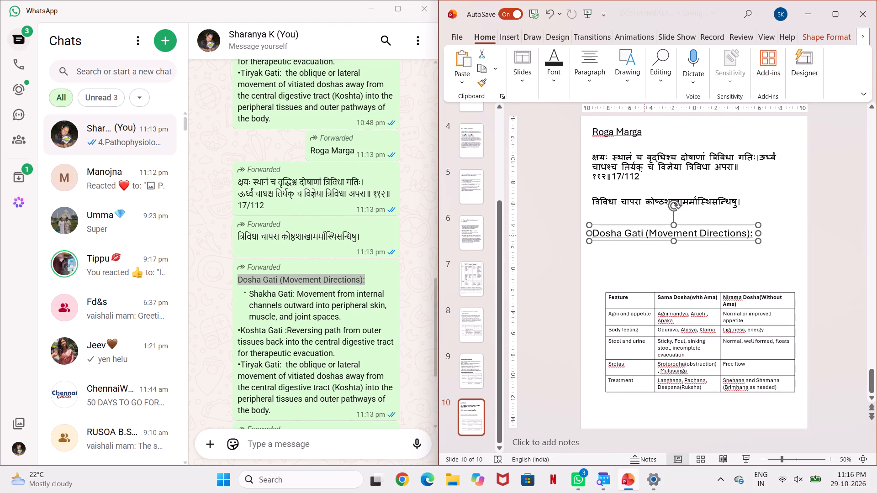
{"action": "left_click", "coordinate": [644, 235]}
Delete the Sama Dosha and Nirama Dosha comparison table from slide 10.
{"action": "left_click", "coordinate": [639, 265]}
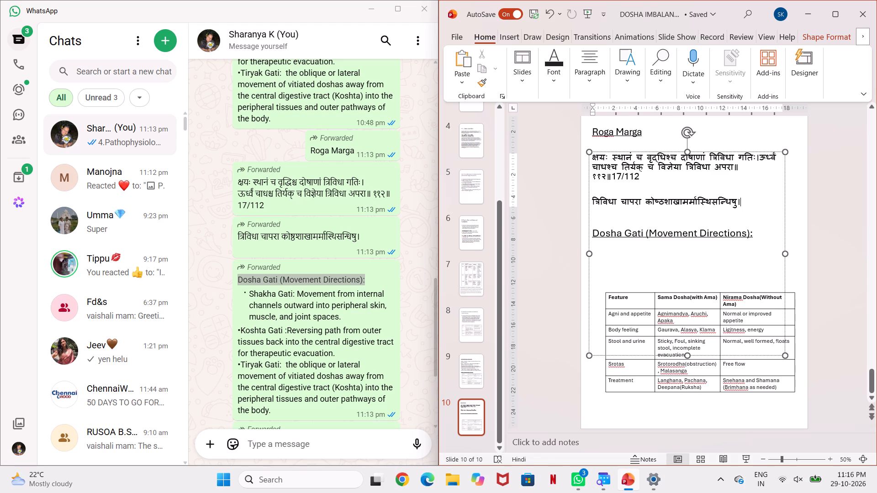
{"action": "left_click", "coordinate": [627, 295]}
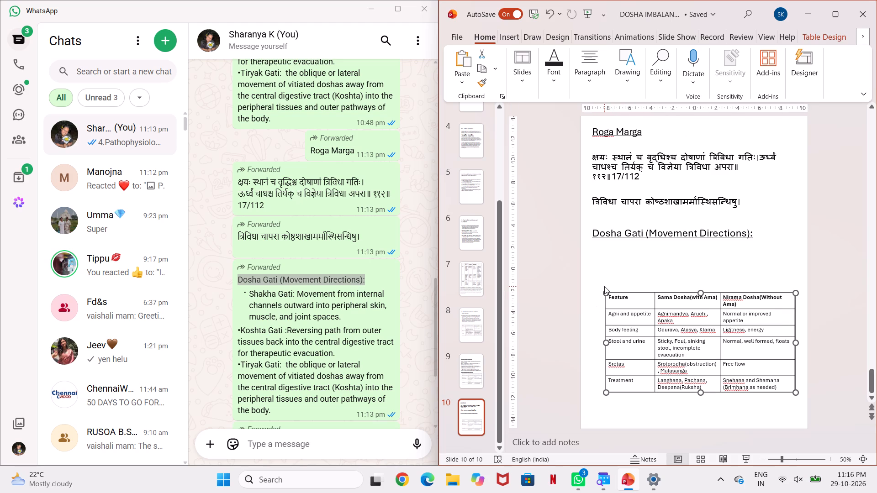
{"action": "key", "text": "Delete"}
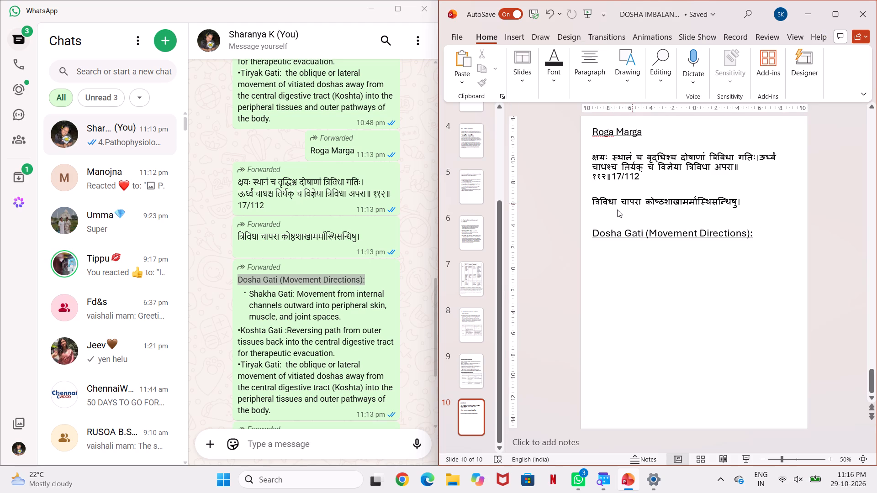
Switch to WhatsApp and bring the forwarded Dosha Gati movement directions and the pathophysiology message into view.
{"action": "left_click", "coordinate": [345, 307]}
{"action": "scroll", "coordinate": [339, 308], "scroll_direction": "down", "scroll_amount": 4}
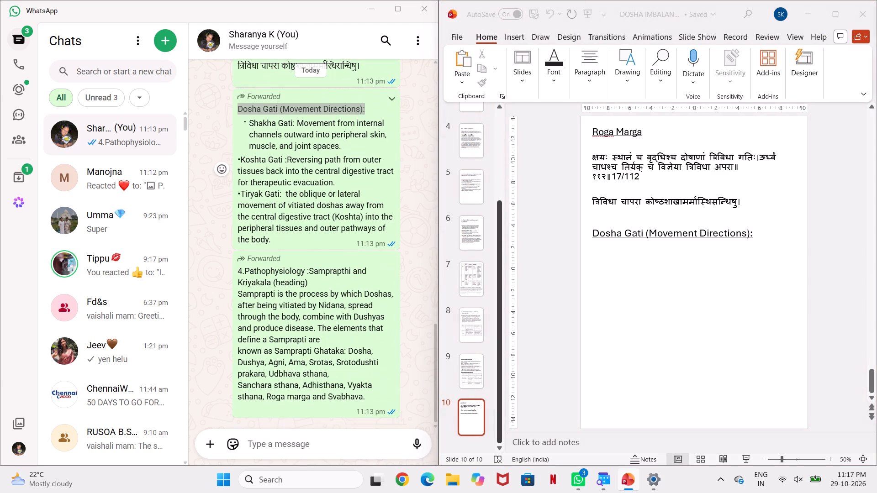
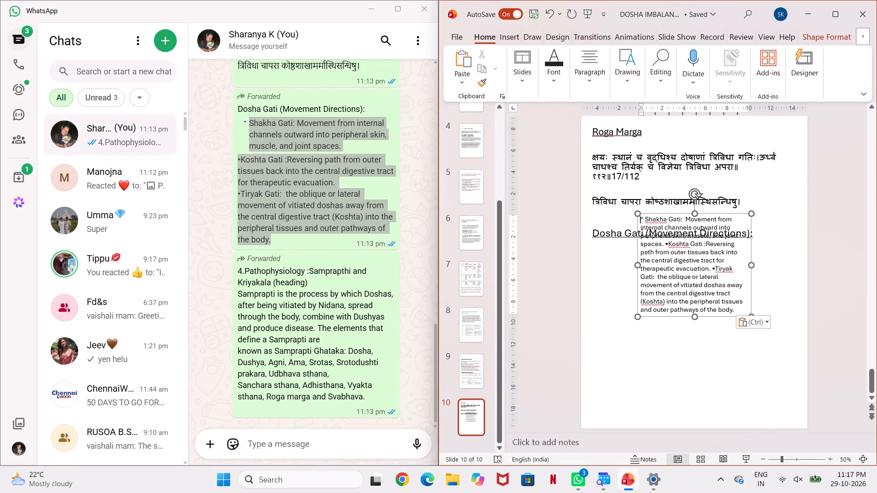
Move the pasted movement directions text box beneath the "Dosha Gati (Movement Directions):" heading, near the heading's left edge.
{"action": "left_click", "coordinate": [726, 280]}
{"action": "left_click_drag", "start_coordinate": [744, 212], "coordinate": [704, 253]}
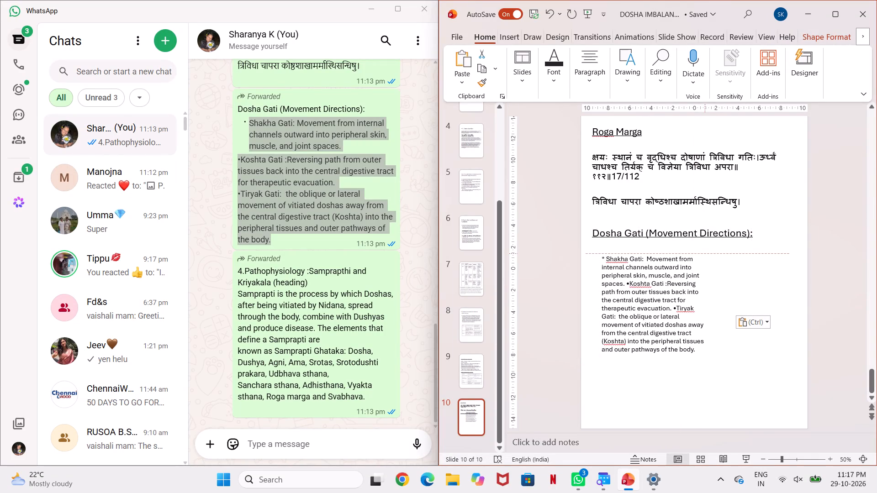
{"action": "left_click_drag", "start_coordinate": [704, 253], "coordinate": [697, 241]}
Check the formatting of the body text under Dosha Pakopa Kaaranas on slide 9 for reference.
{"action": "left_click", "coordinate": [700, 234]}
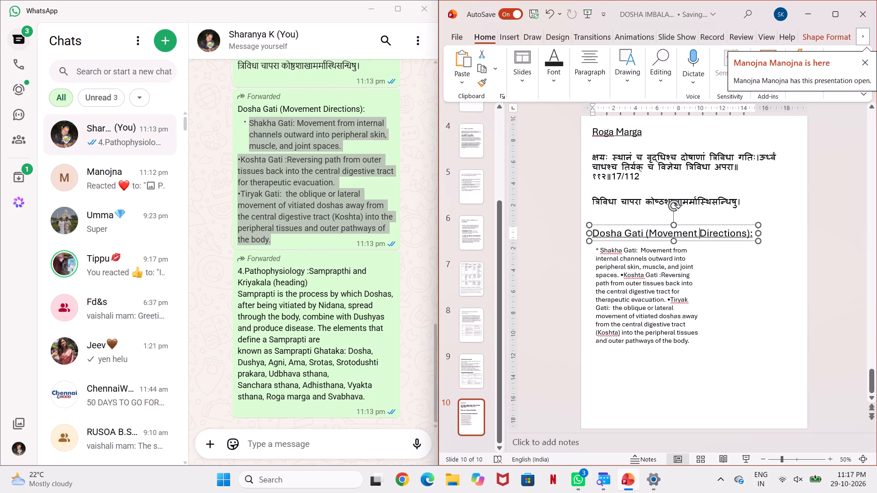
{"action": "scroll", "coordinate": [694, 257], "scroll_direction": "up", "scroll_amount": 4}
{"action": "left_click", "coordinate": [692, 241]}
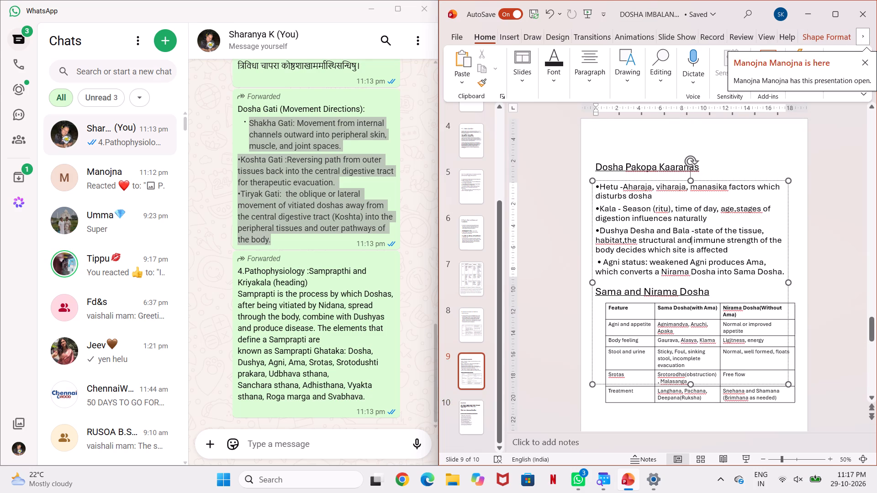
{"action": "left_click", "coordinate": [692, 241]}
{"action": "left_click_drag", "start_coordinate": [598, 186], "coordinate": [740, 274]}
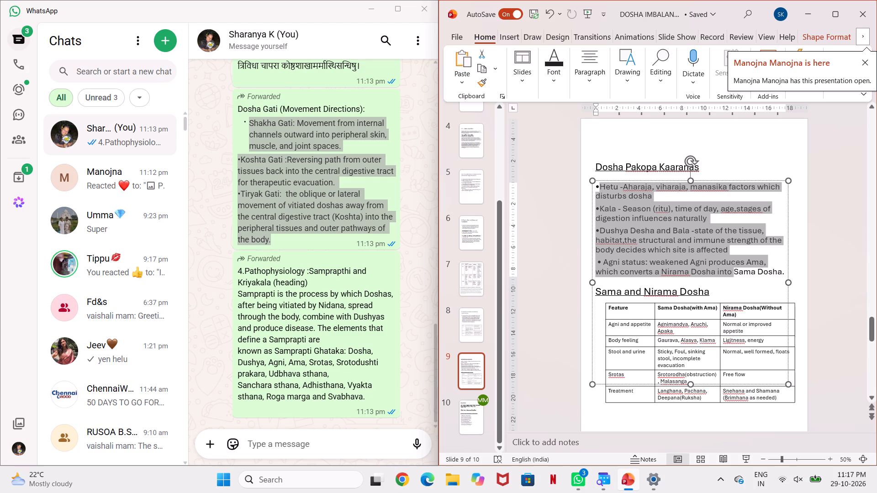
{"action": "left_click_drag", "start_coordinate": [740, 274], "coordinate": [785, 275]}
{"action": "left_click", "coordinate": [840, 198]}
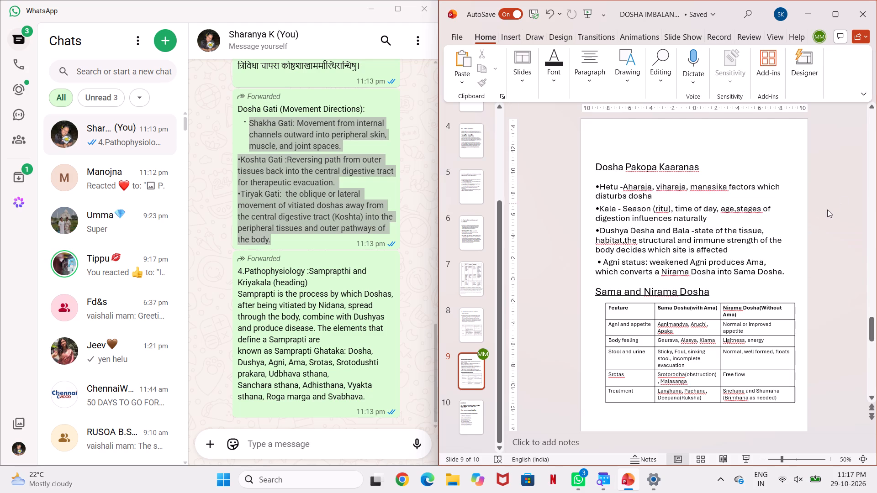
{"action": "scroll", "coordinate": [781, 232], "scroll_direction": "down", "scroll_amount": 5}
Nudge the movement directions text box on slide 10 slightly right, indenting it beneath the Dosha Gati heading.
{"action": "left_click", "coordinate": [592, 255]}
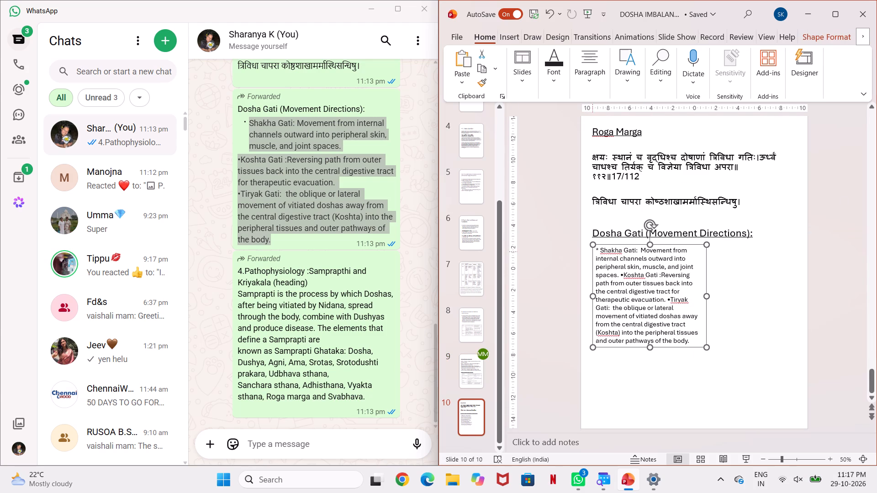
{"action": "left_click_drag", "start_coordinate": [594, 249], "coordinate": [608, 252]}
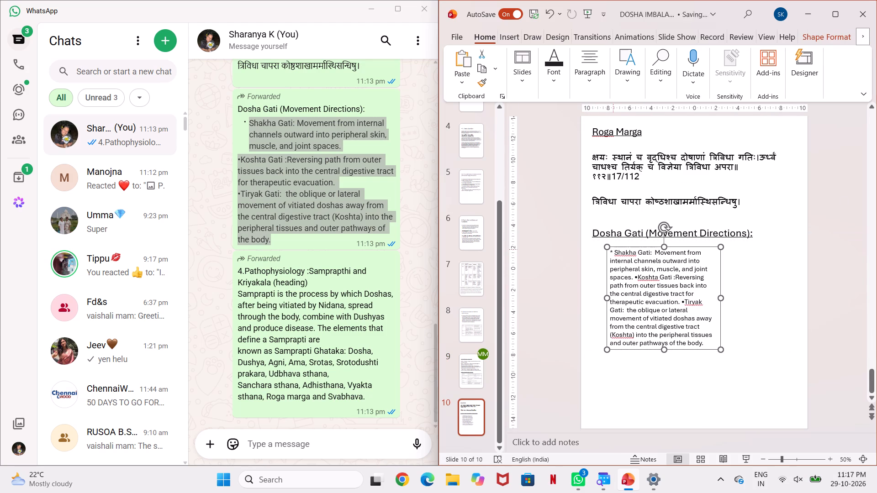
Set the font size of all the movement directions text to 23.2.
{"action": "left_click_drag", "start_coordinate": [612, 251], "coordinate": [698, 346]}
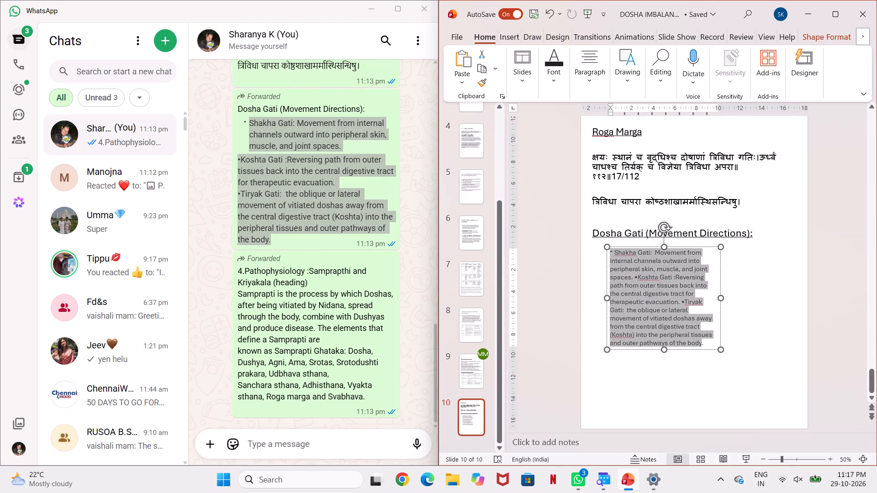
{"action": "left_click_drag", "start_coordinate": [698, 346], "coordinate": [702, 346]}
{"action": "left_click", "coordinate": [780, 309]}
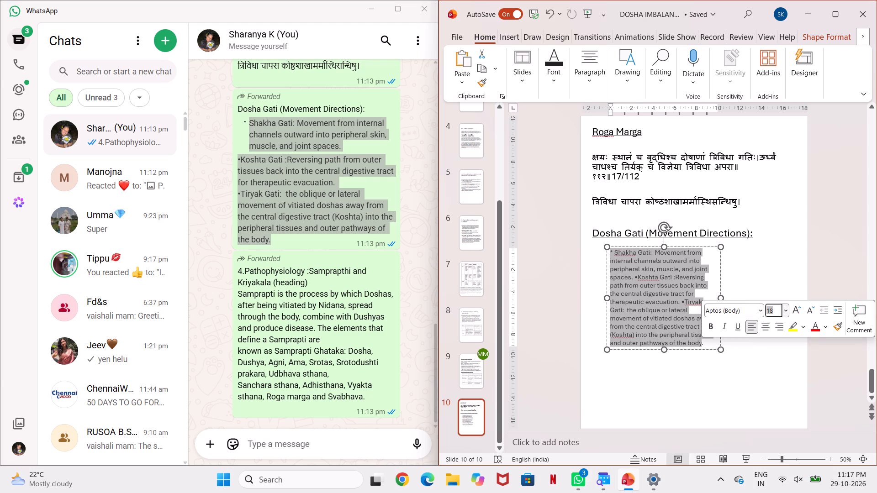
{"action": "type", "text": "23"}
{"action": "type", "text": ".2"}
{"action": "key", "text": "Return"}
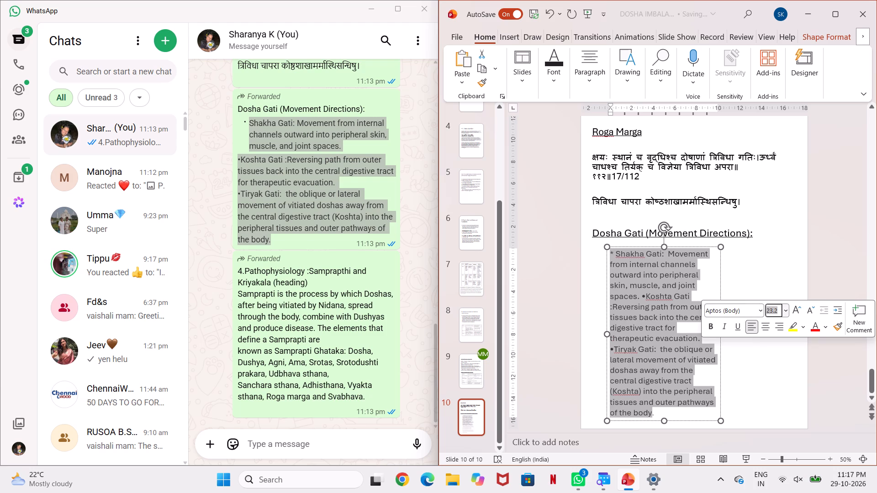
{"action": "left_click", "coordinate": [861, 216]}
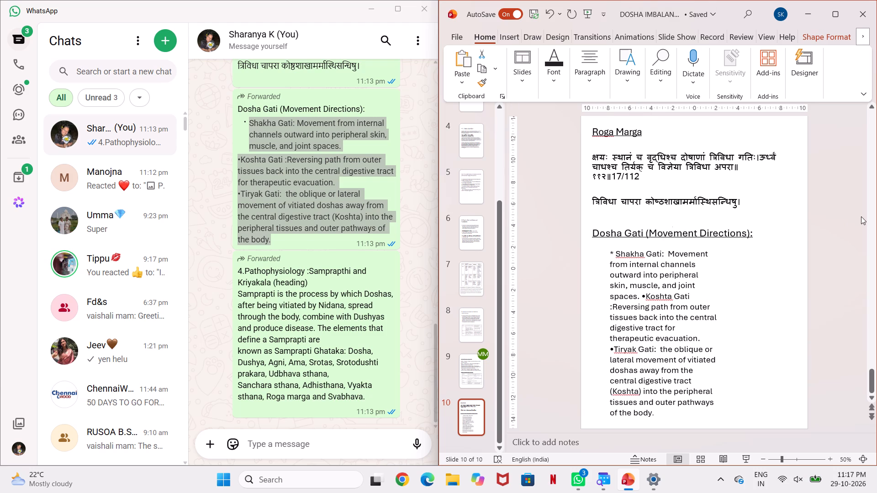
Widen the movement directions text box rightwards to nearly reach the slide's right margin.
{"action": "left_click", "coordinate": [648, 302]}
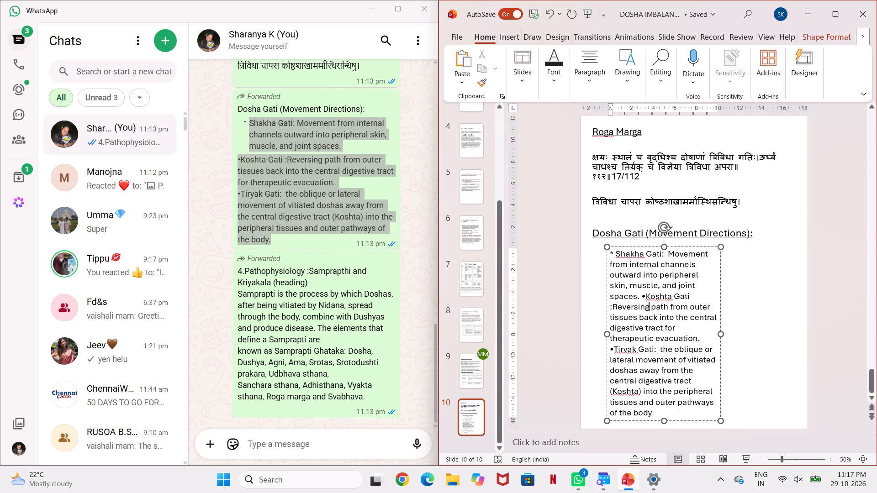
{"action": "left_click_drag", "start_coordinate": [723, 334], "coordinate": [782, 325]}
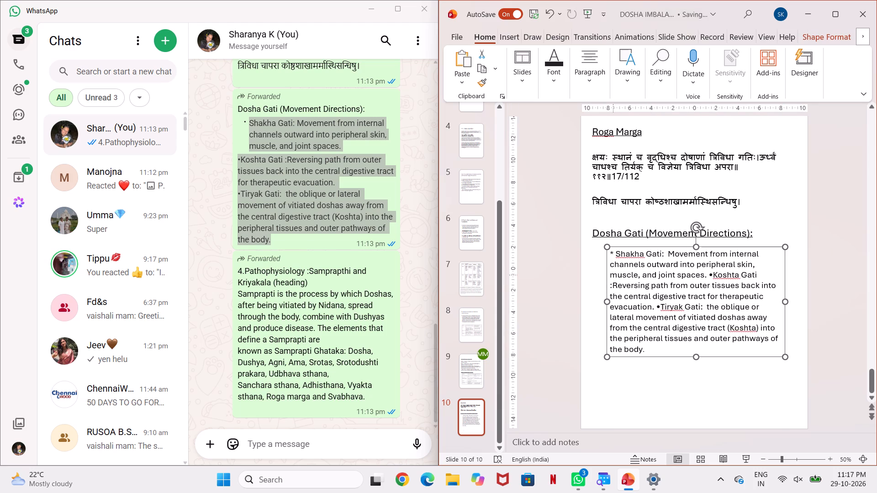
Split the movement directions into separate Shakha Gati, Koshta Gati and Tiryak Gati paragraphs with a blank line between them.
{"action": "left_click", "coordinate": [706, 276]}
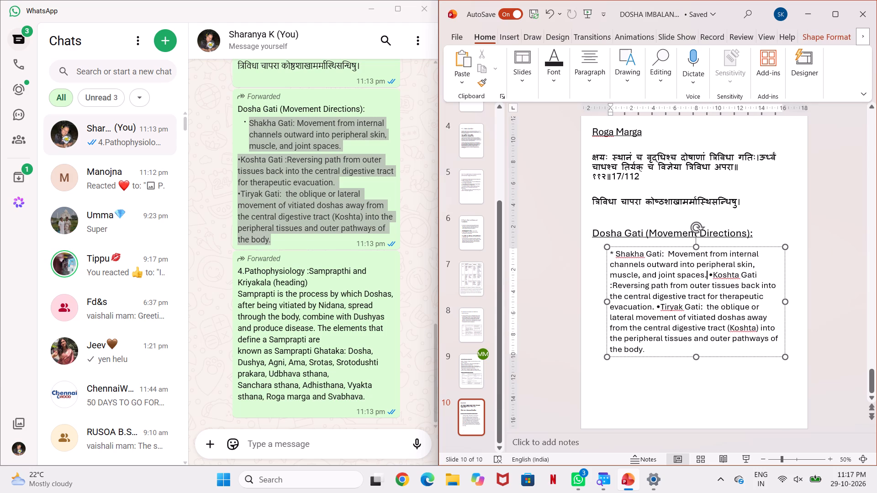
{"action": "key", "text": "Return"}
{"action": "key", "text": "Return"}
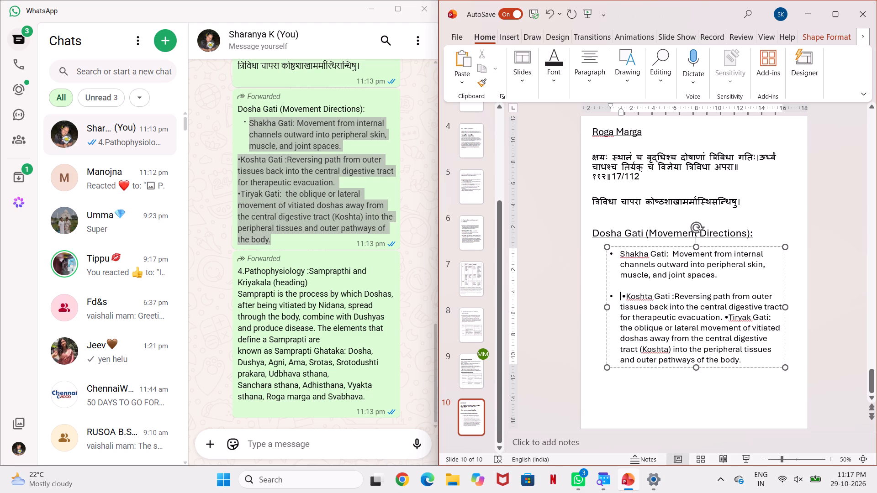
{"action": "left_click", "coordinate": [722, 319]}
{"action": "key", "text": "Return"}
{"action": "key", "text": "Return"}
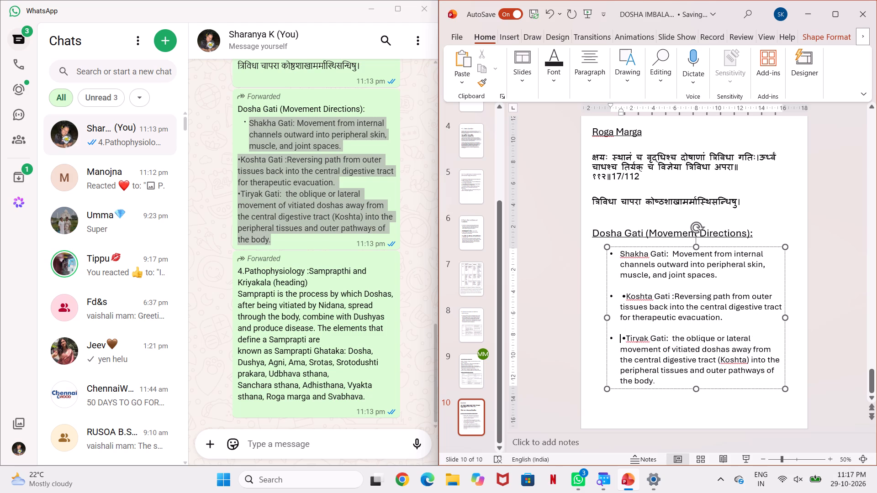
Remove the duplicate automatic bullets from the Koshta Gati and Tiryak Gati paragraphs, keeping their original bullet characters.
{"action": "left_click", "coordinate": [618, 296]}
{"action": "key", "text": "BackSpace"}
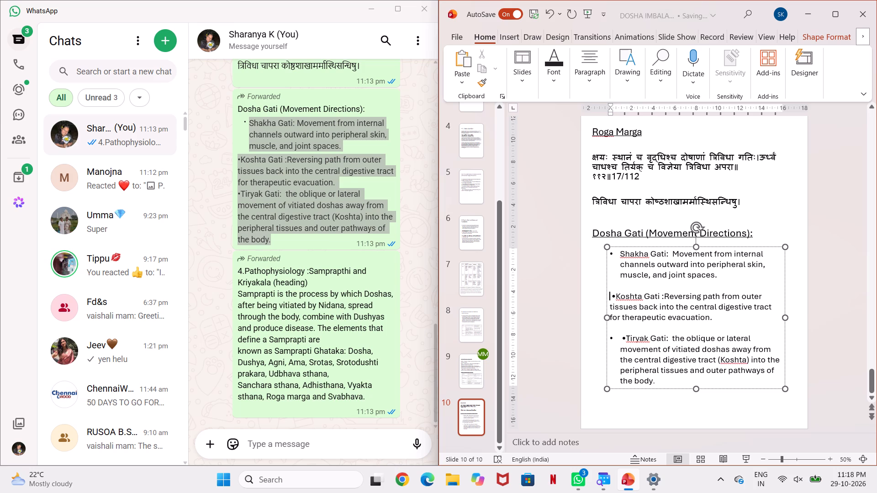
{"action": "left_click", "coordinate": [615, 339]}
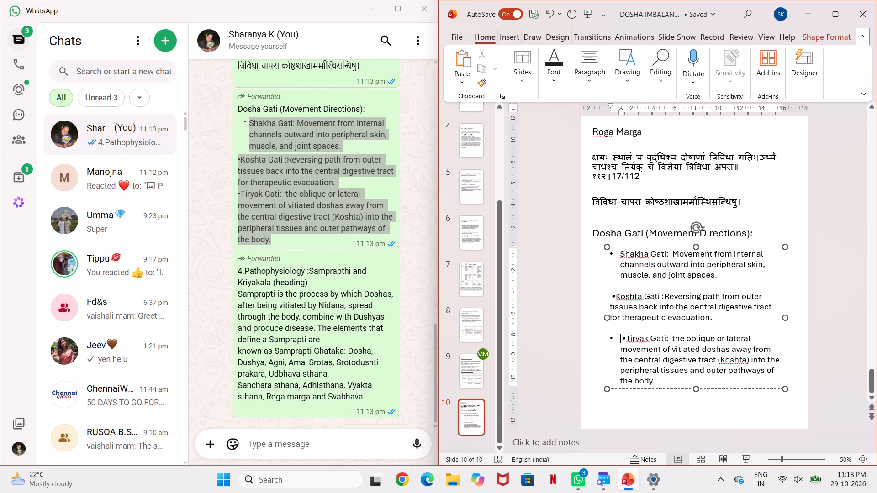
{"action": "key", "text": "BackSpace"}
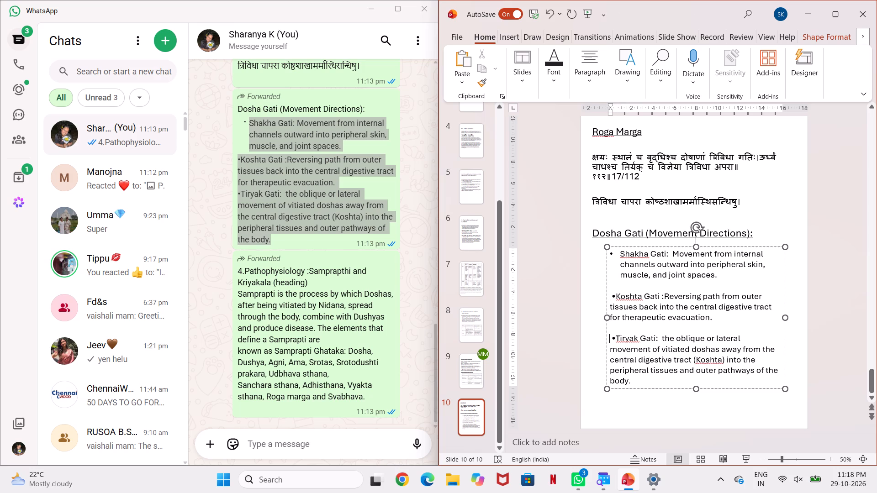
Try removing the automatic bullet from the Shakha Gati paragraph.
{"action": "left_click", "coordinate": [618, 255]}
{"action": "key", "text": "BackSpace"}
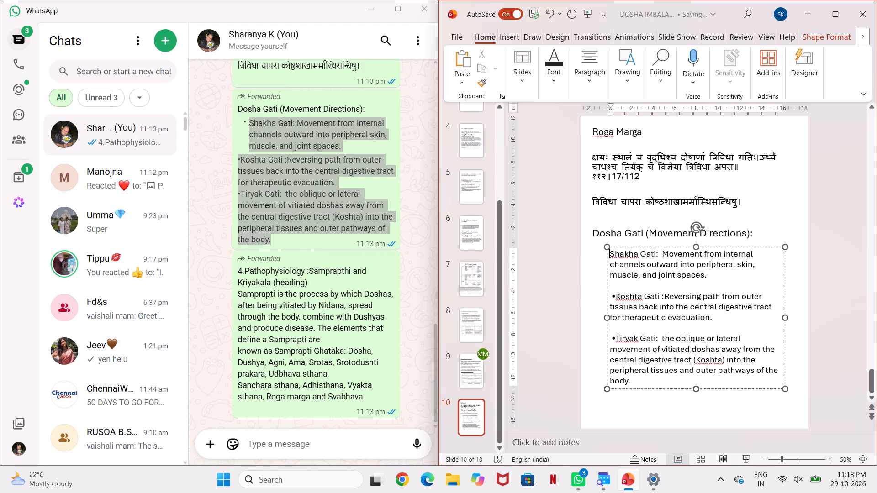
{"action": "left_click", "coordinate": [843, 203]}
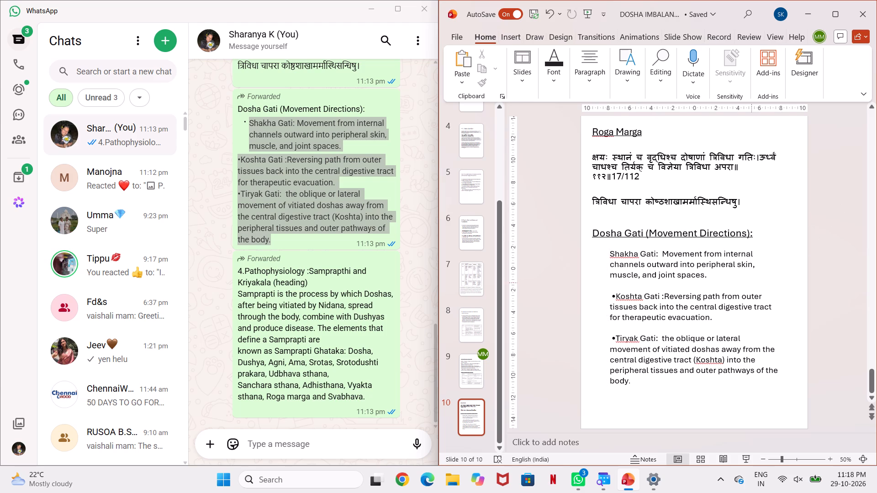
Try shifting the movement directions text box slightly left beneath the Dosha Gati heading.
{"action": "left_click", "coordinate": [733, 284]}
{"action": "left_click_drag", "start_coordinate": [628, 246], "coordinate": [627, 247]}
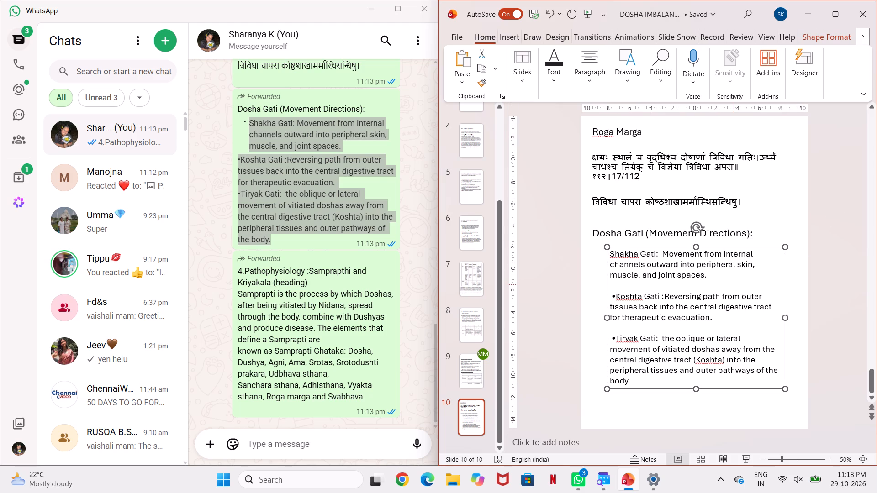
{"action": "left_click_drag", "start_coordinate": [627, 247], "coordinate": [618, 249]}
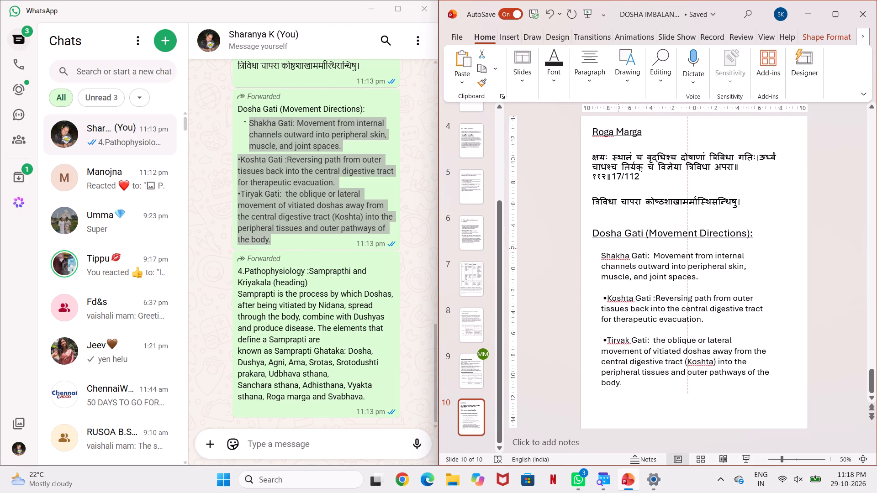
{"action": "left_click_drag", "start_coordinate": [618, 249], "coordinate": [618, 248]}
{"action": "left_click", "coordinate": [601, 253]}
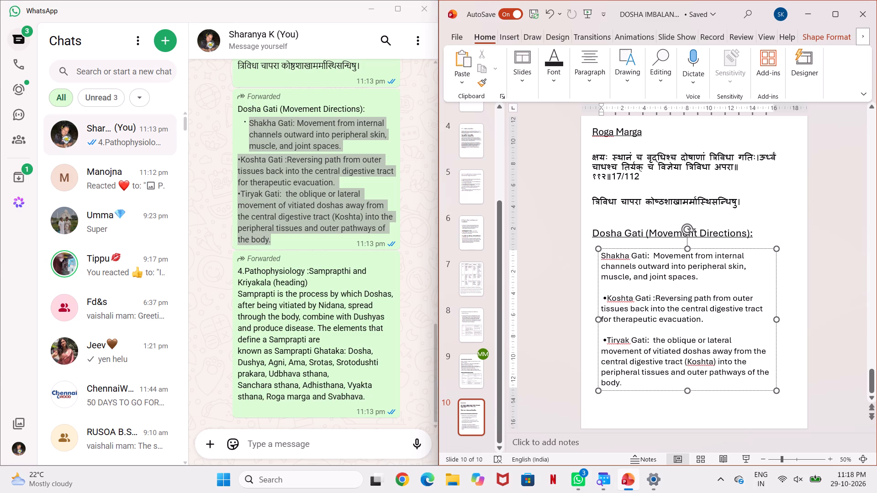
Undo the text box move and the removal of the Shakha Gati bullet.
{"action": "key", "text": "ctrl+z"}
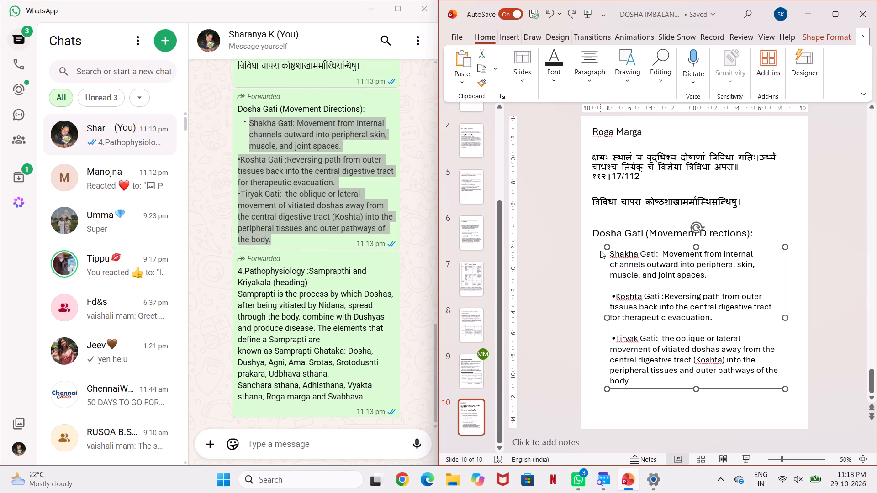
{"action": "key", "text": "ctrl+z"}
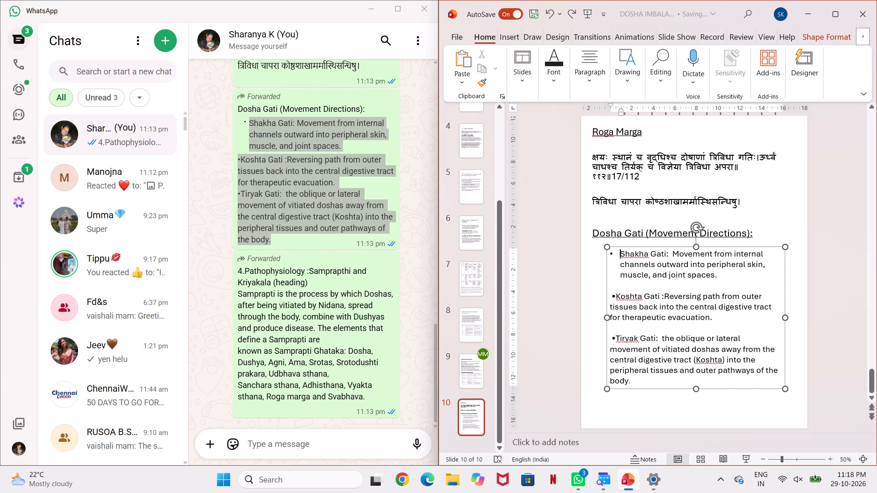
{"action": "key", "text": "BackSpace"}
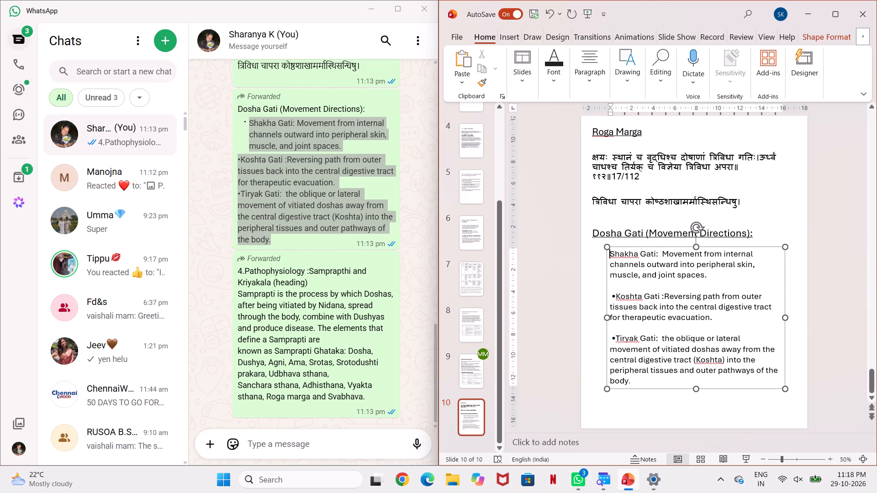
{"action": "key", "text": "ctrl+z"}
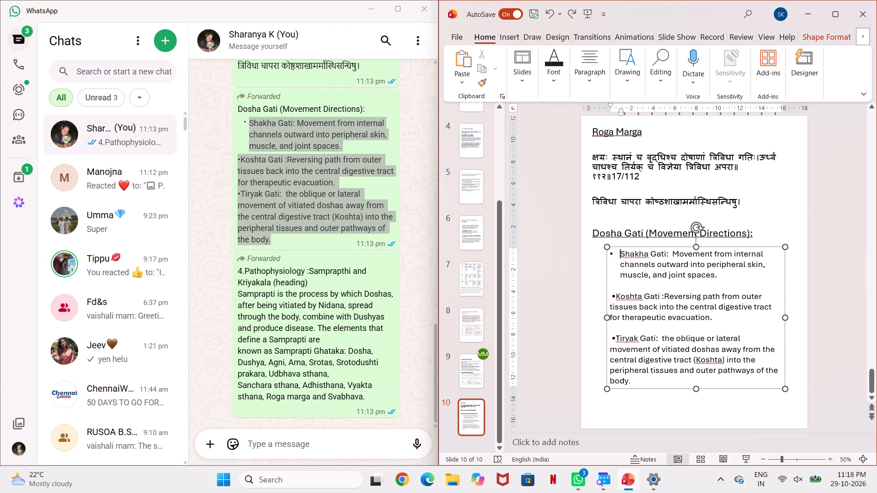
Insert three spaces after the Koshta Gati bullet so its first line aligns with the Shakha Gati text.
{"action": "left_click", "coordinate": [615, 296]}
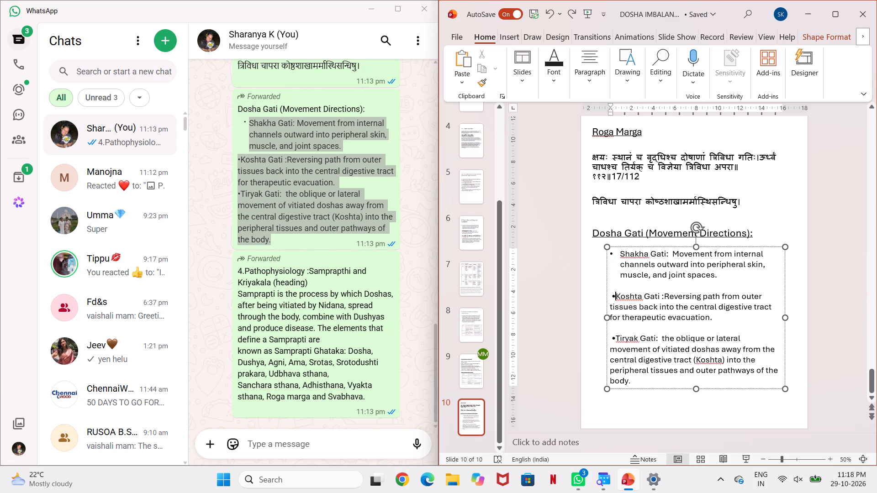
{"action": "key", "text": "space"}
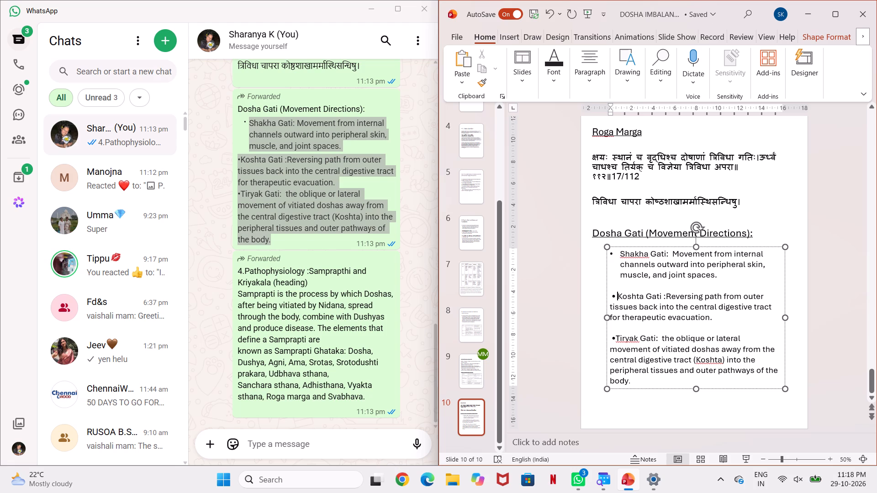
{"action": "key", "text": "space"}
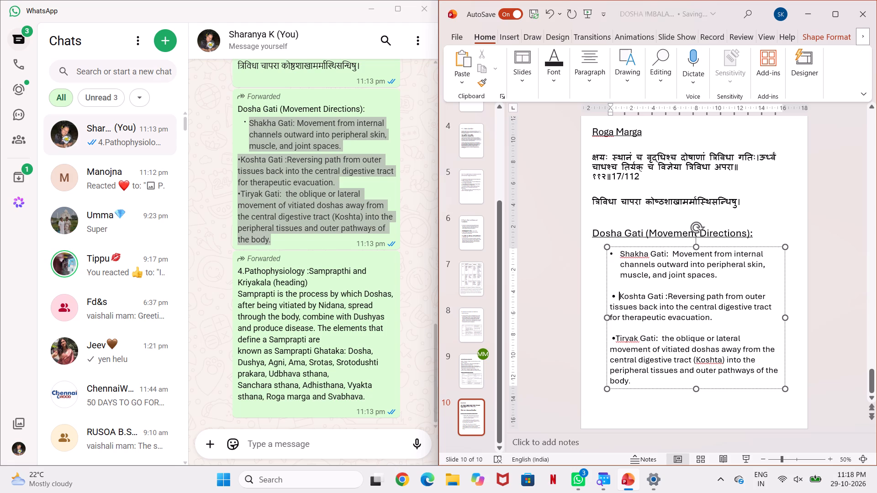
{"action": "key", "text": "space"}
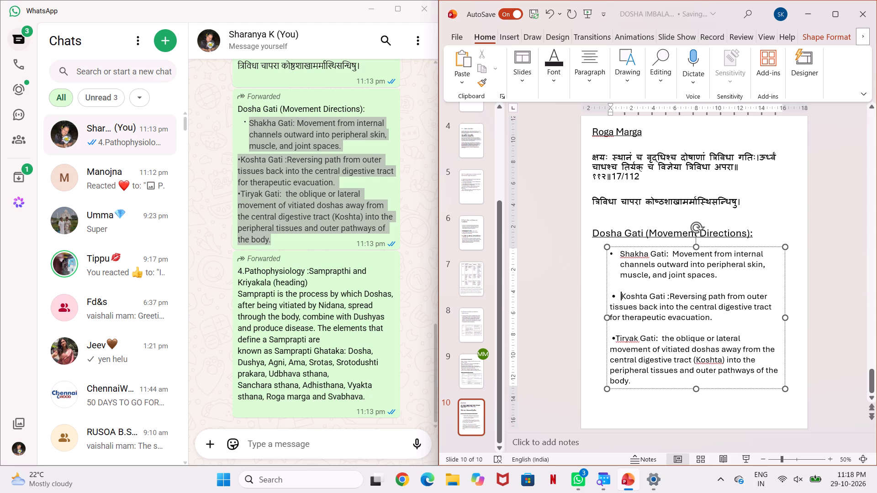
Insert three spaces after the Tiryak Gati bullet so its first line aligns with the Koshta Gati text.
{"action": "left_click", "coordinate": [617, 337]}
{"action": "key", "text": "space"}
{"action": "key", "text": "space"}
{"action": "key", "text": "space"}
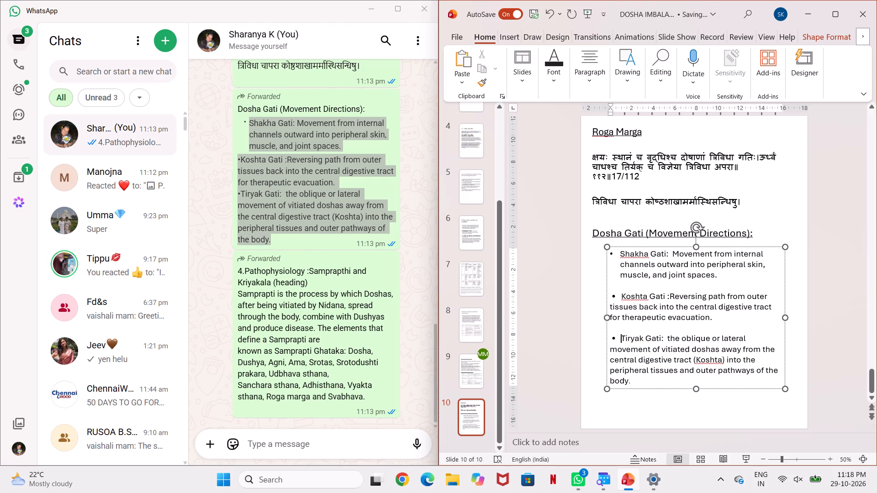
{"action": "left_click", "coordinate": [876, 231]}
{"action": "left_click", "coordinate": [856, 240]}
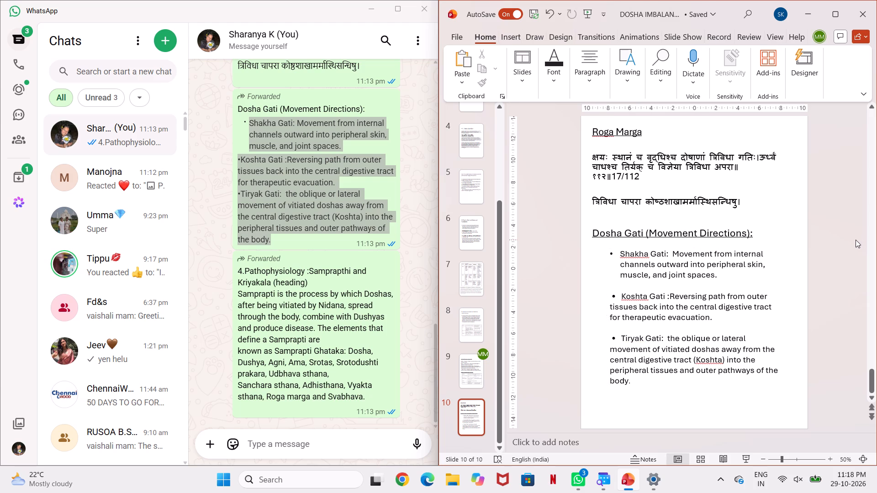
Move the movement directions text box left and slightly up, so it sits closer beneath the Dosha Gati heading.
{"action": "left_click", "coordinate": [673, 294]}
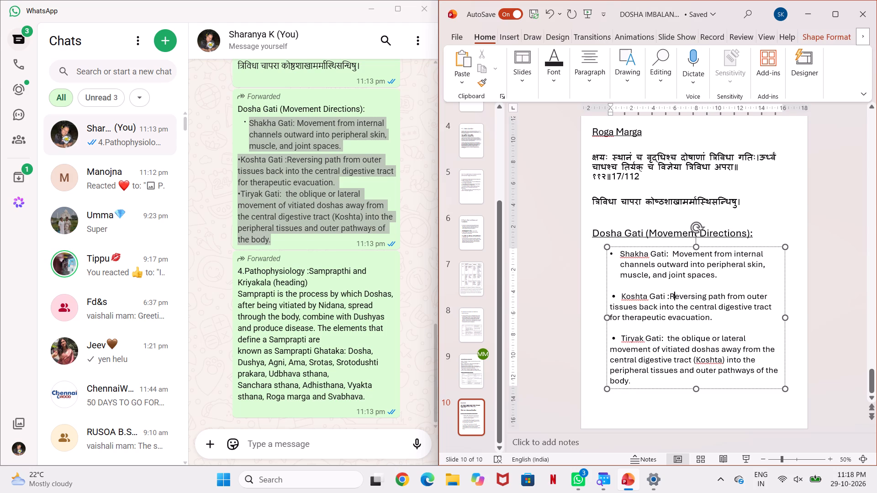
{"action": "left_click_drag", "start_coordinate": [633, 246], "coordinate": [619, 242]}
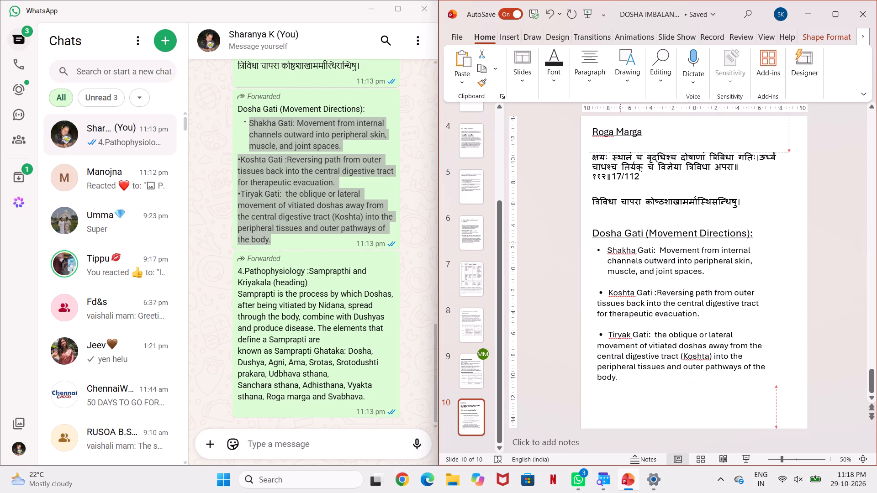
{"action": "left_click_drag", "start_coordinate": [619, 242], "coordinate": [620, 242]}
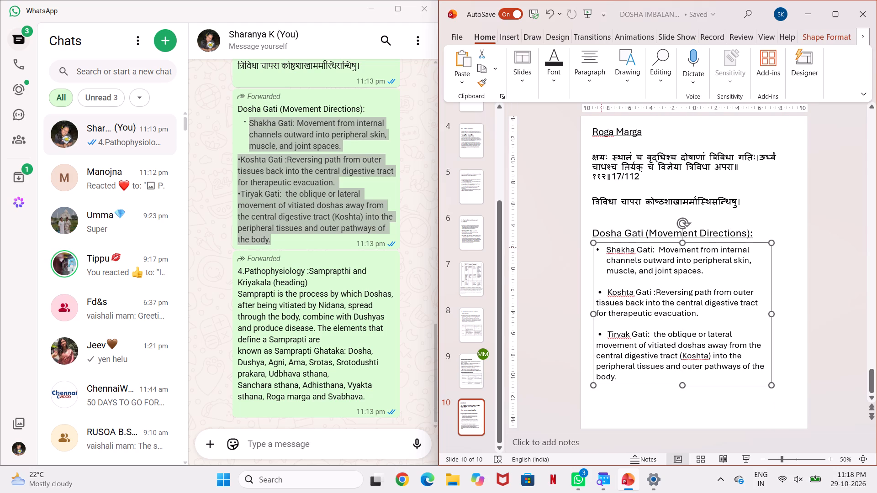
{"action": "left_click", "coordinate": [601, 247]}
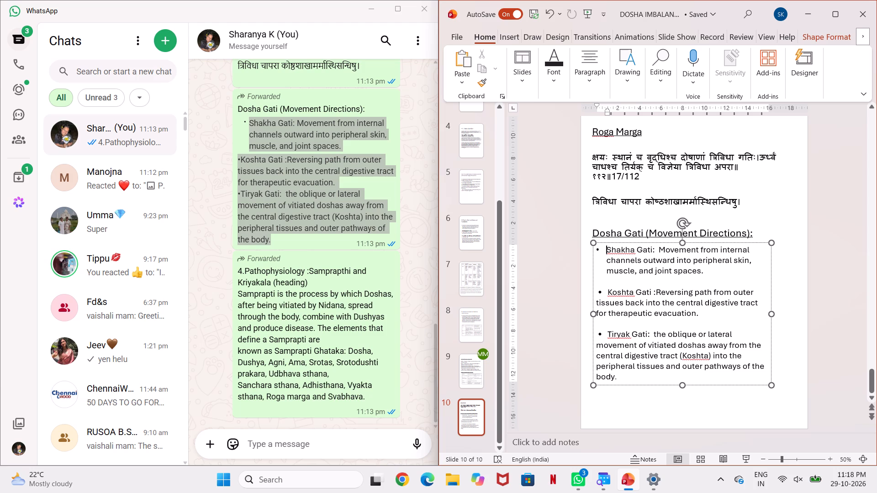
{"action": "left_click", "coordinate": [603, 250]}
{"action": "left_click", "coordinate": [604, 251]}
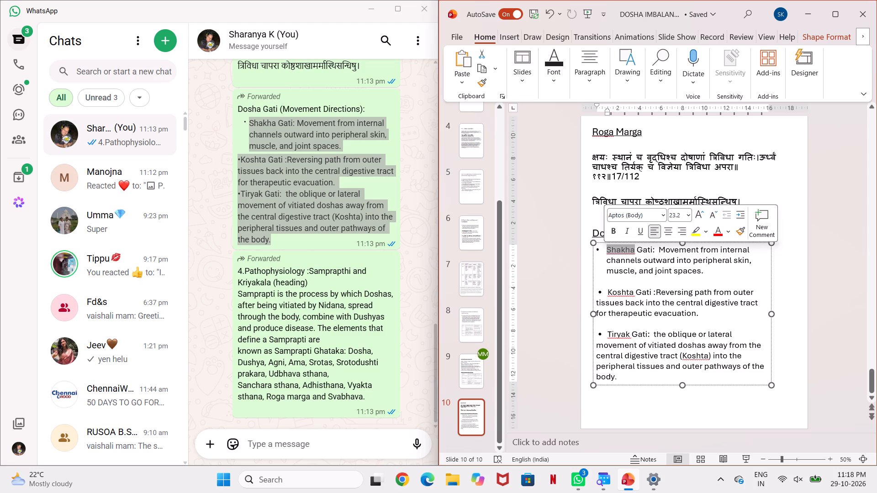
{"action": "left_click", "coordinate": [602, 253]}
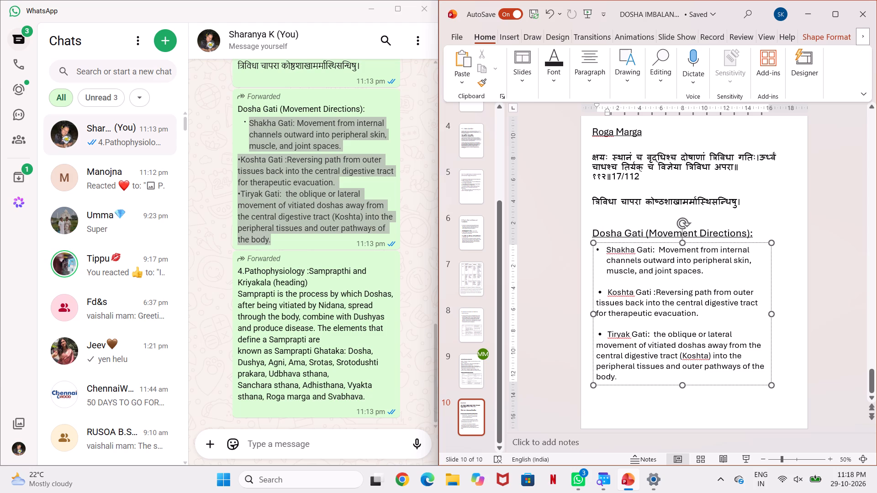
{"action": "left_click", "coordinate": [839, 319]}
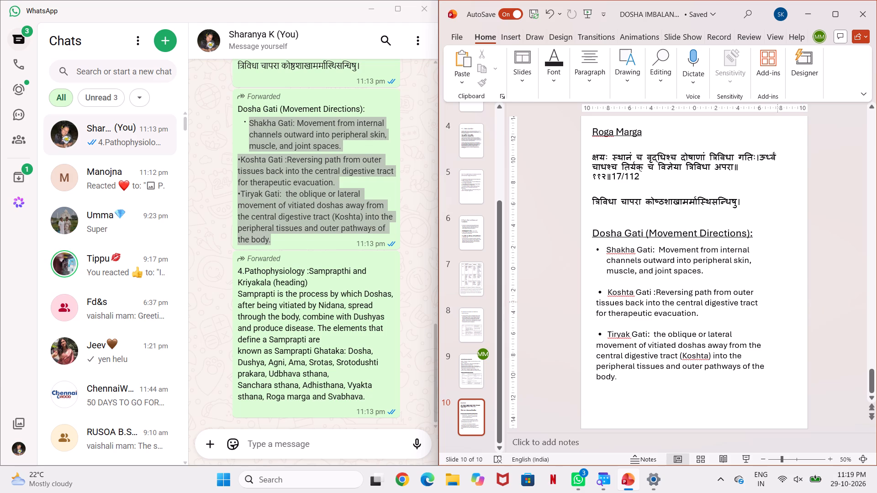
Shift the movement directions text box back to the right so its bullets are indented from the Dosha Gati heading.
{"action": "left_click", "coordinate": [724, 291]}
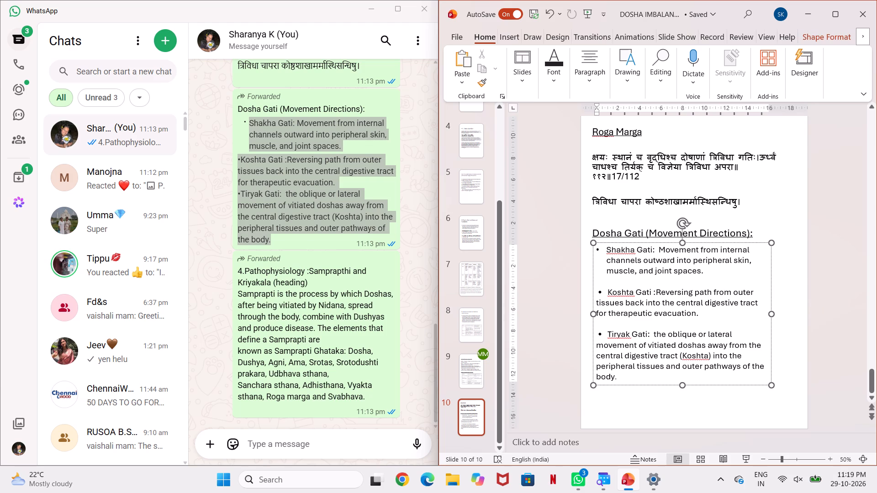
{"action": "left_click_drag", "start_coordinate": [770, 272], "coordinate": [784, 273]}
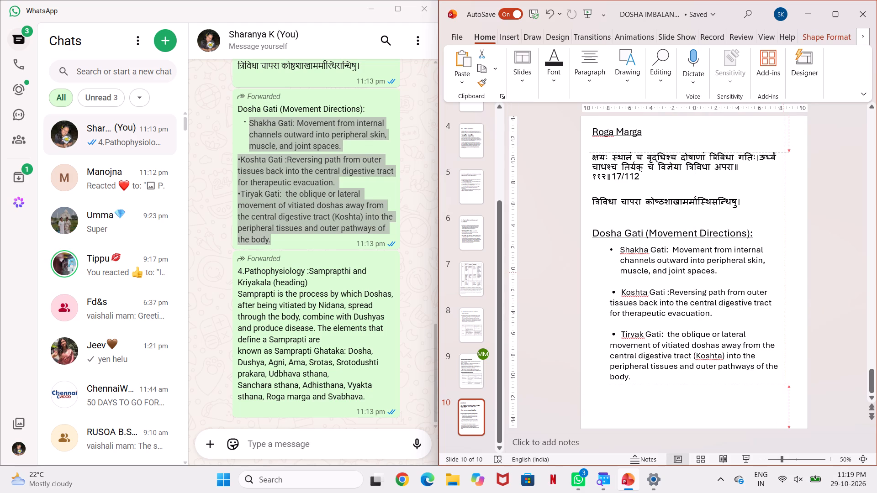
{"action": "left_click_drag", "start_coordinate": [784, 273], "coordinate": [780, 273]}
{"action": "left_click", "coordinate": [840, 268]}
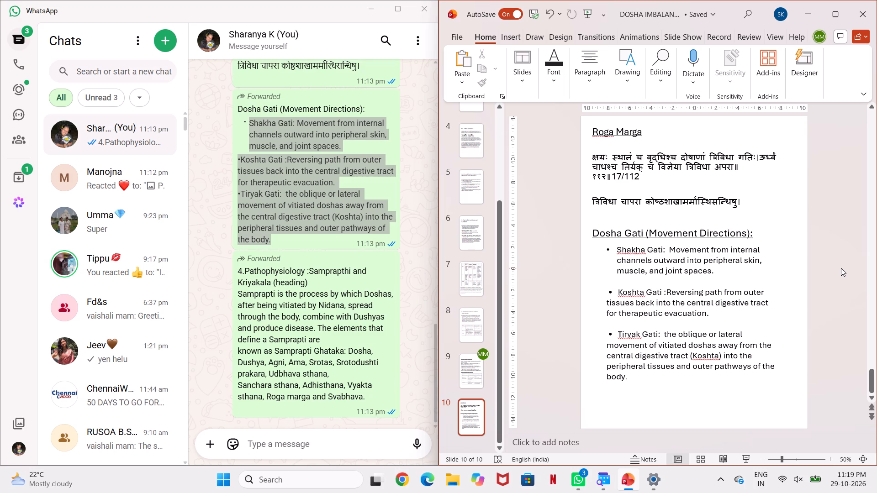
Shift the Sanskrit verse text box slightly right so the verses are indented from the Roga Marga heading.
{"action": "left_click", "coordinate": [769, 162]}
{"action": "left_click_drag", "start_coordinate": [777, 150], "coordinate": [777, 150]}
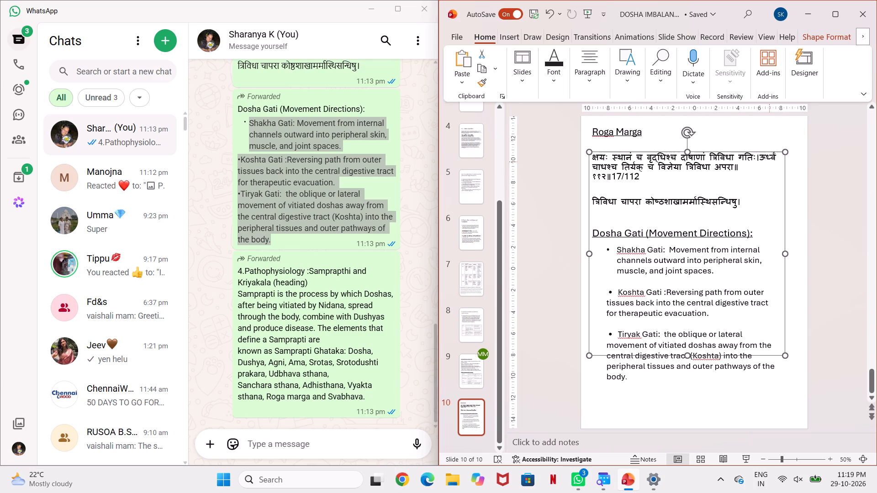
{"action": "left_click_drag", "start_coordinate": [777, 150], "coordinate": [792, 152]}
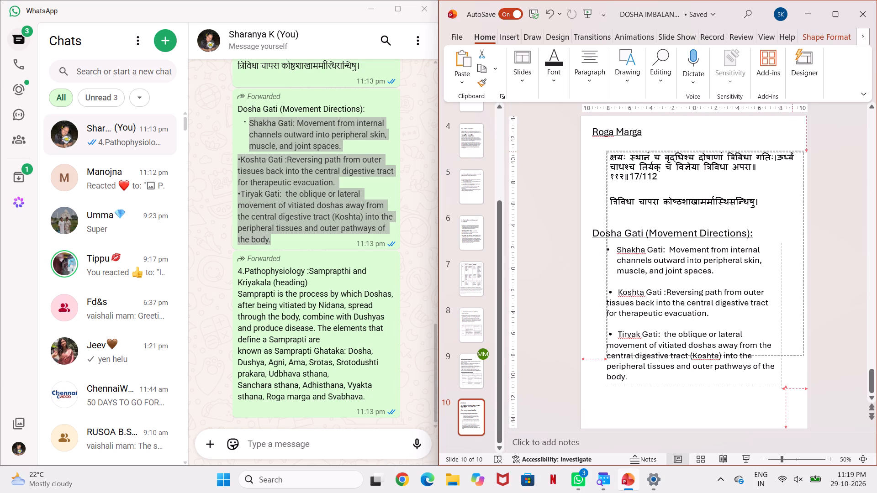
{"action": "left_click_drag", "start_coordinate": [792, 152], "coordinate": [785, 153]}
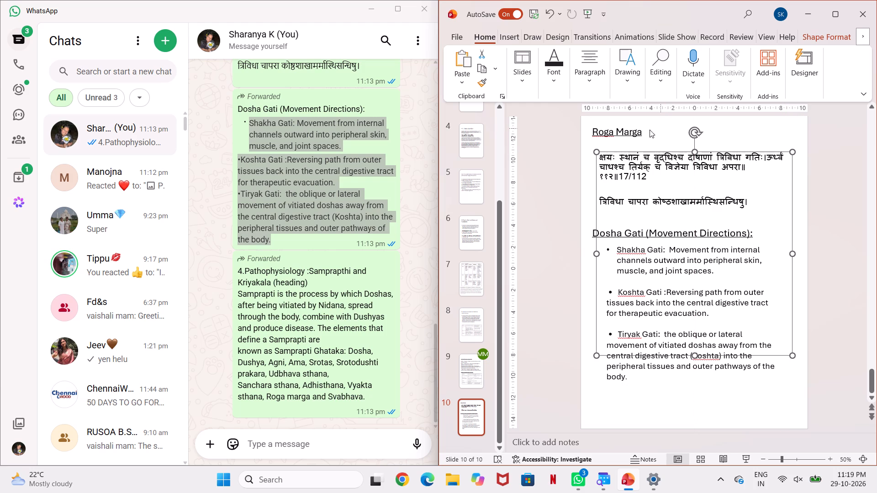
Activate the Roga Marga heading text box for editing.
{"action": "left_click", "coordinate": [645, 136]}
{"action": "left_click", "coordinate": [639, 131]}
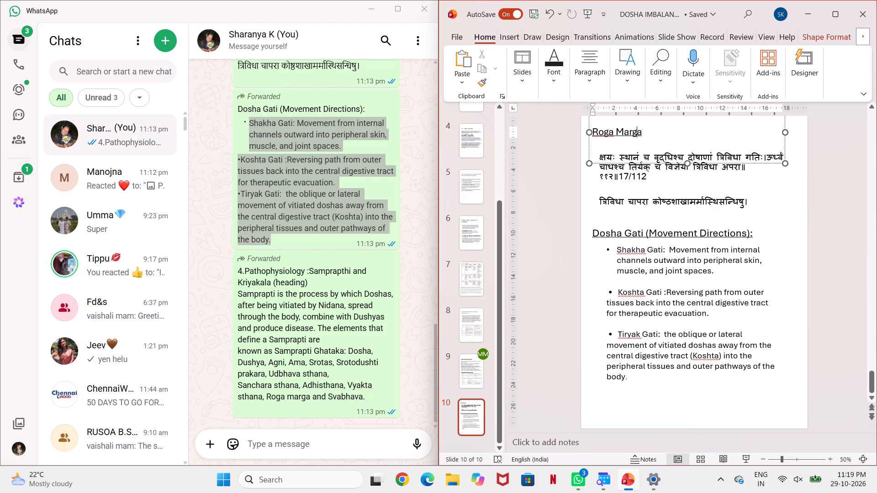
Move the Roga Marga heading text box slightly down, closer to the Sanskrit verses.
{"action": "left_click", "coordinate": [590, 146]}
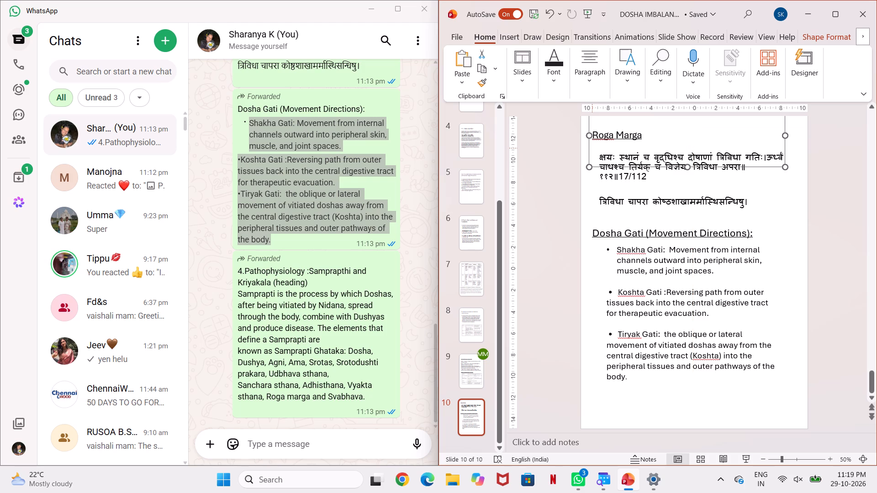
{"action": "left_click", "coordinate": [520, 145]}
{"action": "left_click", "coordinate": [522, 189]}
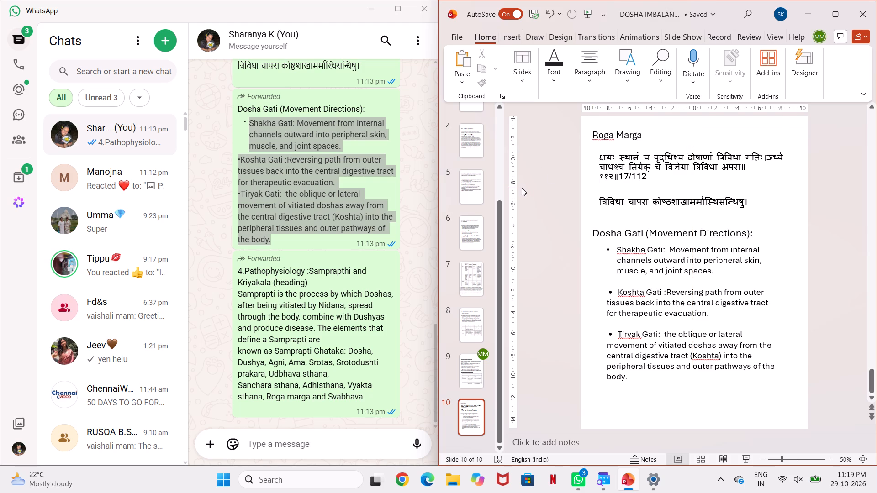
Move the Dosha Gati (Movement Directions) heading slightly right and up, leaving more space above its bullets.
{"action": "left_click", "coordinate": [597, 236]}
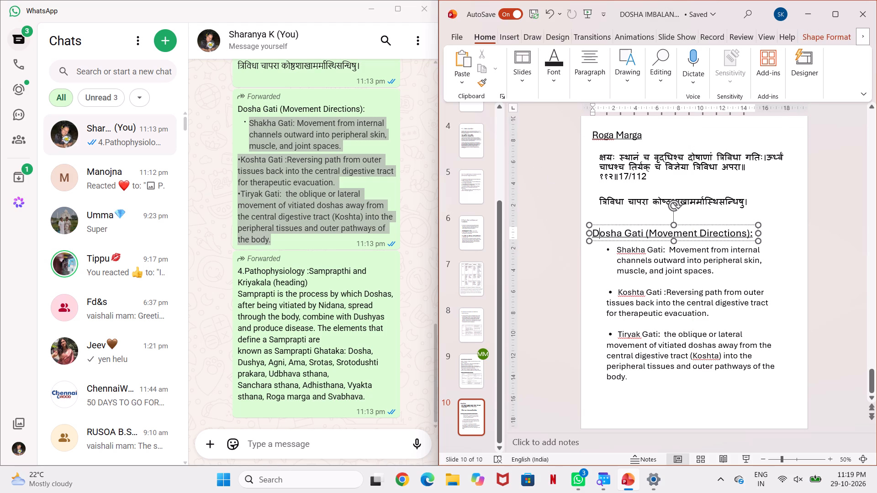
{"action": "left_click_drag", "start_coordinate": [605, 224], "coordinate": [610, 219]}
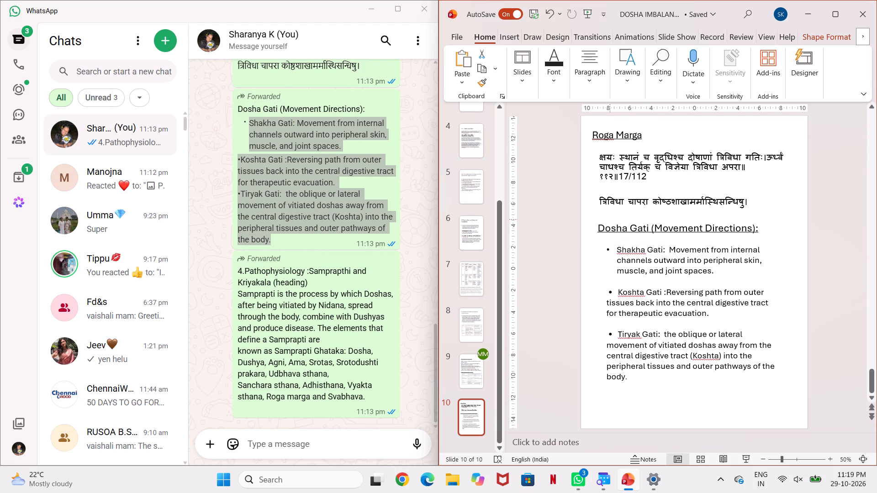
{"action": "left_click_drag", "start_coordinate": [610, 219], "coordinate": [608, 219]}
{"action": "left_click", "coordinate": [575, 234]}
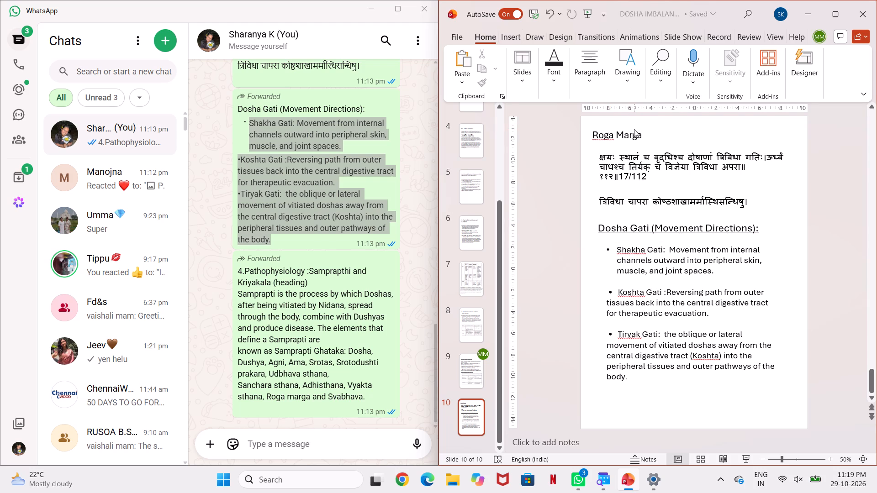
Shift the Roga Marga heading text box slightly right so it lines up with the Dosha Gati heading.
{"action": "left_click", "coordinate": [630, 133]}
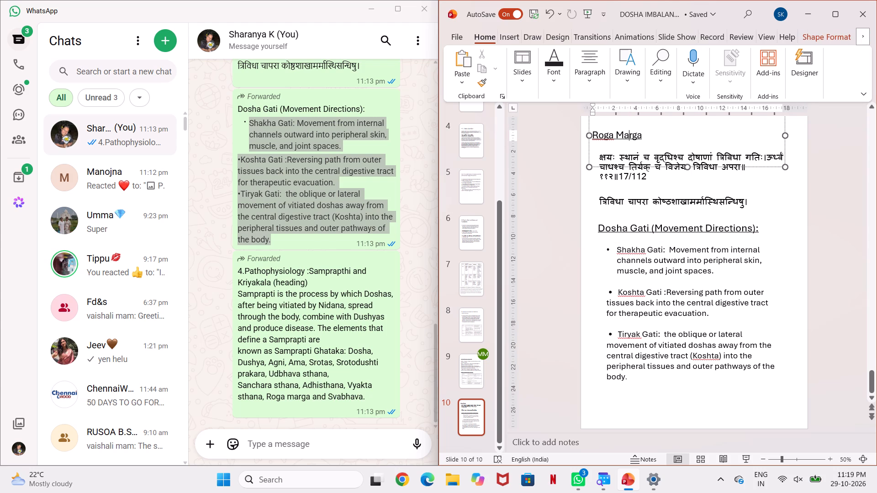
{"action": "left_click", "coordinate": [587, 155]}
{"action": "left_click", "coordinate": [523, 171]}
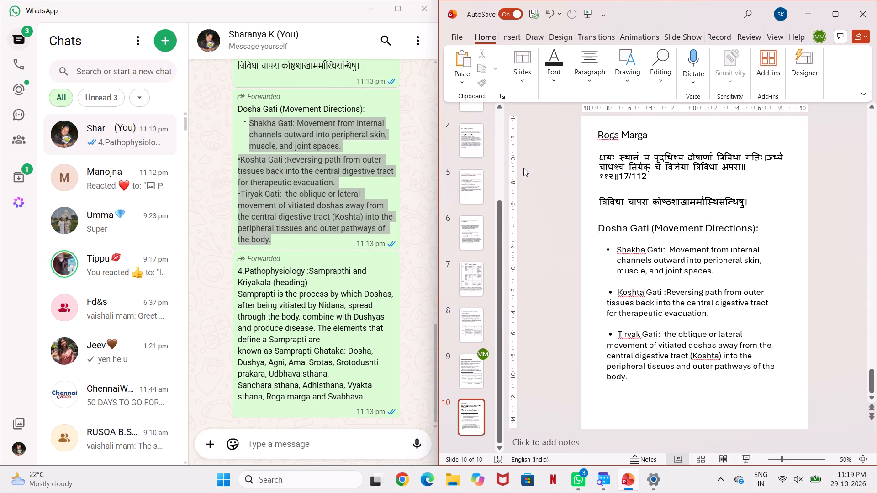
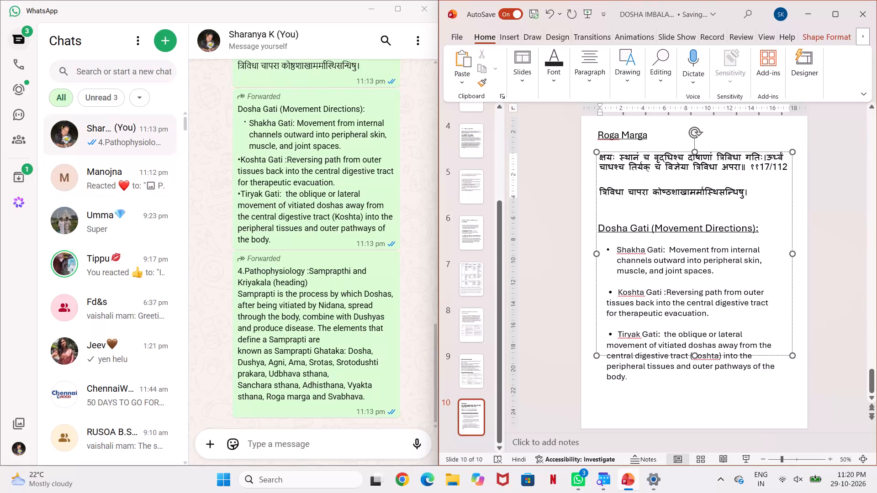
Delete the two stray ११ characters and the space before the 17/112 reference in the first Sanskrit verse.
{"action": "key", "text": "BackSpace"}
{"action": "key", "text": "BackSpace"}
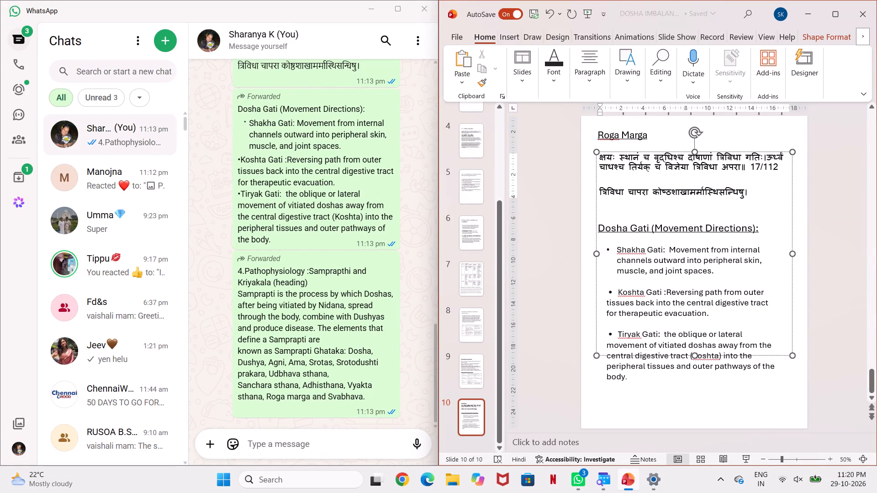
{"action": "key", "text": "BackSpace"}
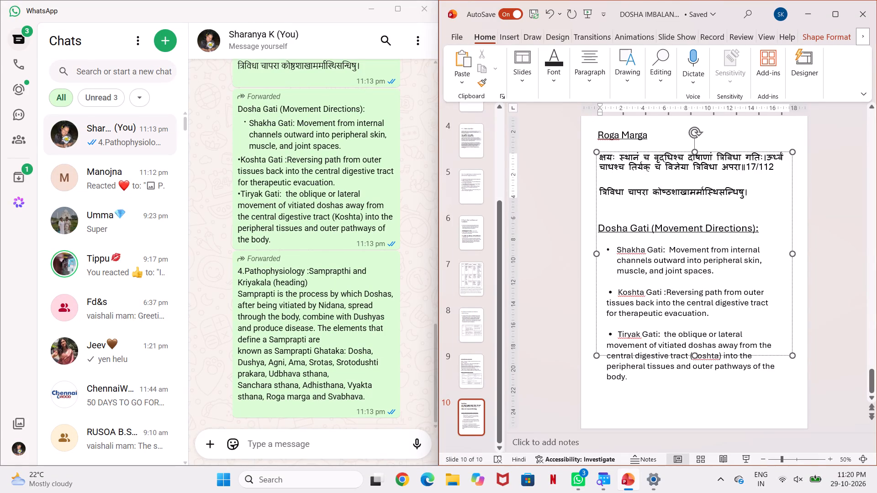
{"action": "left_click", "coordinate": [820, 188]}
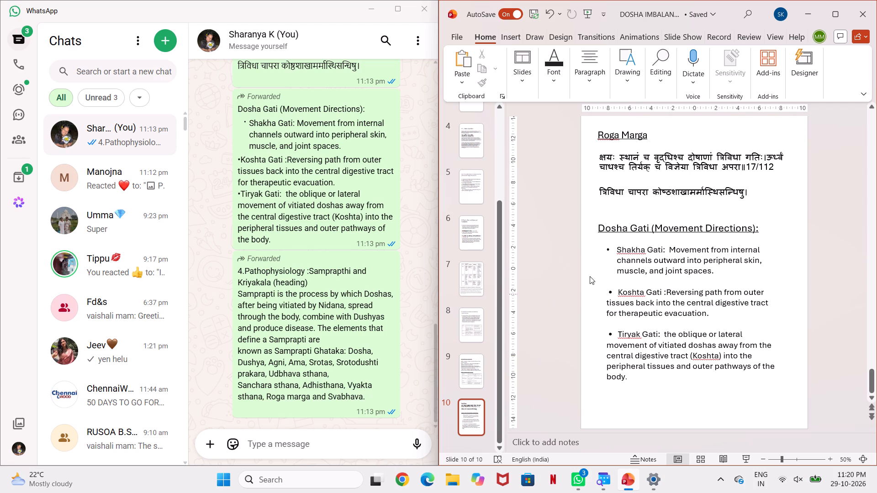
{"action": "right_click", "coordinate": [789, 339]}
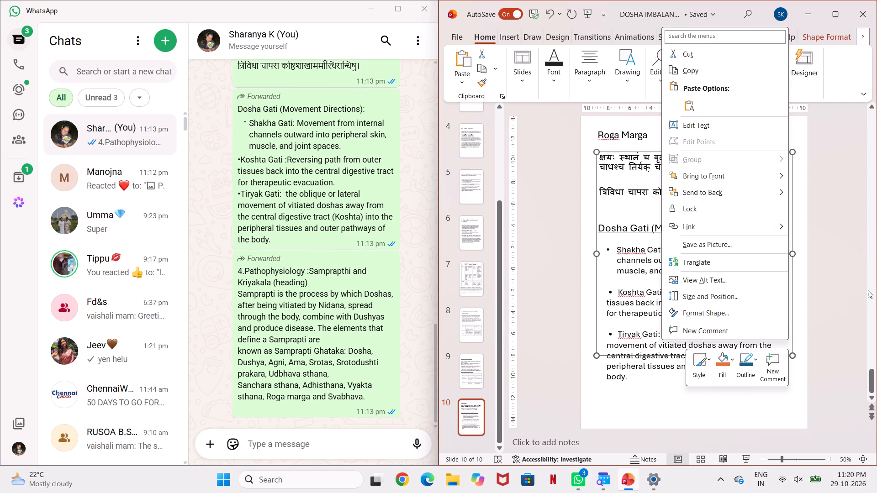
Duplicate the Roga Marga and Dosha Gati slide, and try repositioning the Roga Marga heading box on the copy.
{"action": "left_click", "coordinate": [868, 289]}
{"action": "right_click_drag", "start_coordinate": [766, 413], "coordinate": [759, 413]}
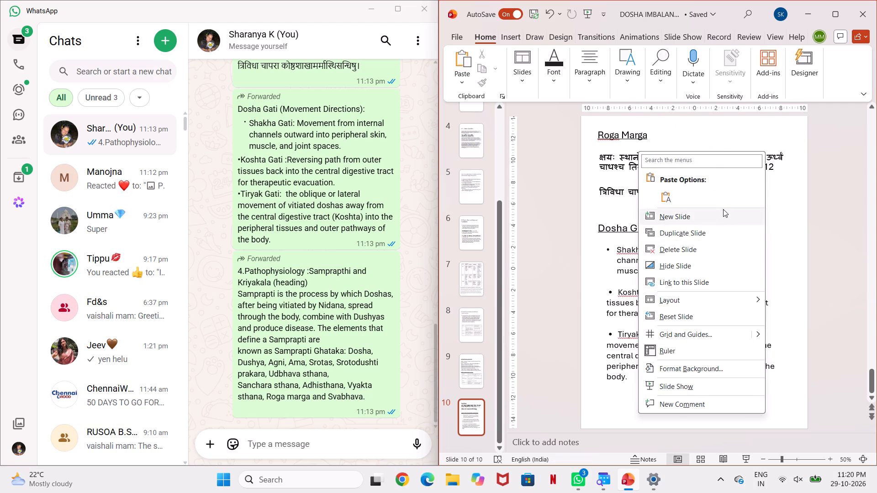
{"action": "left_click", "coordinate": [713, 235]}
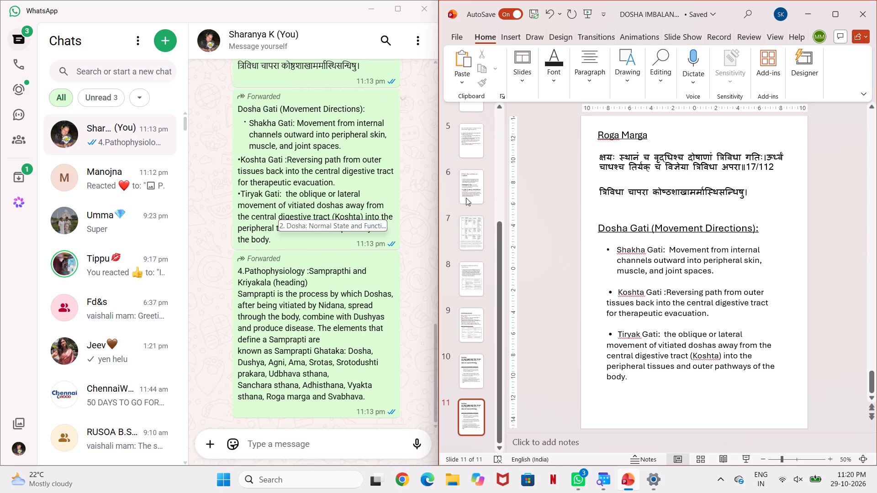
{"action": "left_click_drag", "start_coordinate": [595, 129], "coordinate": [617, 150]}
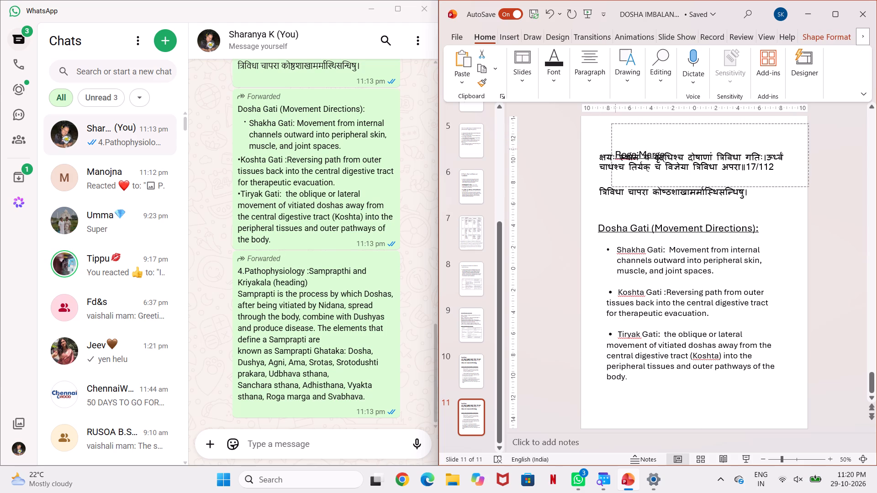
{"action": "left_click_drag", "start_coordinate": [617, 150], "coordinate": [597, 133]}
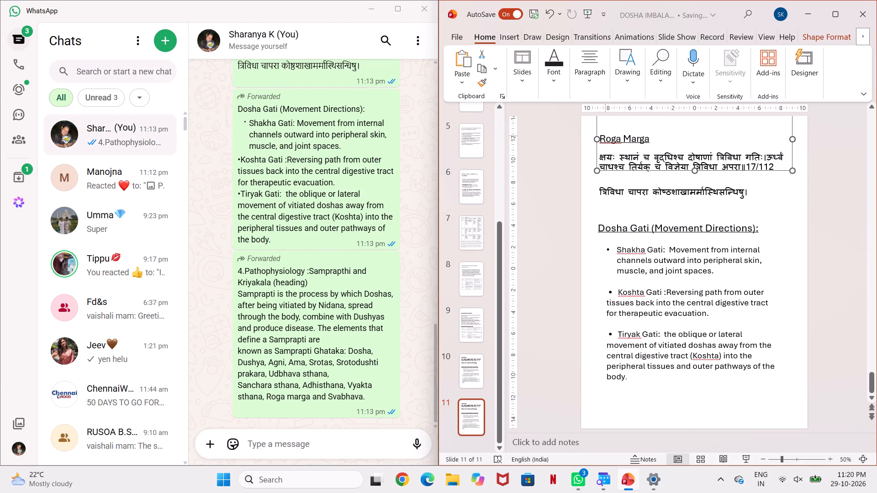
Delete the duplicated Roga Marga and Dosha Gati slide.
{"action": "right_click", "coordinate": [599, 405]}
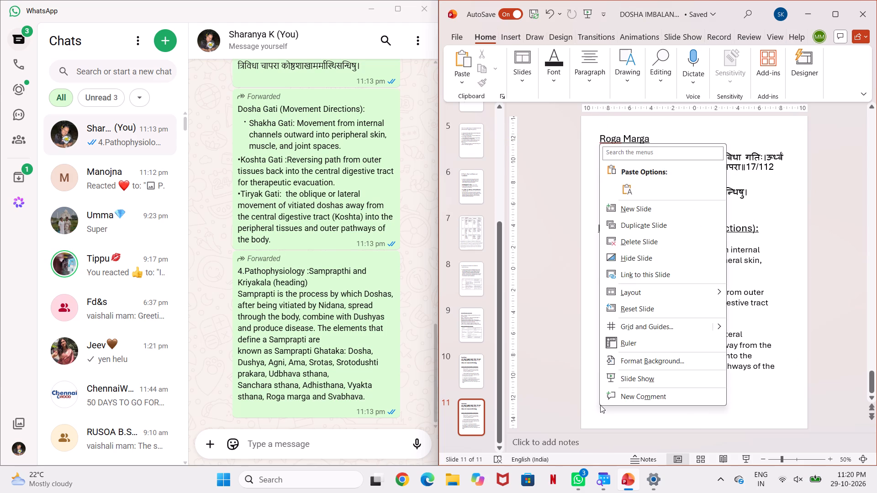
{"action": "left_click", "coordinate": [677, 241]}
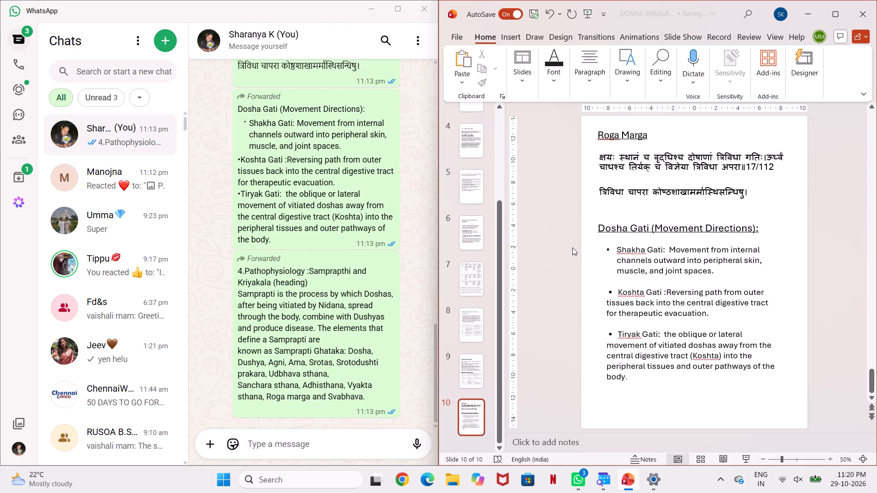
Open slide 4, "1. Introduction".
{"action": "left_click", "coordinate": [470, 149]}
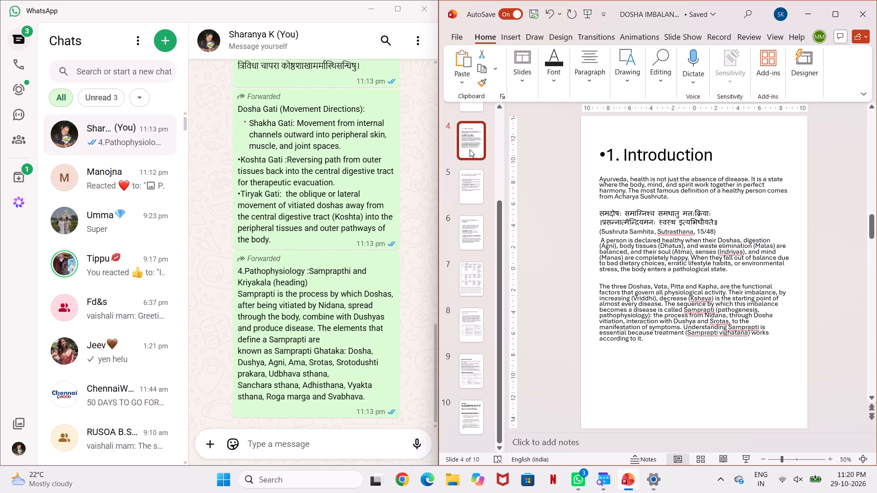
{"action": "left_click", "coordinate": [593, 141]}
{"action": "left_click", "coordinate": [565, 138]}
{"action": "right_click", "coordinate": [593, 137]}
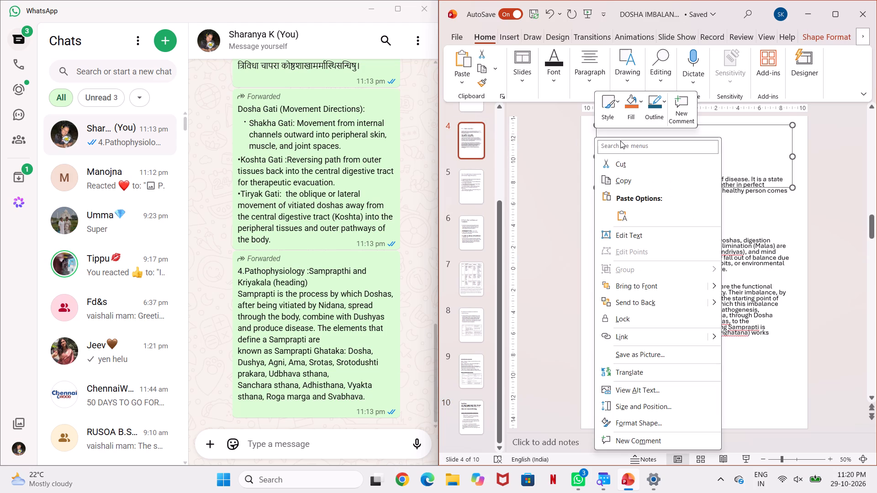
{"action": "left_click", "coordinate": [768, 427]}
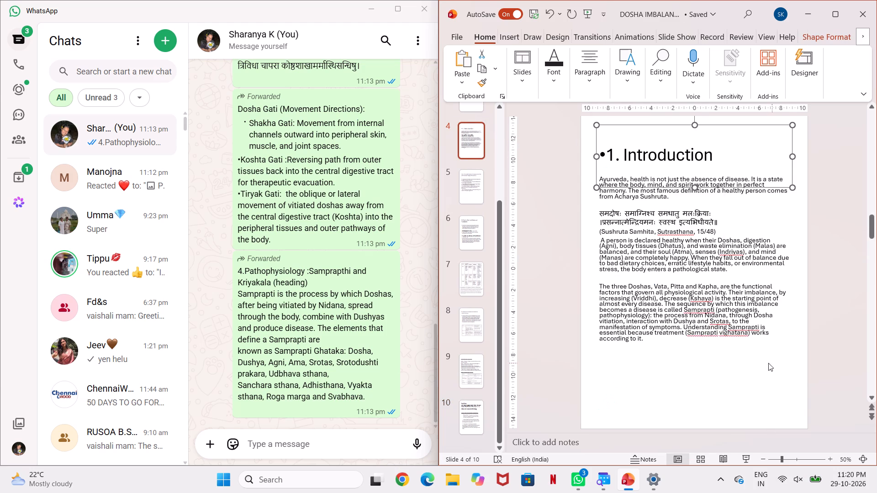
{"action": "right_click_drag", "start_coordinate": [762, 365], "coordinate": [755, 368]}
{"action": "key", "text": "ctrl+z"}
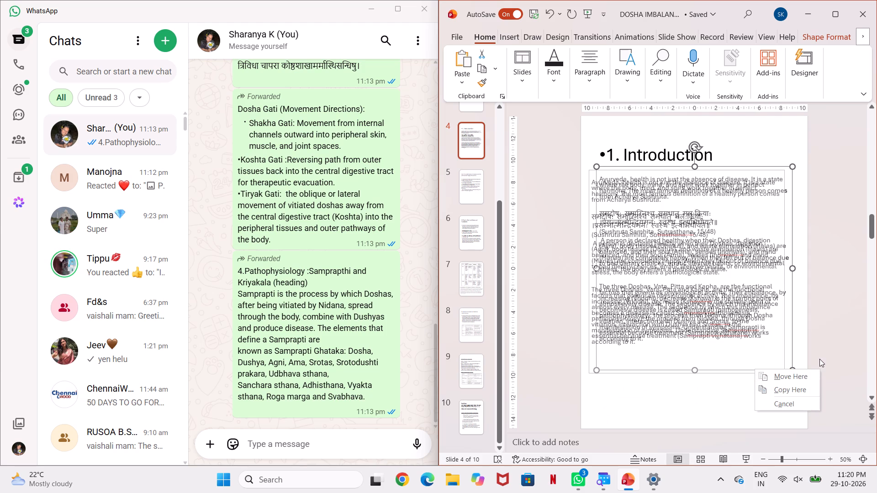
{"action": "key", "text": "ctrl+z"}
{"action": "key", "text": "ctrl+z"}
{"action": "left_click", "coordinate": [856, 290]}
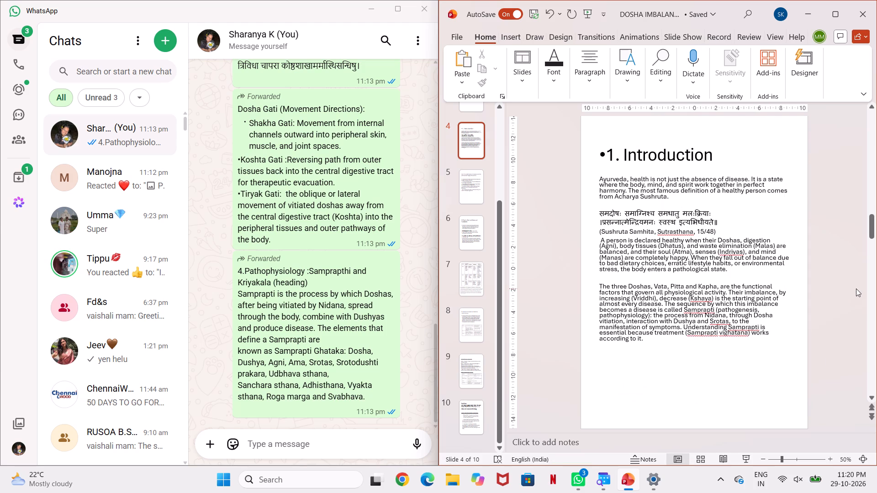
Duplicate the "1. Introduction" slide.
{"action": "left_click", "coordinate": [749, 393]}
{"action": "right_click", "coordinate": [749, 393]}
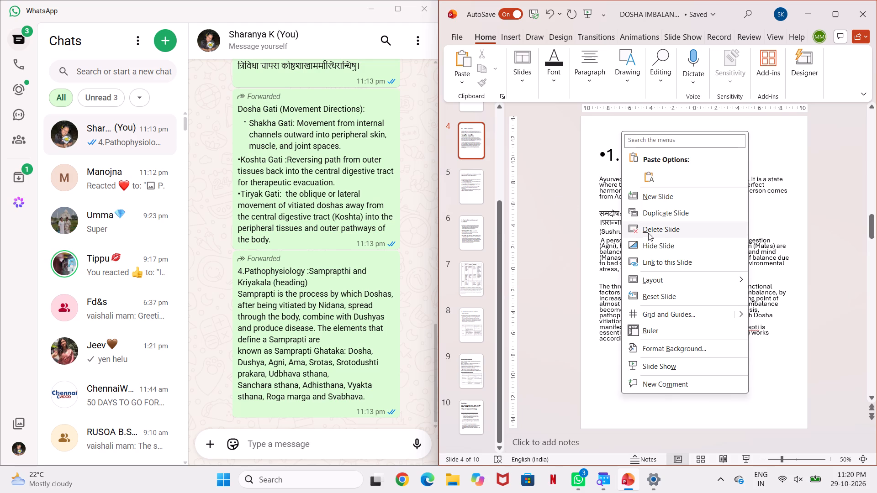
{"action": "left_click", "coordinate": [666, 220]}
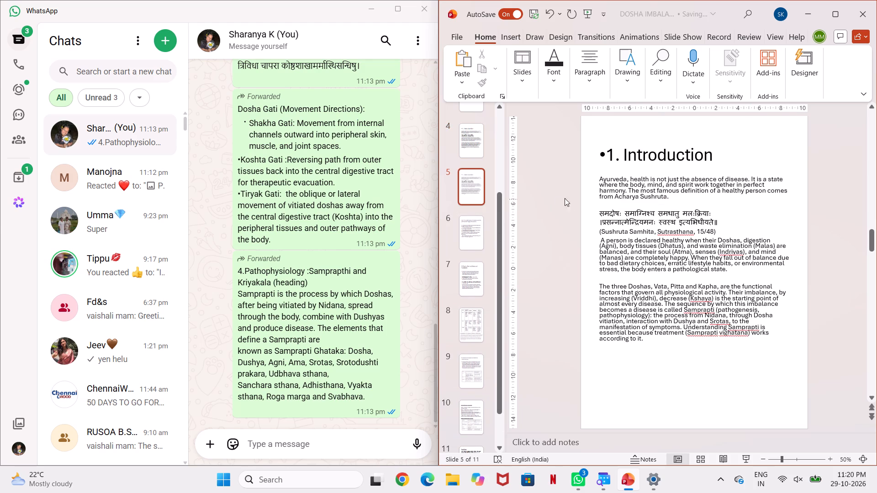
Move the duplicated Introduction slide to the end of the deck, after the Roga Marga and Dosha Gati slide.
{"action": "left_click_drag", "start_coordinate": [473, 188], "coordinate": [510, 259]}
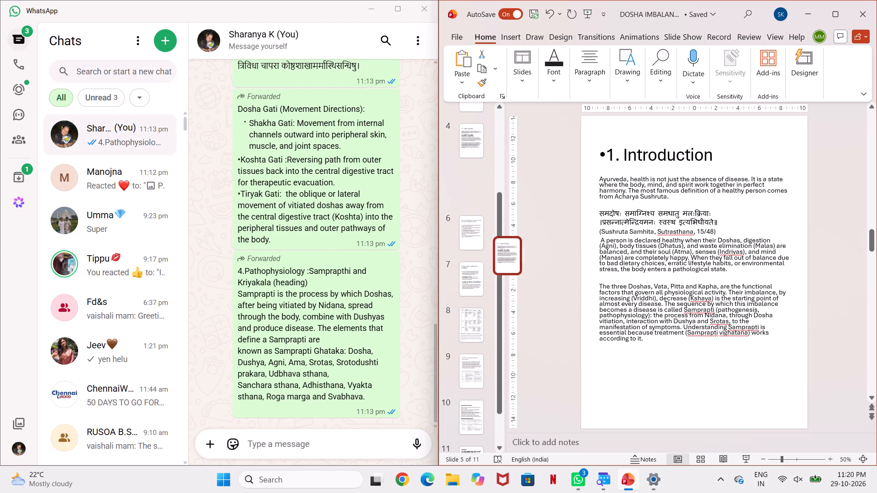
{"action": "left_click_drag", "start_coordinate": [510, 259], "coordinate": [490, 443]}
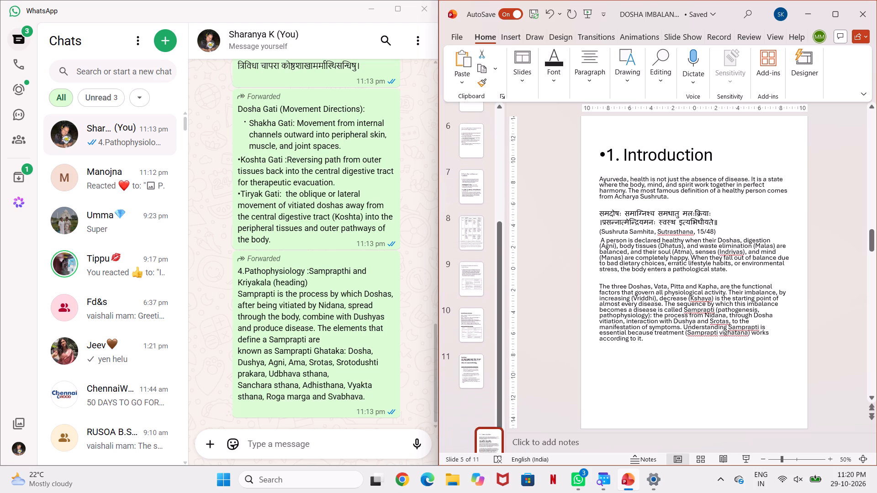
{"action": "left_click_drag", "start_coordinate": [490, 443], "coordinate": [470, 423]}
Look back through the earlier slides, examining the headings and layout of the Acknowledgments, Content, Introduction and Aim slides.
{"action": "scroll", "coordinate": [666, 354], "scroll_direction": "up", "scroll_amount": 1}
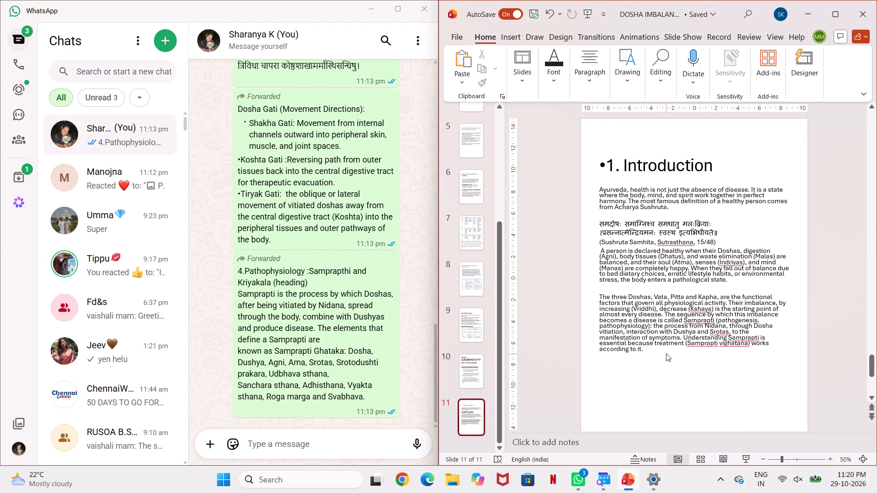
{"action": "scroll", "coordinate": [666, 353], "scroll_direction": "up", "scroll_amount": 1}
{"action": "scroll", "coordinate": [666, 353], "scroll_direction": "down", "scroll_amount": 2}
{"action": "scroll", "coordinate": [666, 353], "scroll_direction": "up", "scroll_amount": 2}
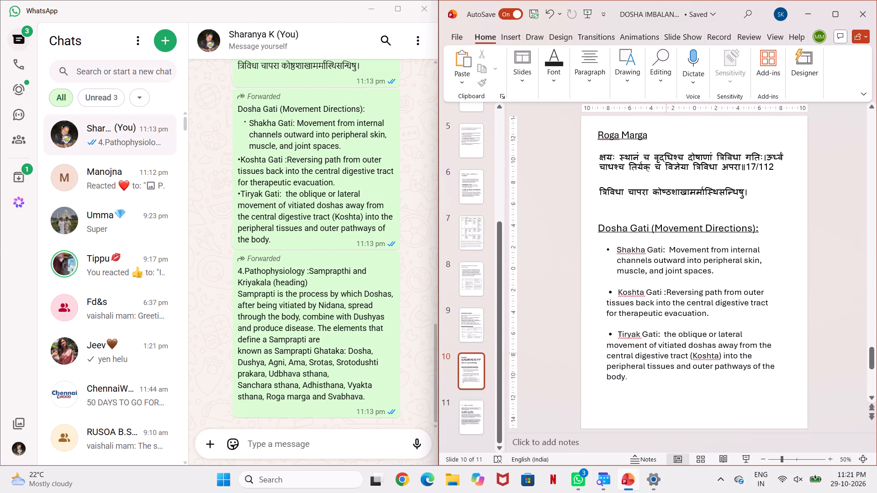
{"action": "scroll", "coordinate": [666, 353], "scroll_direction": "up", "scroll_amount": 10}
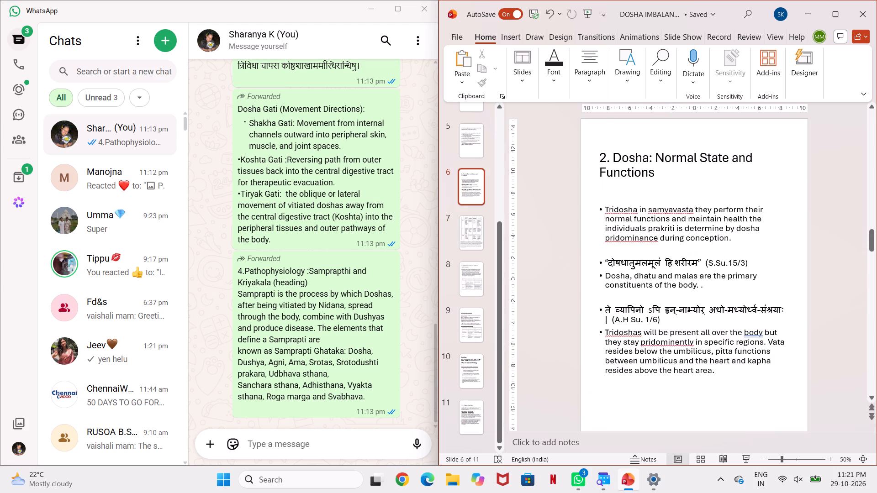
{"action": "scroll", "coordinate": [669, 337], "scroll_direction": "up", "scroll_amount": 8}
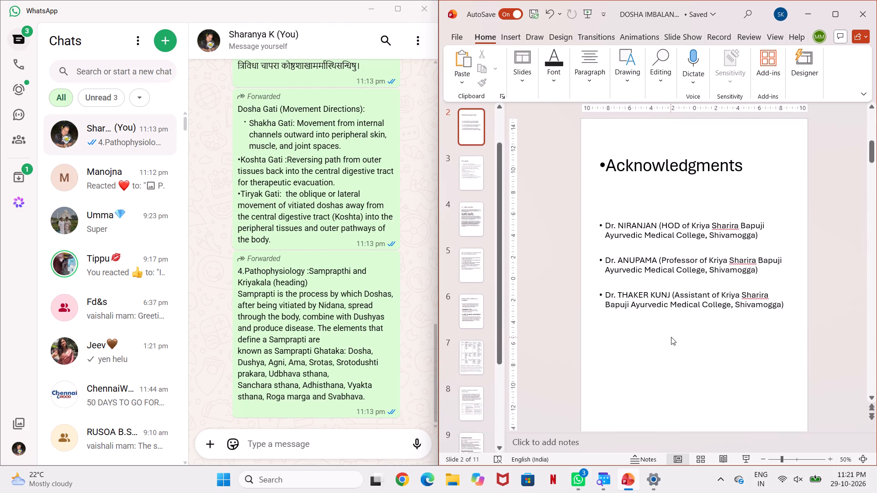
{"action": "scroll", "coordinate": [673, 335], "scroll_direction": "down", "scroll_amount": 6}
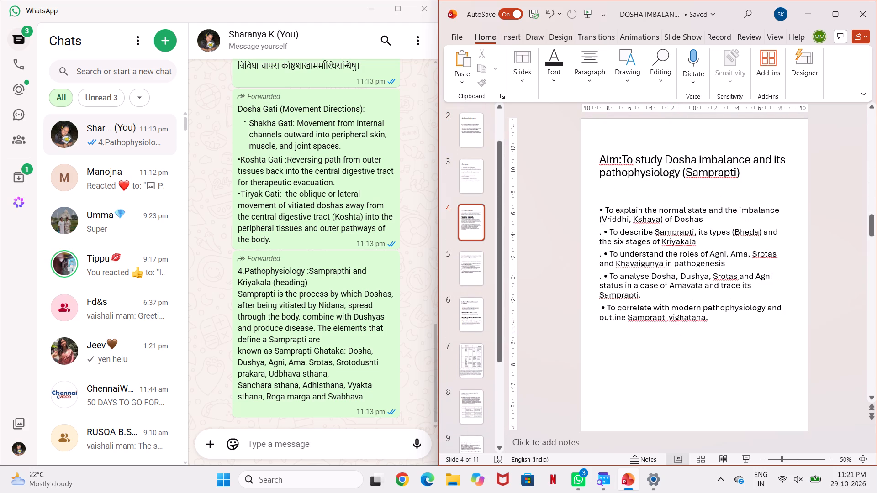
{"action": "scroll", "coordinate": [691, 325], "scroll_direction": "up", "scroll_amount": 4}
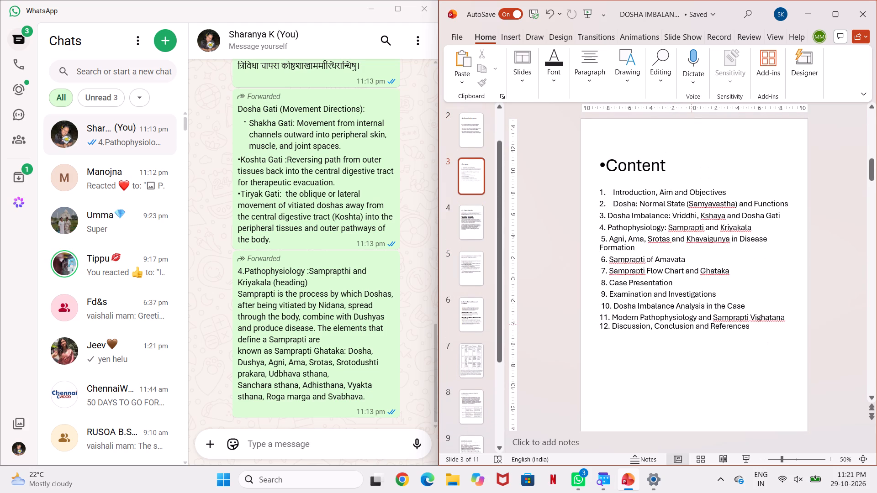
{"action": "scroll", "coordinate": [694, 321], "scroll_direction": "down", "scroll_amount": 3}
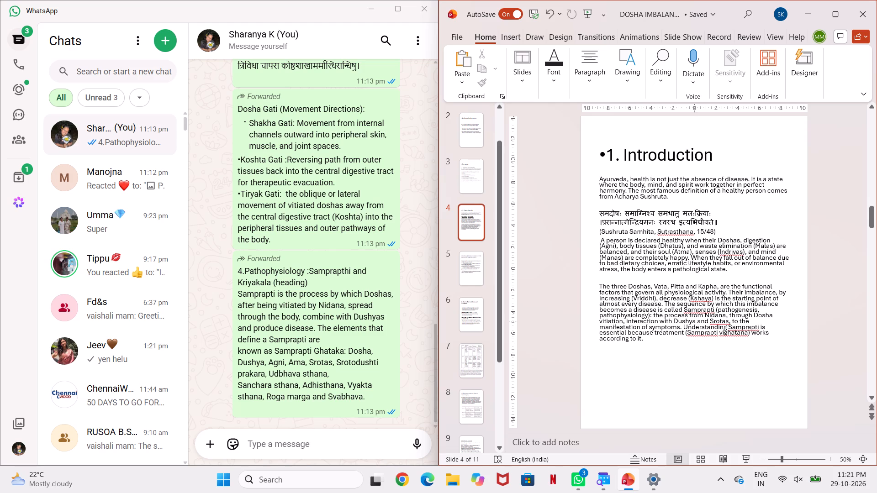
{"action": "scroll", "coordinate": [677, 293], "scroll_direction": "up", "scroll_amount": 1}
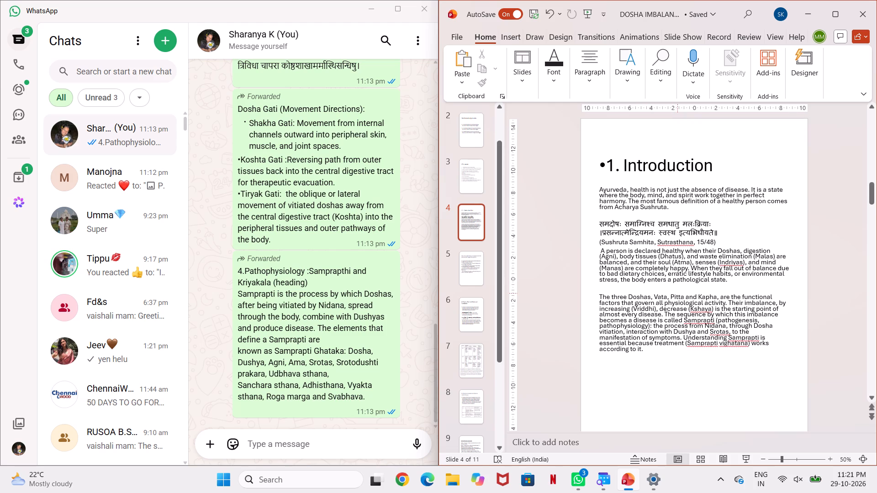
{"action": "scroll", "coordinate": [677, 293], "scroll_direction": "up", "scroll_amount": 2}
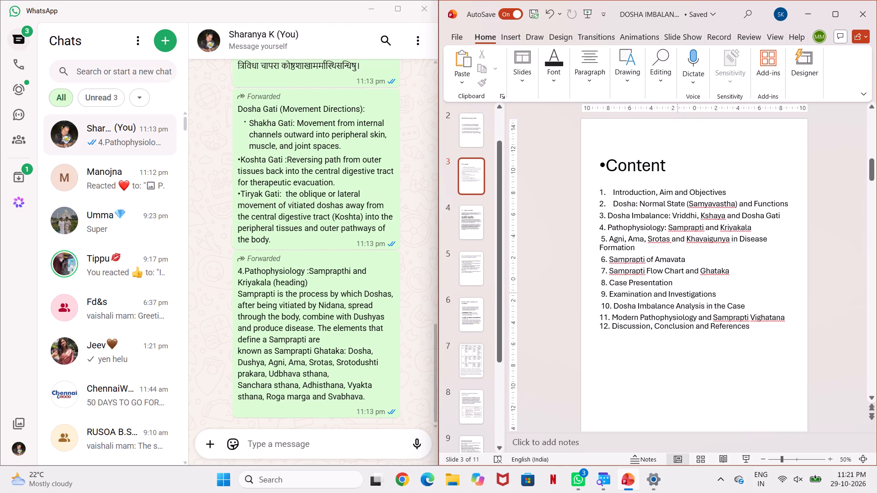
{"action": "scroll", "coordinate": [678, 293], "scroll_direction": "down", "scroll_amount": 11}
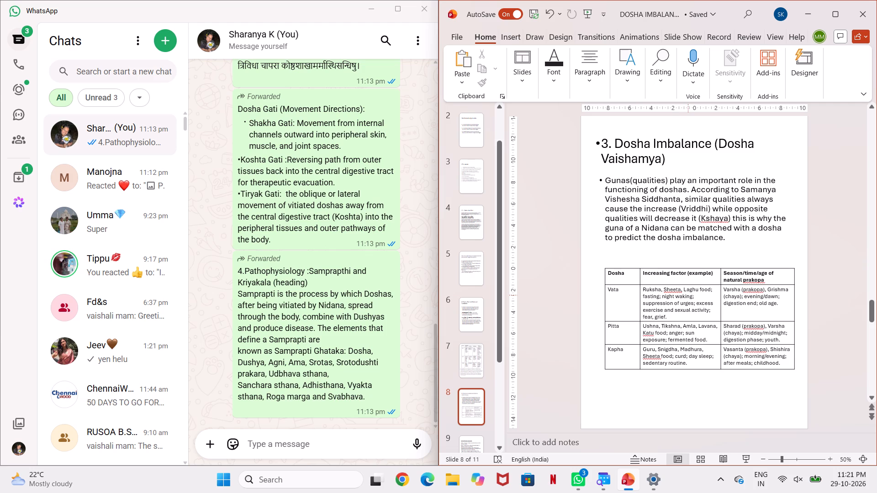
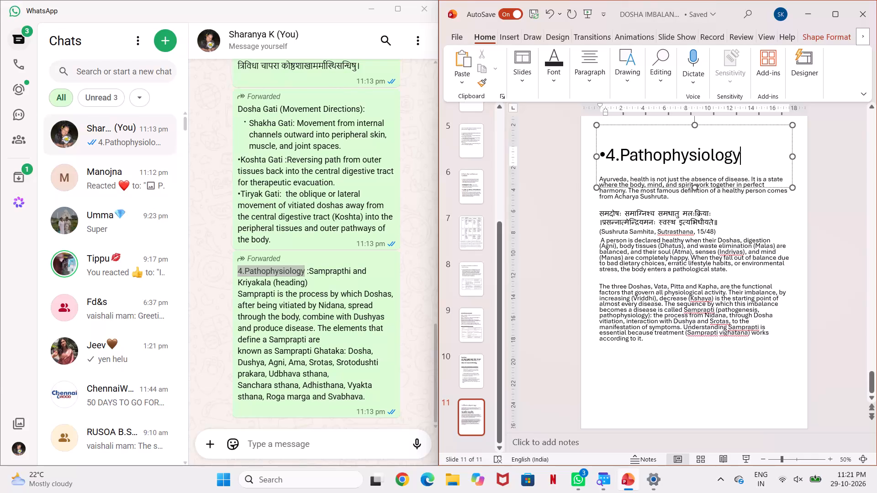
Delete all the old introduction body text beneath the "4.Pathophysiology" heading on slide 11.
{"action": "left_click", "coordinate": [528, 185]}
{"action": "triple_click", "coordinate": [593, 178]}
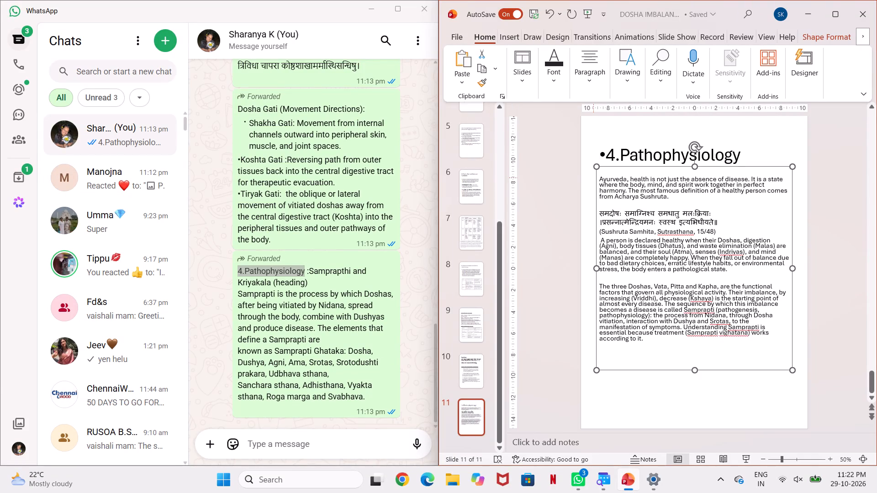
{"action": "left_click", "coordinate": [600, 175]}
{"action": "left_click_drag", "start_coordinate": [600, 175], "coordinate": [764, 352]}
{"action": "key", "text": "BackSpace"}
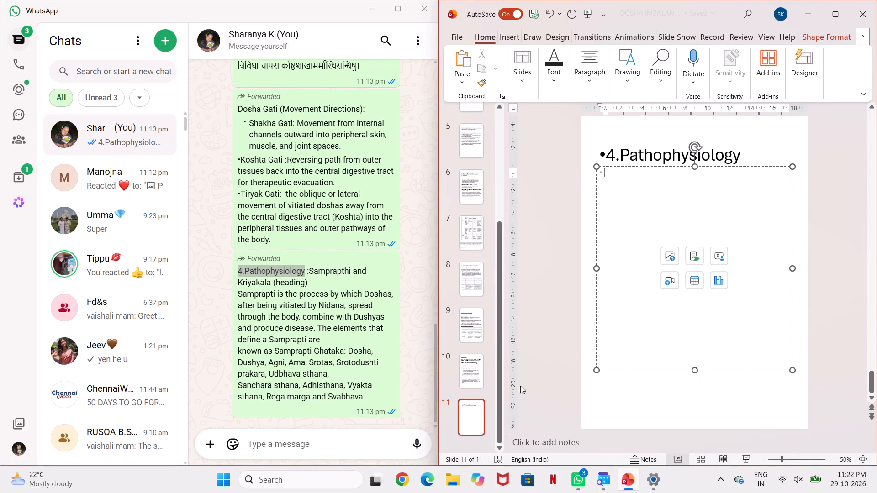
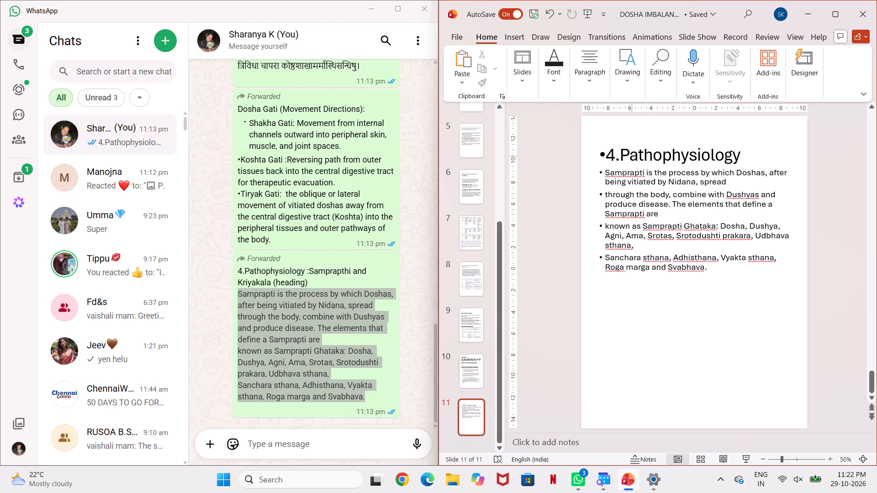
Move the Samprapti body text box on the 4.Pathophysiology slide lower, leaving a clear gap beneath the heading.
{"action": "left_click", "coordinate": [604, 173]}
{"action": "left_click_drag", "start_coordinate": [605, 165], "coordinate": [605, 165]}
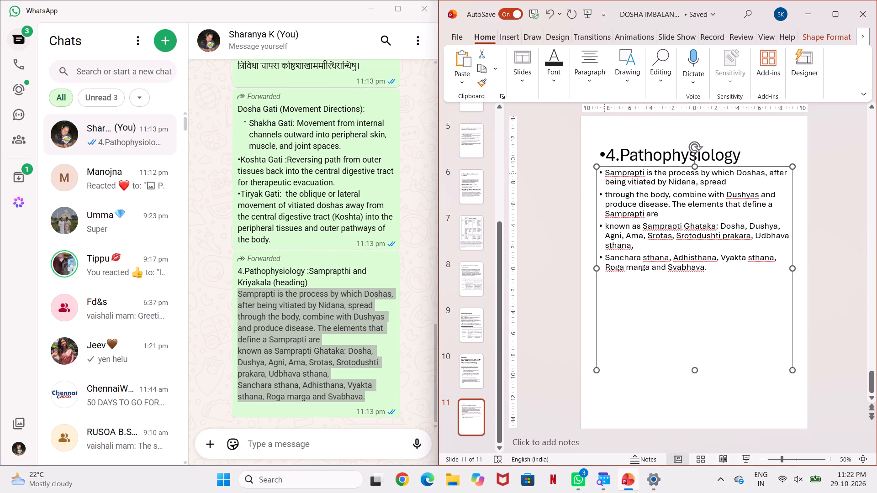
{"action": "left_click_drag", "start_coordinate": [605, 165], "coordinate": [604, 195]}
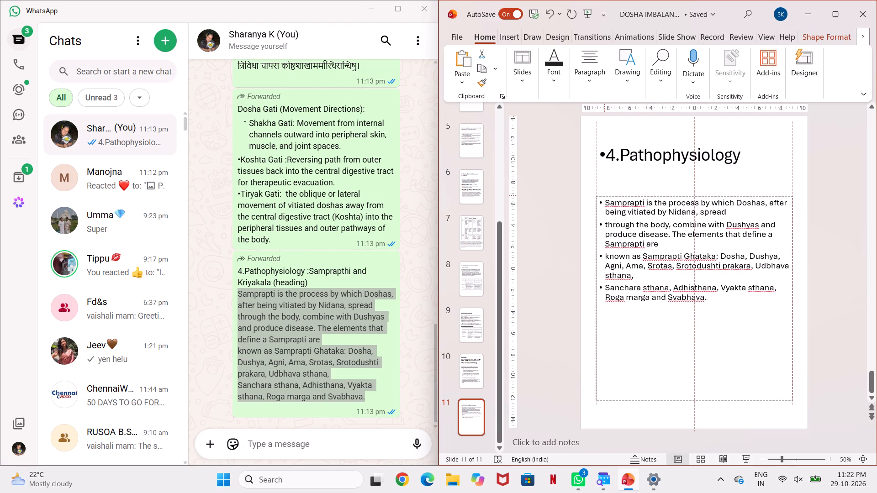
{"action": "left_click_drag", "start_coordinate": [604, 195], "coordinate": [604, 192]}
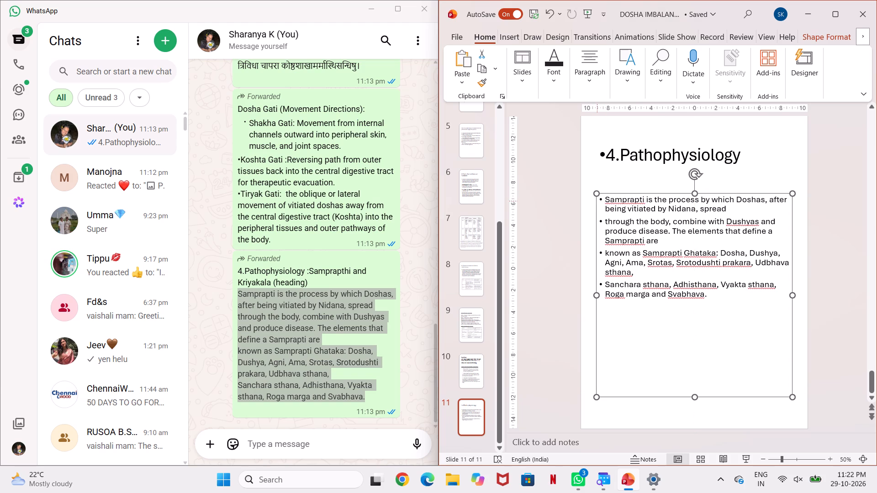
{"action": "left_click", "coordinate": [596, 201]}
{"action": "left_click", "coordinate": [599, 207]}
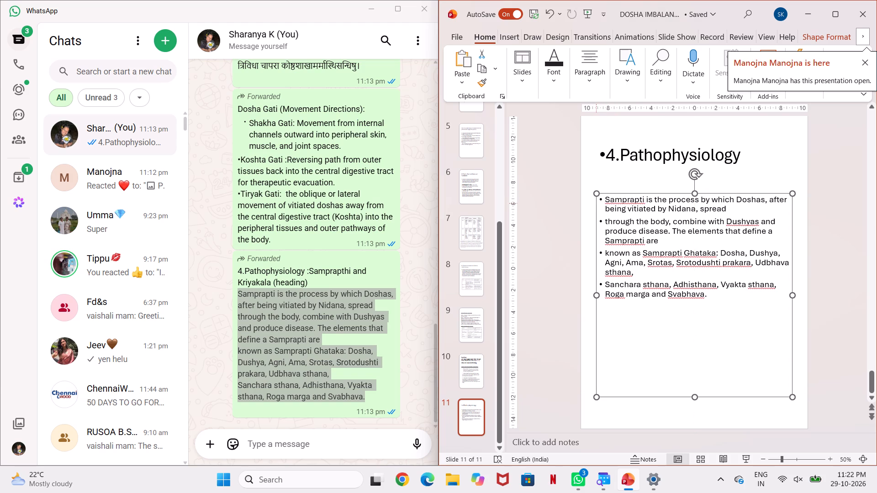
{"action": "left_click", "coordinate": [613, 178]}
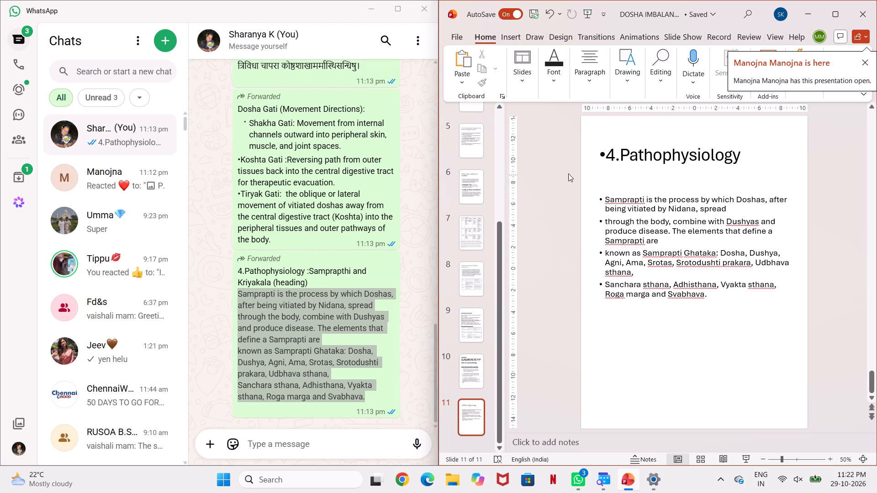
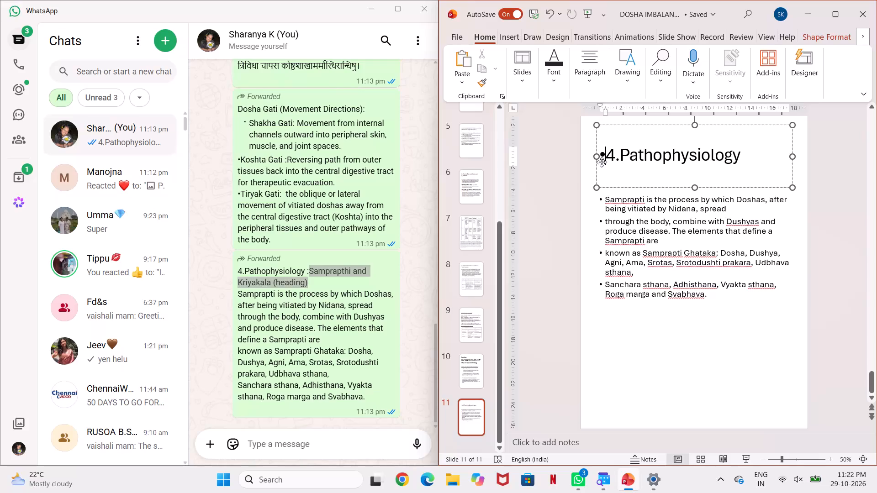
Remove the bullet in front of the 4.Pathophysiology heading.
{"action": "key", "text": "BackSpace"}
Go to slide 8 and place the text cursor before the number in the heading 3. Dosha Imbalance (Dosha Vaishamya).
{"action": "scroll", "coordinate": [643, 228], "scroll_direction": "up", "scroll_amount": 4}
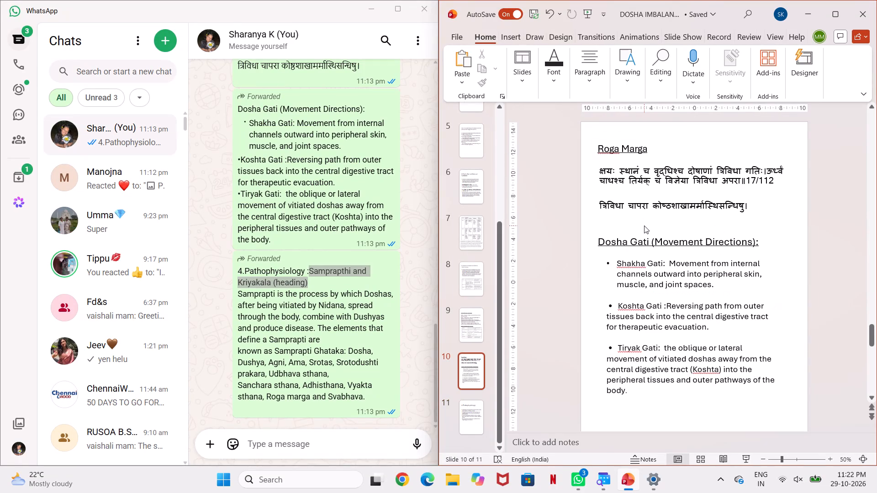
{"action": "scroll", "coordinate": [644, 226], "scroll_direction": "up", "scroll_amount": 4}
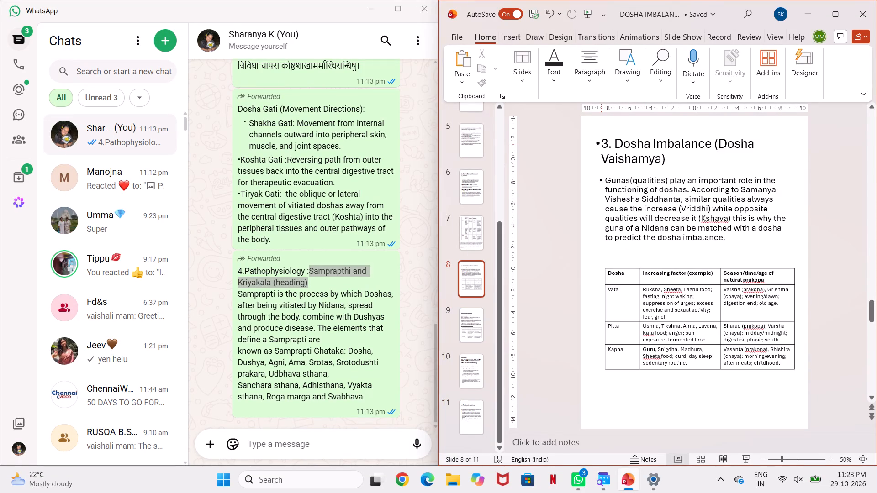
{"action": "left_click", "coordinate": [601, 144]}
{"action": "left_click", "coordinate": [601, 144]}
{"action": "left_click", "coordinate": [601, 144]}
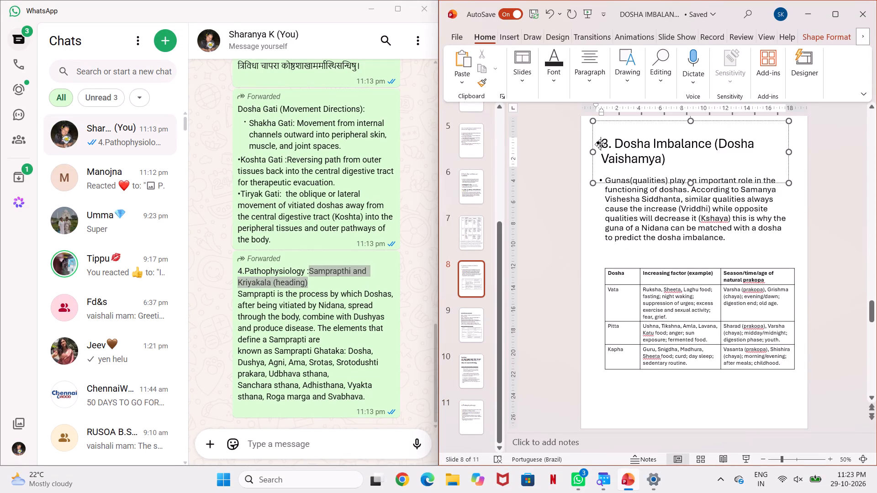
Remove the bullet in front of the heading 3. Dosha Imbalance (Dosha Vaishamya).
{"action": "key", "text": "BackSpace"}
Remove the bullet in front of the 1. Introduction heading on slide 4.
{"action": "scroll", "coordinate": [656, 83], "scroll_direction": "up", "scroll_amount": 3}
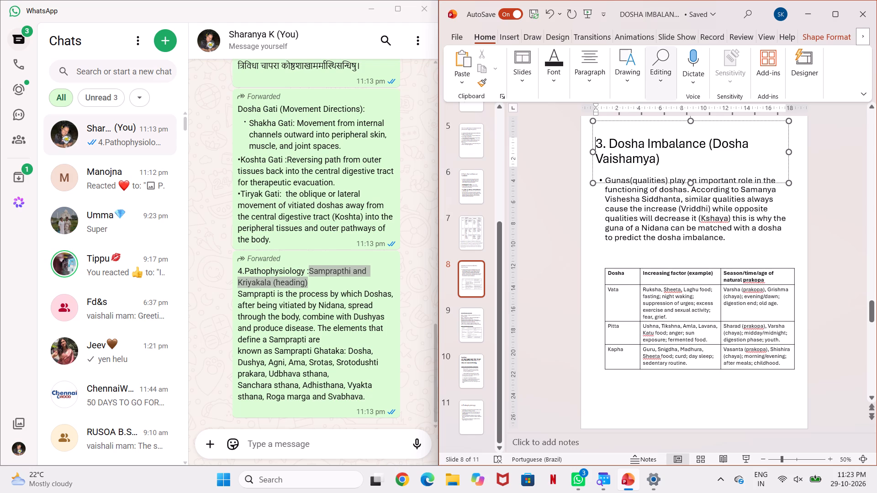
{"action": "scroll", "coordinate": [560, 242], "scroll_direction": "up", "scroll_amount": 6}
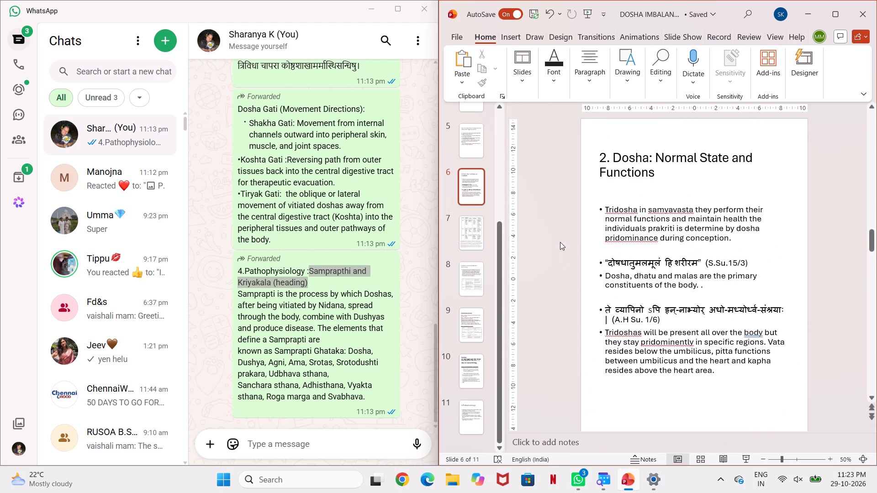
{"action": "scroll", "coordinate": [576, 214], "scroll_direction": "up", "scroll_amount": 4}
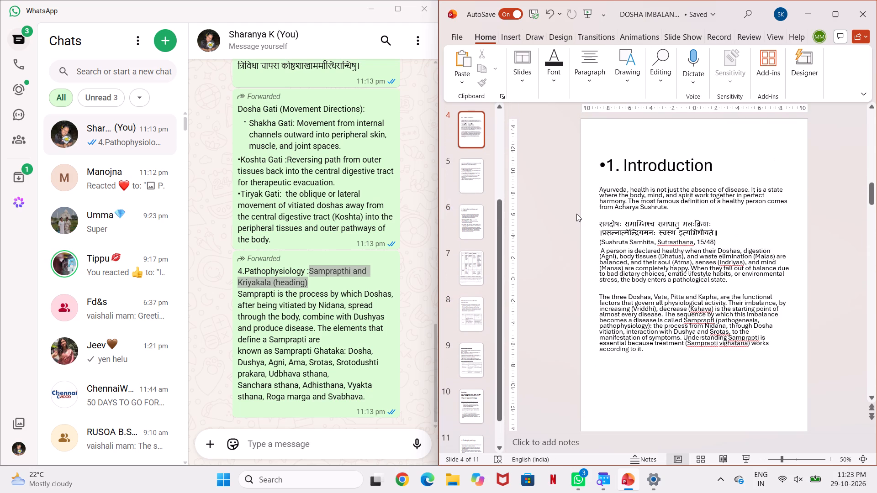
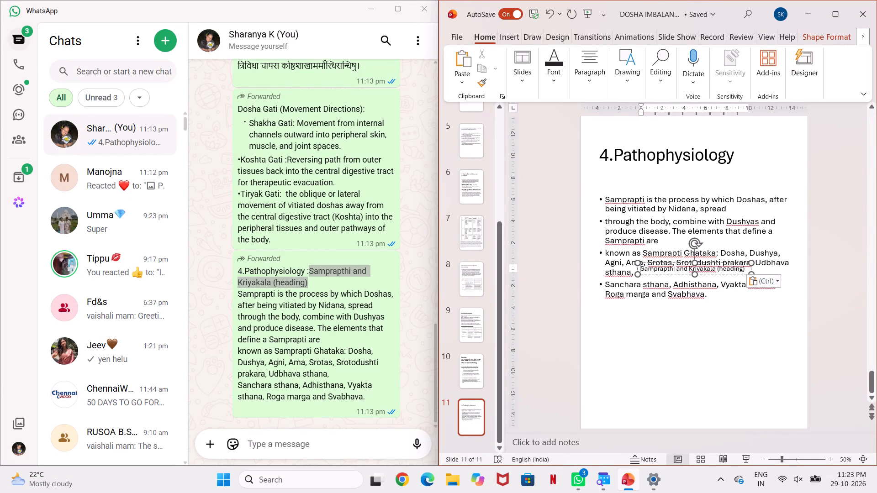
Move the pasted "Samprapthi and Kriyakala (heading)" text box directly beneath the 4.Pathophysiology title, slightly indented from the title's start.
{"action": "left_click_drag", "start_coordinate": [649, 273], "coordinate": [637, 172]}
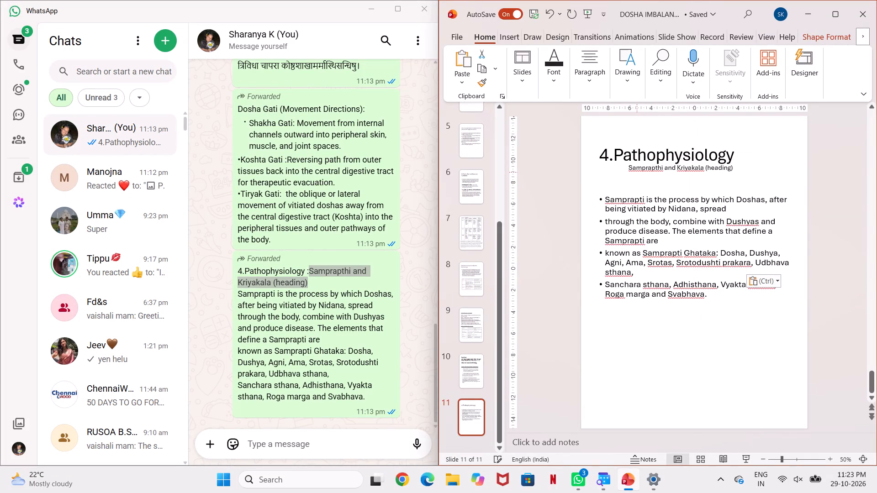
{"action": "left_click_drag", "start_coordinate": [637, 172], "coordinate": [621, 173]}
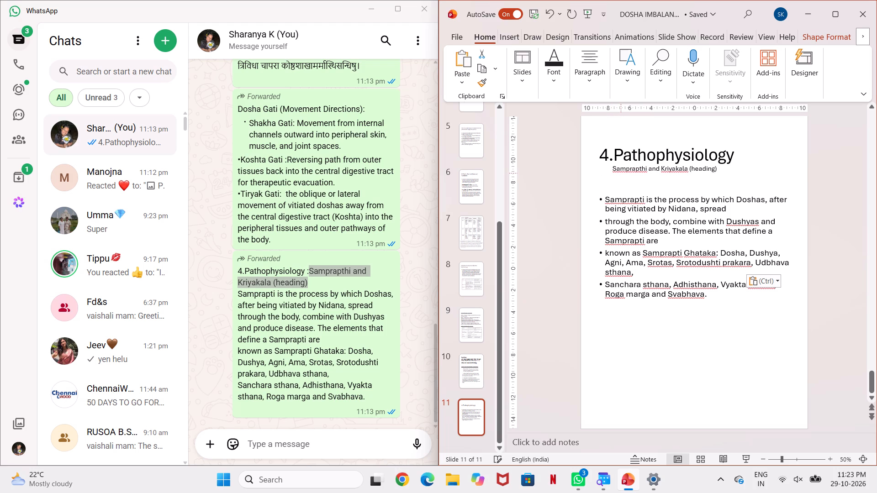
{"action": "left_click_drag", "start_coordinate": [621, 173], "coordinate": [625, 173]}
Select the whole "Samprapthi and Kriyakala (heading)" line beneath the 4.Pathophysiology title.
{"action": "triple_click", "coordinate": [645, 173]}
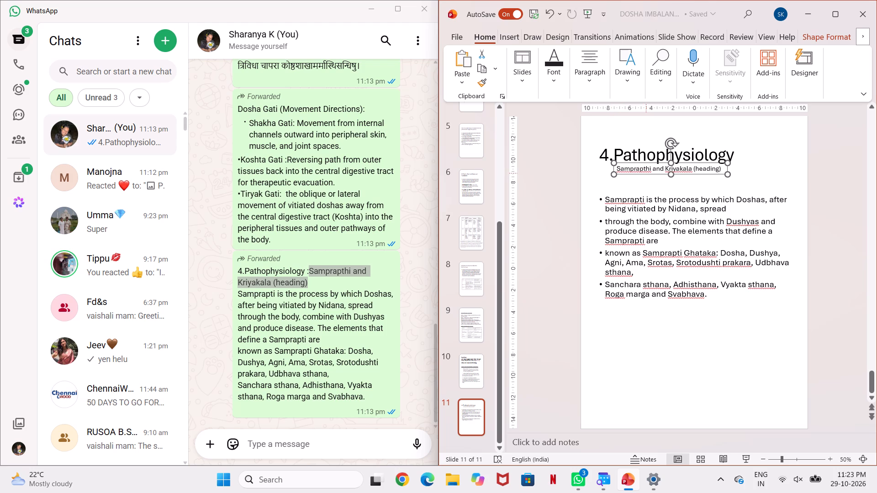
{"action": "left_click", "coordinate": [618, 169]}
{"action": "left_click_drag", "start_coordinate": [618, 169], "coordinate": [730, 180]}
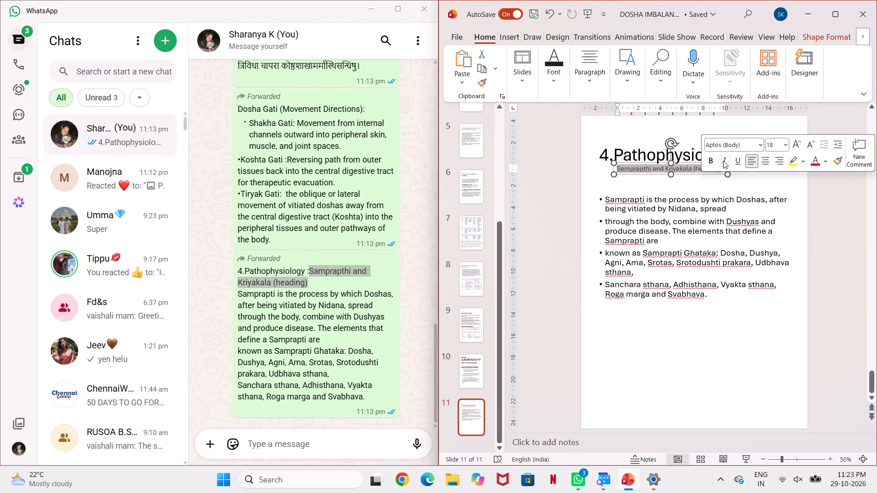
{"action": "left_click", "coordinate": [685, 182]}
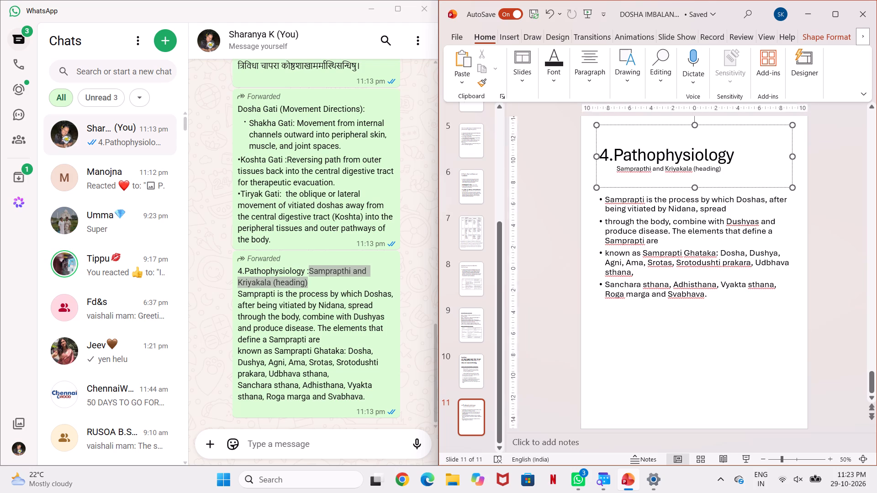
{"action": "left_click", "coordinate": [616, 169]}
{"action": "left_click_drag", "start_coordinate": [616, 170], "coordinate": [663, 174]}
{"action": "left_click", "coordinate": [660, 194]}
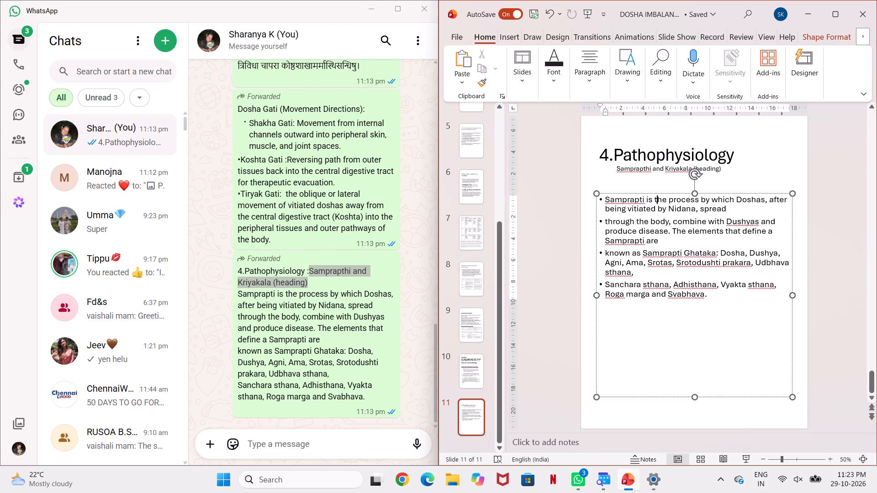
Delete the word "(heading)" from the end of the Samprapthi and Kriyakala subheading on slide 11.
{"action": "left_click", "coordinate": [728, 172]}
{"action": "triple_click", "coordinate": [723, 173]}
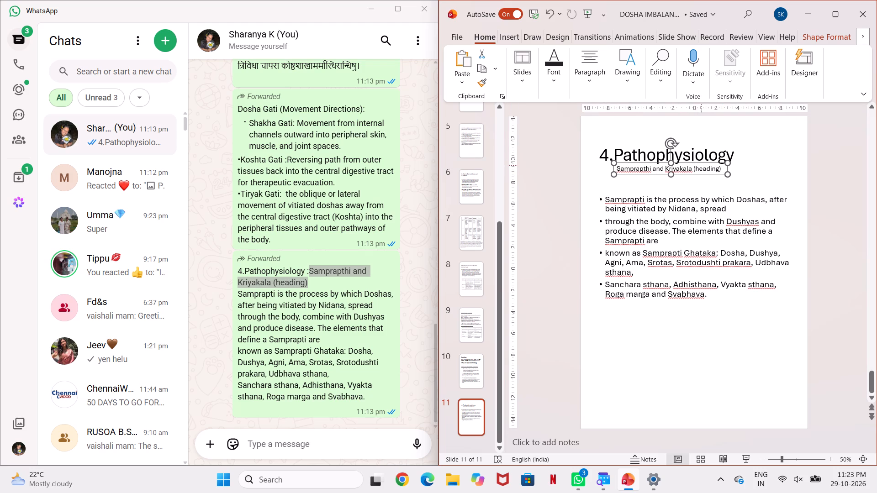
{"action": "left_click_drag", "start_coordinate": [693, 166], "coordinate": [721, 169]}
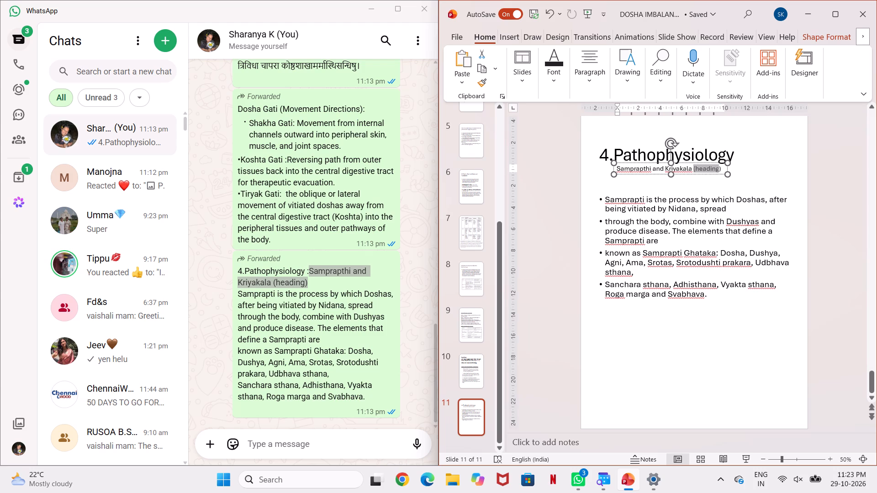
{"action": "left_click_drag", "start_coordinate": [721, 169], "coordinate": [724, 170]}
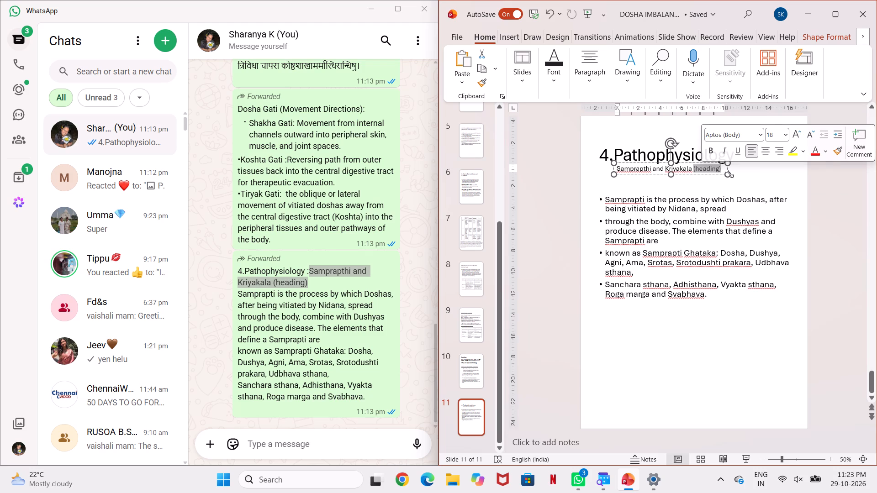
{"action": "key", "text": "BackSpace"}
{"action": "left_click", "coordinate": [668, 189]}
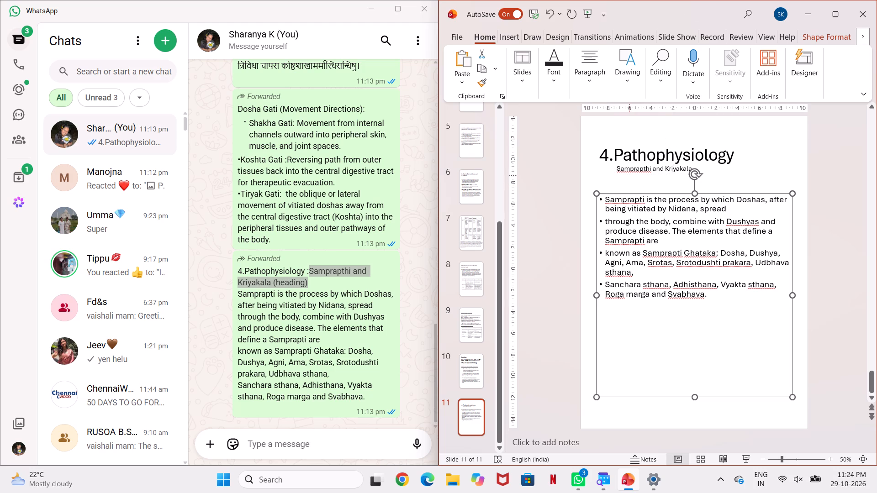
Set the font size of the Samprapthi and Kriyakala subheading to 32.
{"action": "double_click", "coordinate": [621, 168]}
{"action": "left_click_drag", "start_coordinate": [620, 169], "coordinate": [694, 178]}
{"action": "left_click", "coordinate": [781, 147]}
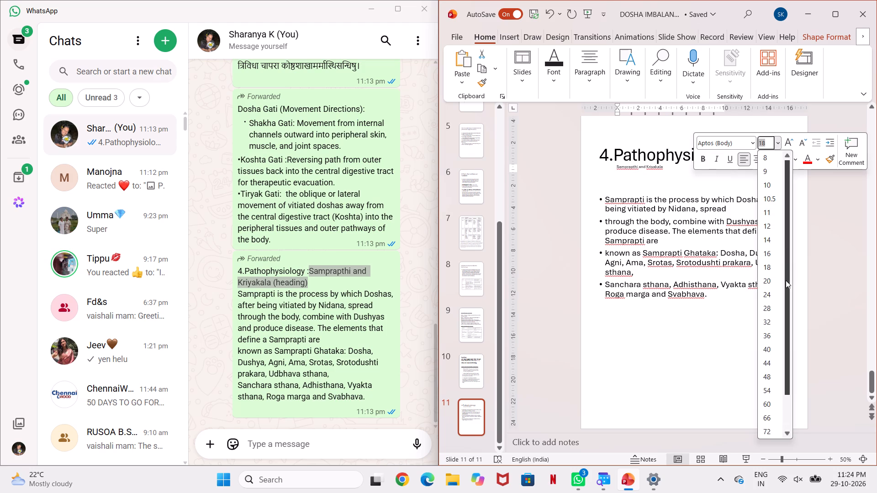
{"action": "left_click", "coordinate": [771, 320]}
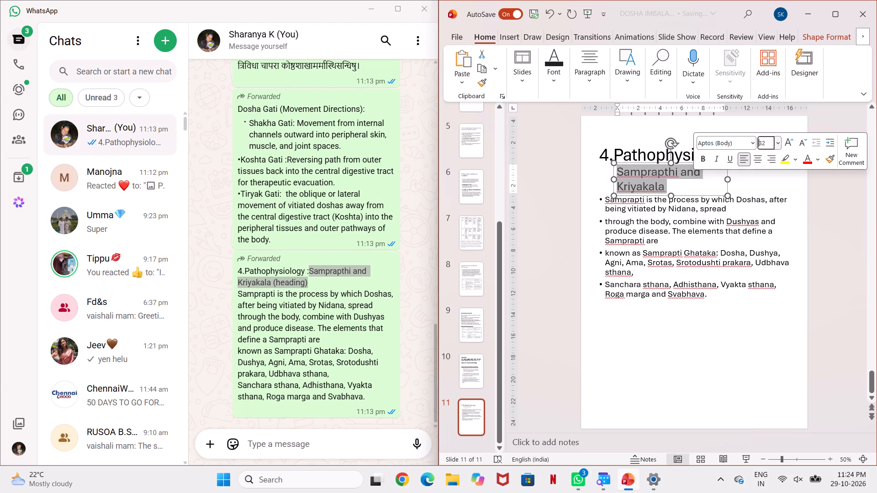
{"action": "left_click", "coordinate": [565, 215]}
Widen the subheading's text box so that Samprapthi and Kriyakala fits on one line.
{"action": "left_click", "coordinate": [618, 173]}
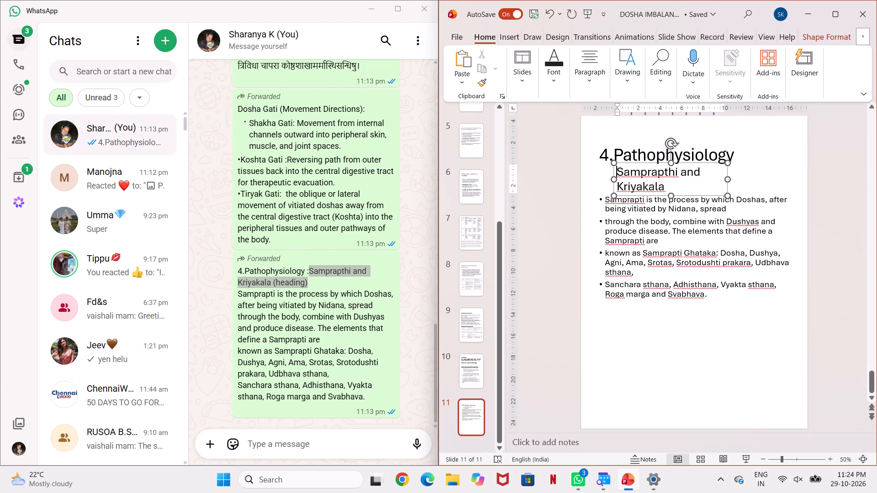
{"action": "left_click_drag", "start_coordinate": [725, 180], "coordinate": [762, 175]}
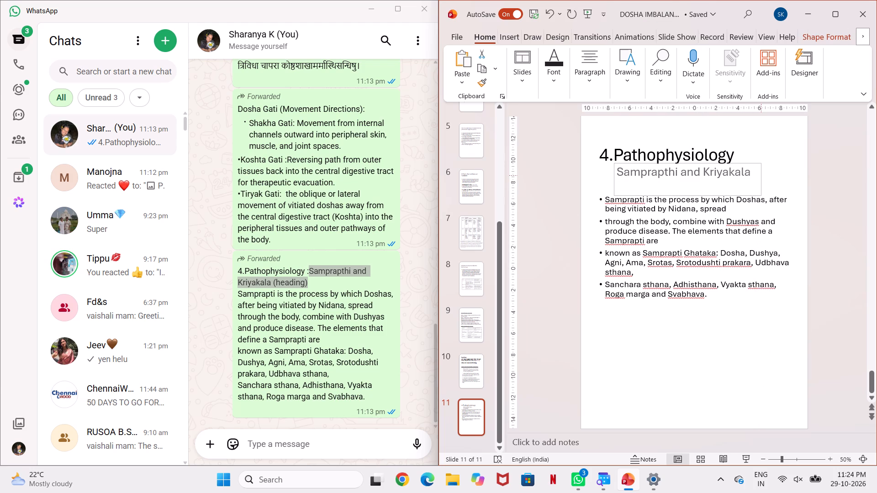
{"action": "left_click_drag", "start_coordinate": [762, 175], "coordinate": [762, 174]}
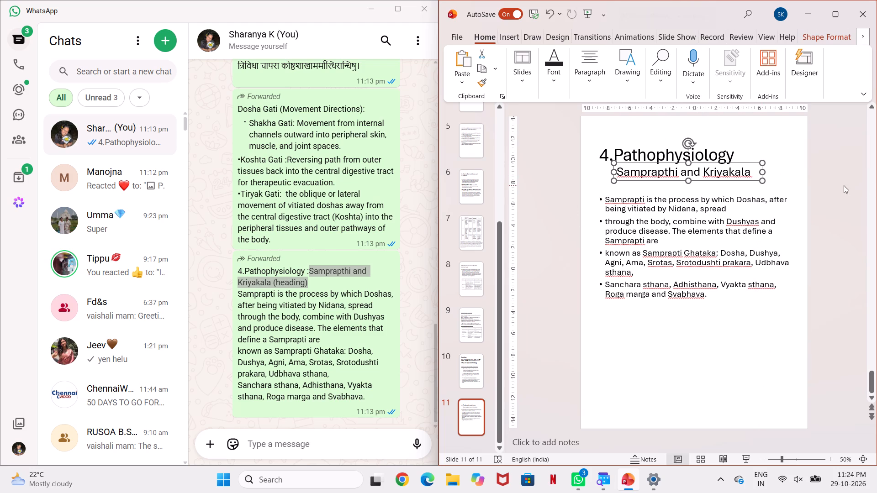
{"action": "left_click", "coordinate": [844, 185]}
Shift the subheading's text box slightly left, keeping it a little indented beneath the 4.Pathophysiology heading.
{"action": "left_click", "coordinate": [746, 176]}
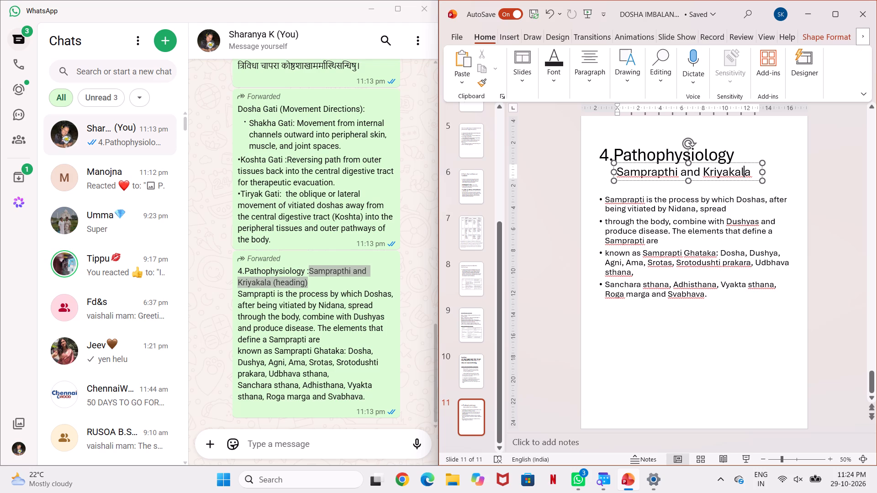
{"action": "left_click_drag", "start_coordinate": [746, 162], "coordinate": [732, 163]}
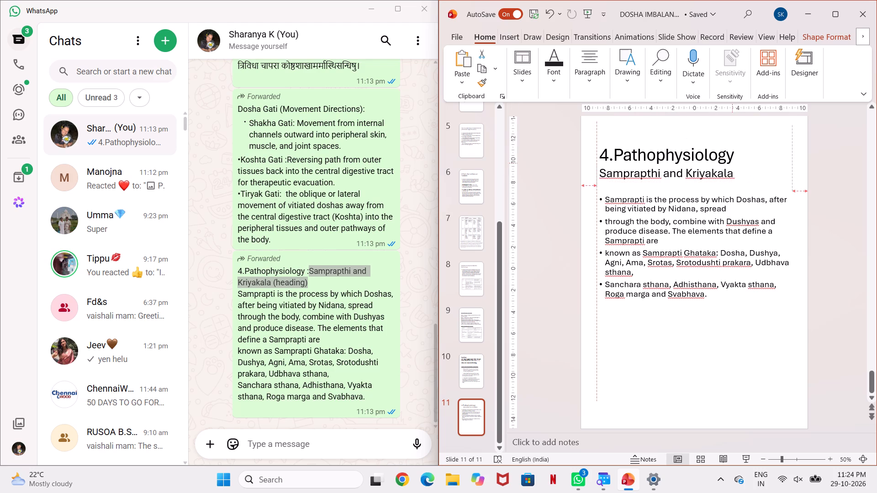
{"action": "left_click_drag", "start_coordinate": [732, 163], "coordinate": [740, 161]}
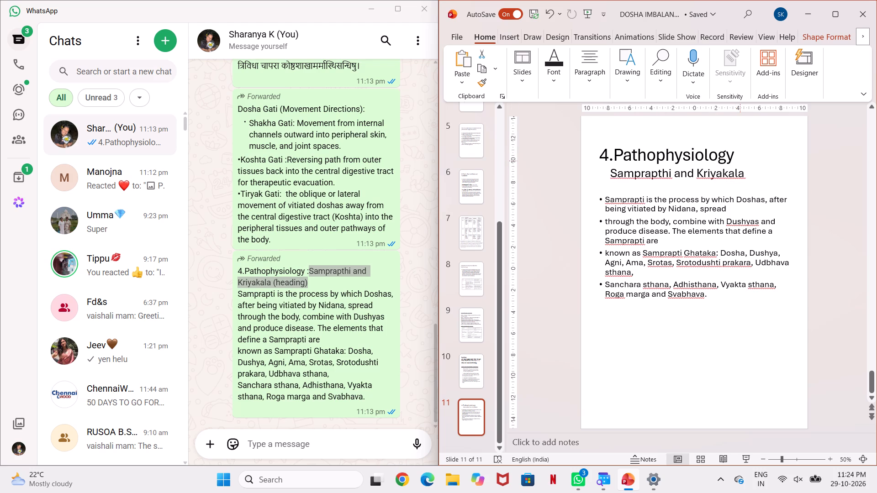
{"action": "left_click_drag", "start_coordinate": [740, 161], "coordinate": [740, 161]}
{"action": "left_click", "coordinate": [830, 162]}
Move the bulleted body text box up slightly, closer to the Samprapthi and Kriyakala subheading.
{"action": "left_click", "coordinate": [703, 247]}
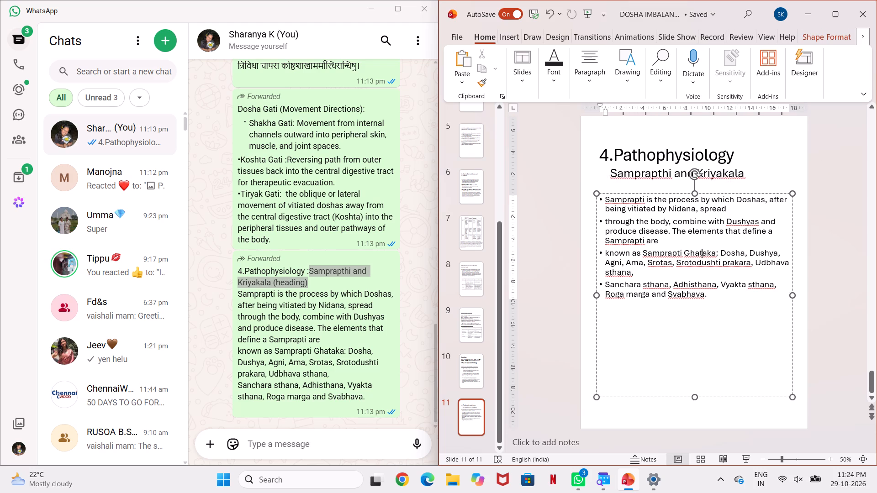
{"action": "left_click_drag", "start_coordinate": [738, 192], "coordinate": [739, 184]}
{"action": "left_click", "coordinate": [812, 183]}
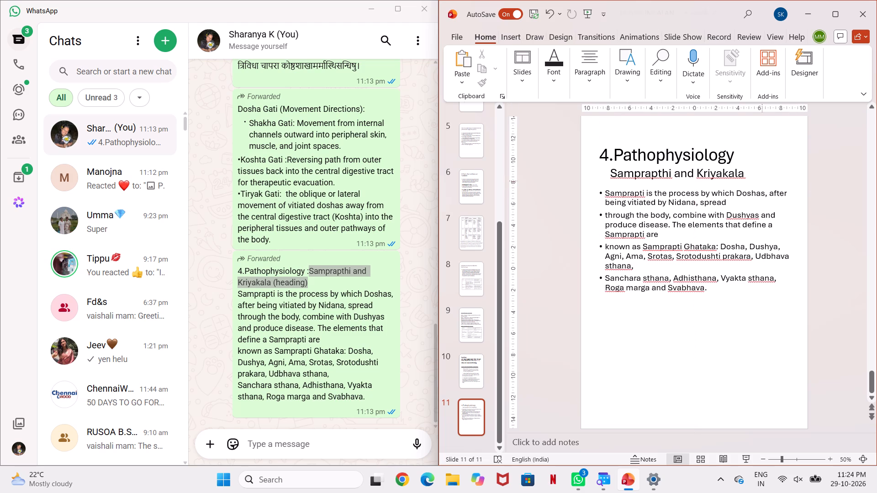
Select the text box of the Samprapthi and Kriyakala subheading for further editing.
{"action": "triple_click", "coordinate": [748, 178]}
{"action": "left_click", "coordinate": [747, 178]}
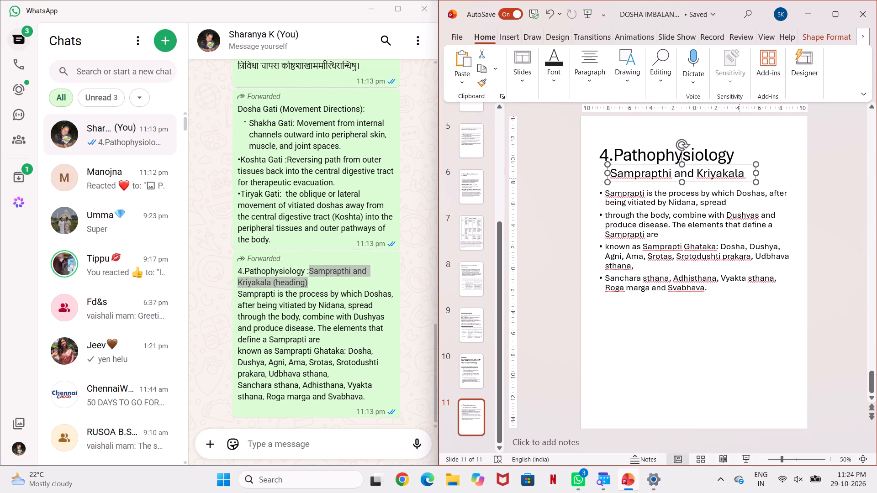
{"action": "left_click", "coordinate": [610, 170]}
{"action": "left_click", "coordinate": [608, 170]}
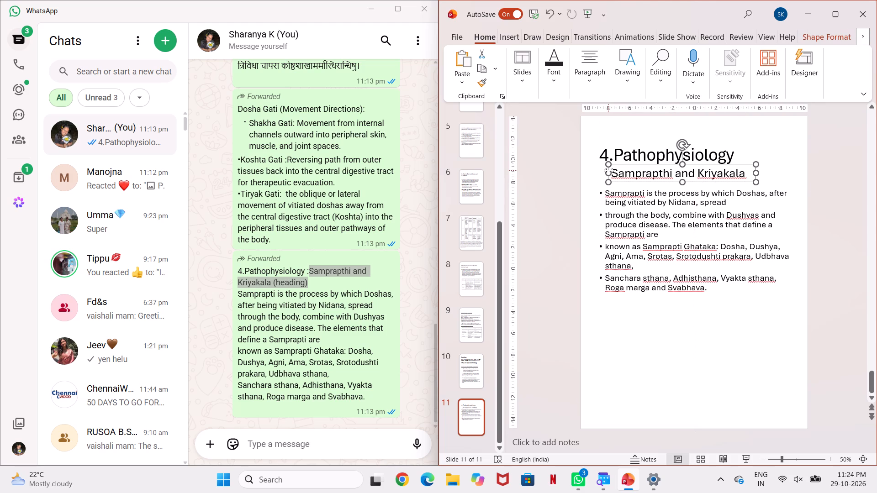
{"action": "triple_click", "coordinate": [610, 170]}
Underline the entire Samprapthi and Kriyakala subheading text.
{"action": "left_click", "coordinate": [612, 173]}
{"action": "left_click_drag", "start_coordinate": [612, 173], "coordinate": [753, 175]}
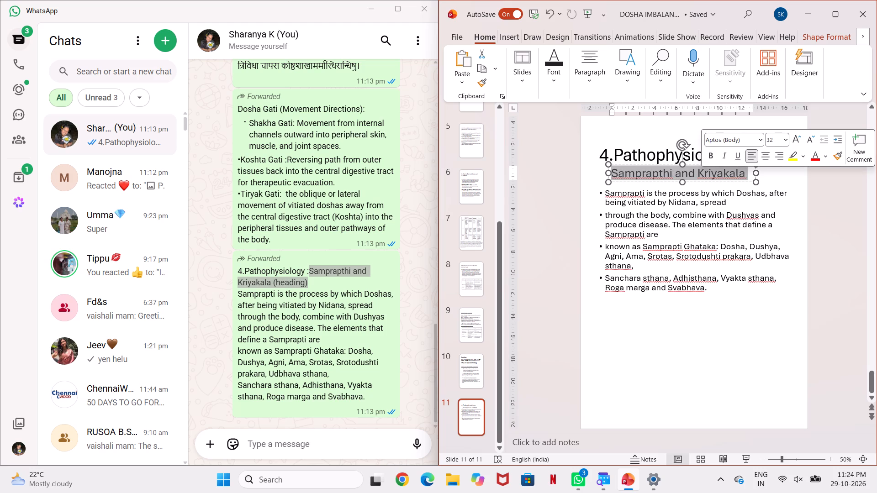
{"action": "left_click", "coordinate": [734, 157]}
{"action": "left_click", "coordinate": [819, 197]}
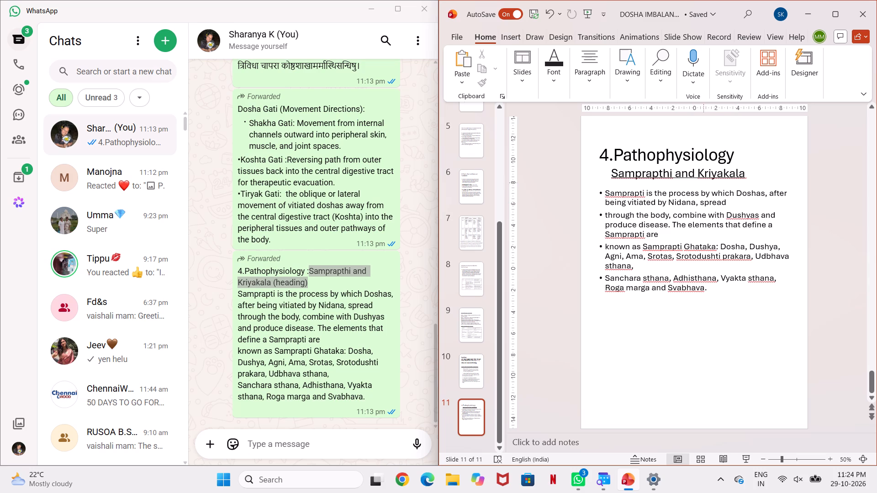
Add a hyphen at the end of the 4.Pathophysiology heading so that it reads "4.Pathophysiology-".
{"action": "left_click", "coordinate": [740, 157]}
{"action": "left_click", "coordinate": [736, 156]}
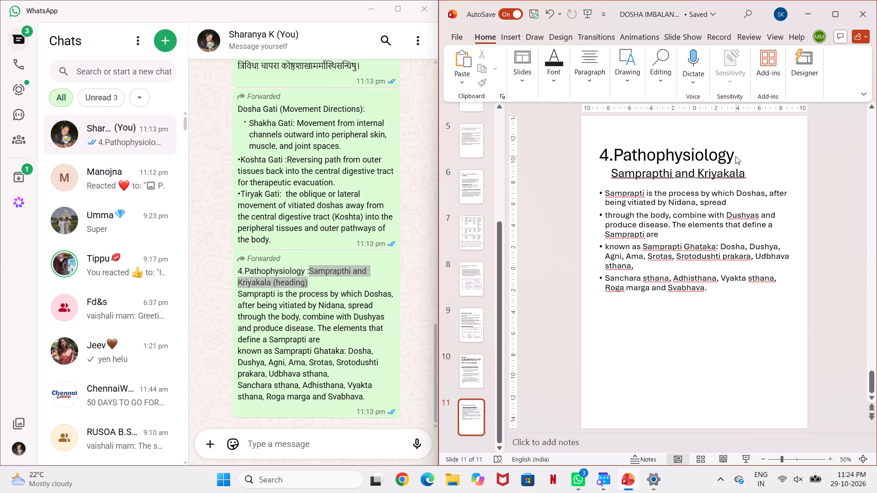
{"action": "left_click", "coordinate": [735, 156]}
{"action": "left_click", "coordinate": [717, 150]}
{"action": "left_click", "coordinate": [735, 154]}
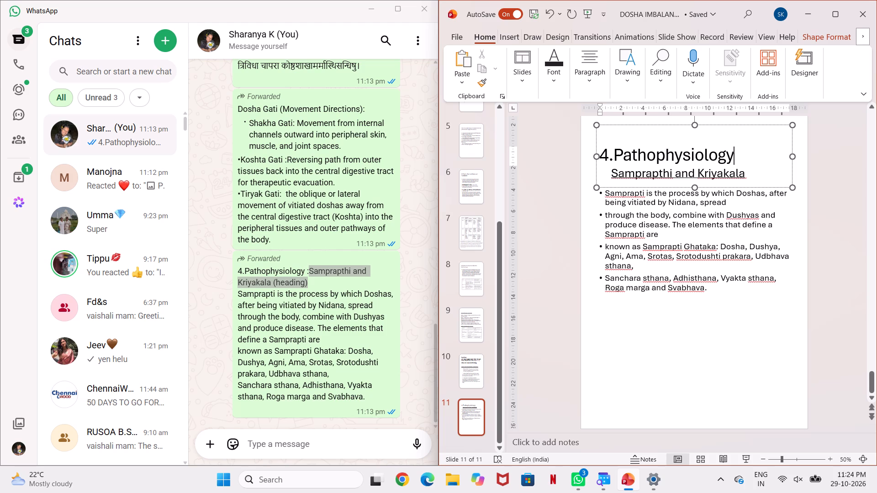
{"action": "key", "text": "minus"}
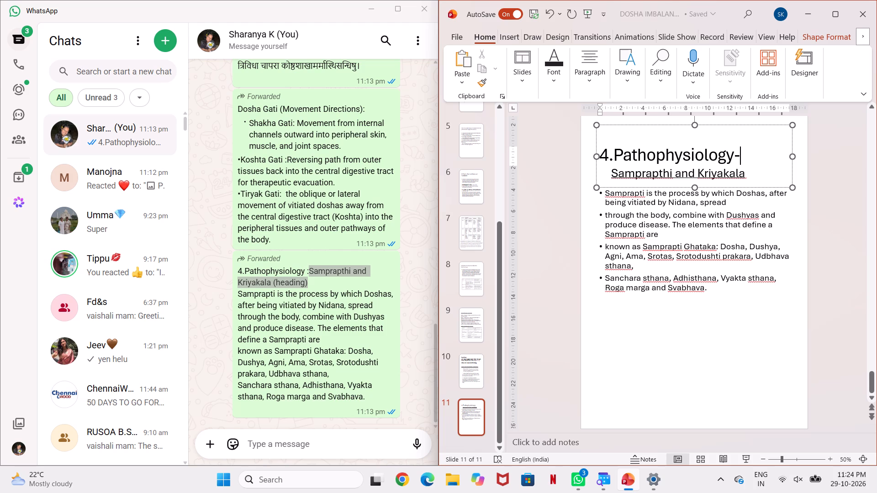
{"action": "left_click", "coordinate": [851, 183]}
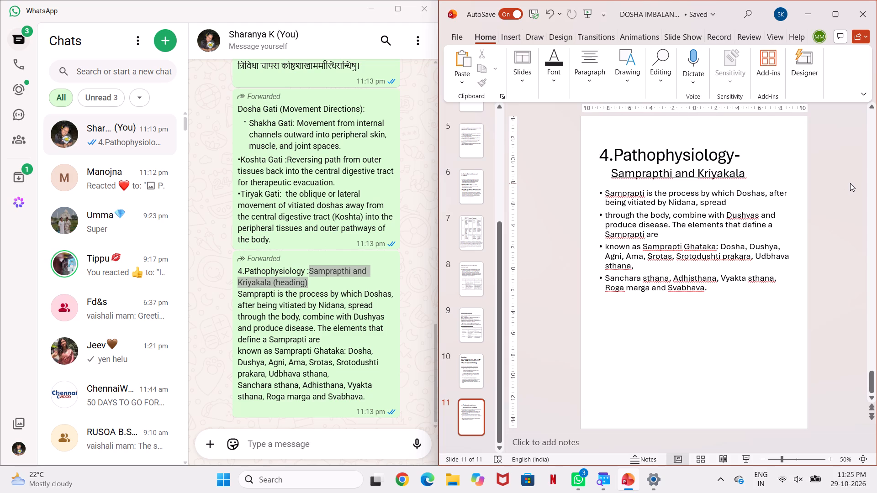
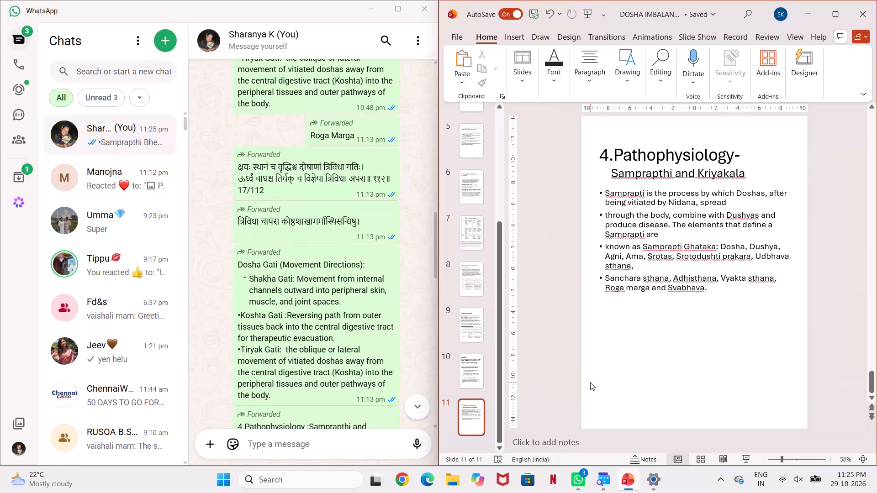
Paste the copied Dosha Gati (Movement Directions) text onto the Pathophysiology slide and position its box just below the last Samprapti bullet.
{"action": "key", "text": "ctrl+v"}
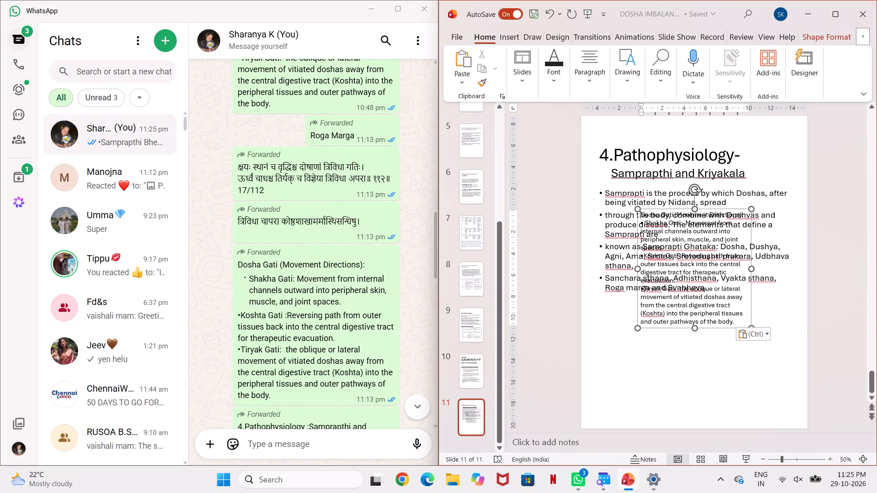
{"action": "left_click_drag", "start_coordinate": [743, 209], "coordinate": [708, 303]}
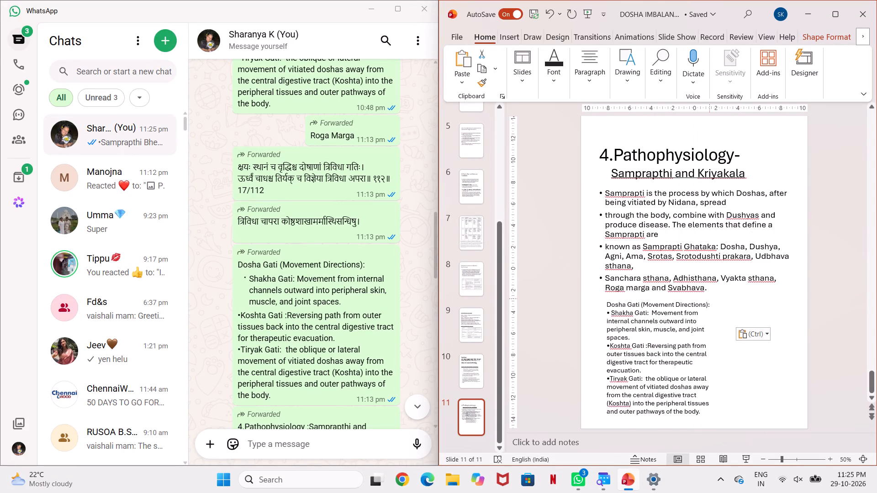
{"action": "left_click_drag", "start_coordinate": [708, 303], "coordinate": [713, 300]}
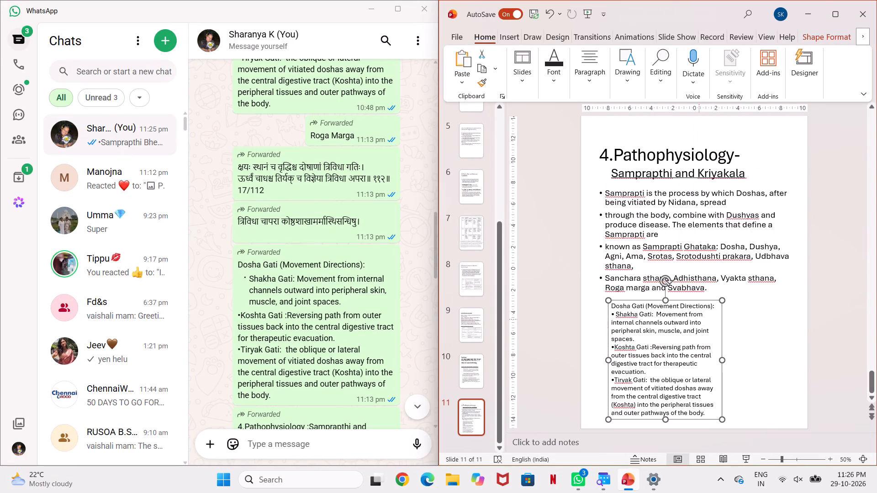
Open the text and formatting options for the pasted Dosha Gati text box.
{"action": "right_click", "coordinate": [699, 319]}
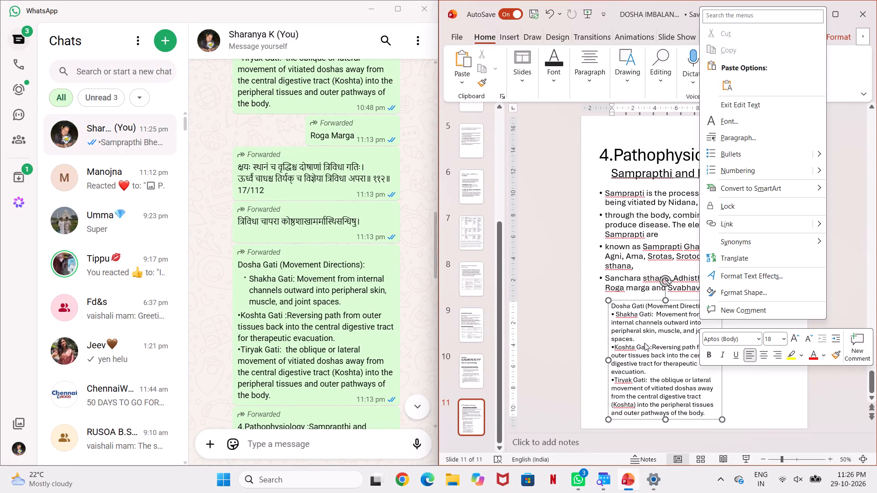
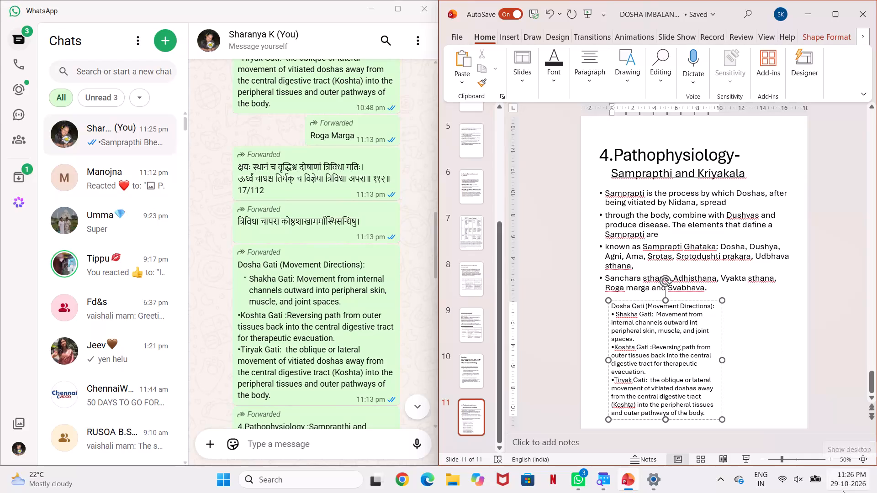
Delete all the Dosha Gati (Movement Directions) text from the lower text box on the 4.Pathophysiology slide.
{"action": "left_click", "coordinate": [796, 382]}
{"action": "left_click", "coordinate": [683, 370]}
{"action": "key", "text": "Delete"}
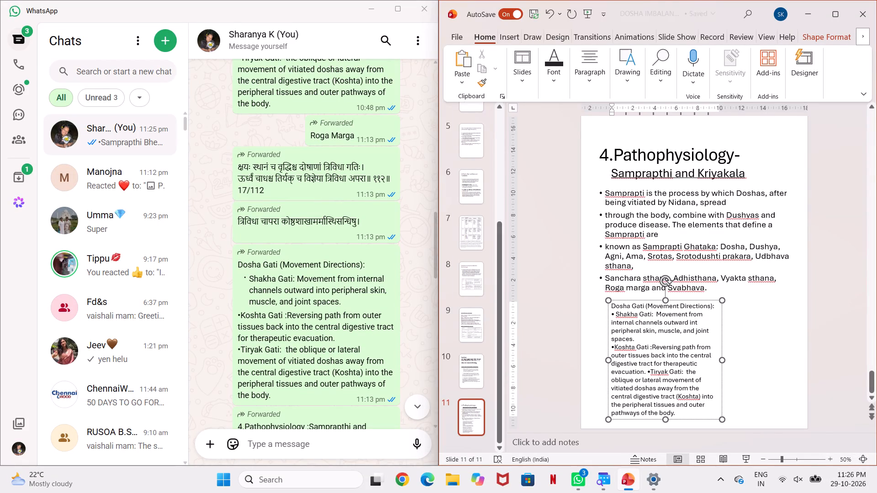
{"action": "left_click_drag", "start_coordinate": [612, 304], "coordinate": [698, 401]}
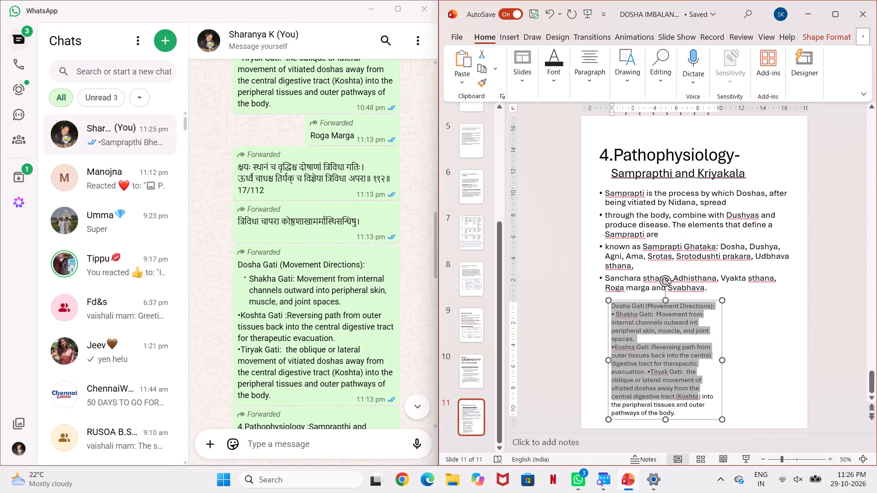
{"action": "left_click_drag", "start_coordinate": [698, 401], "coordinate": [709, 428]}
{"action": "key", "text": "Delete"}
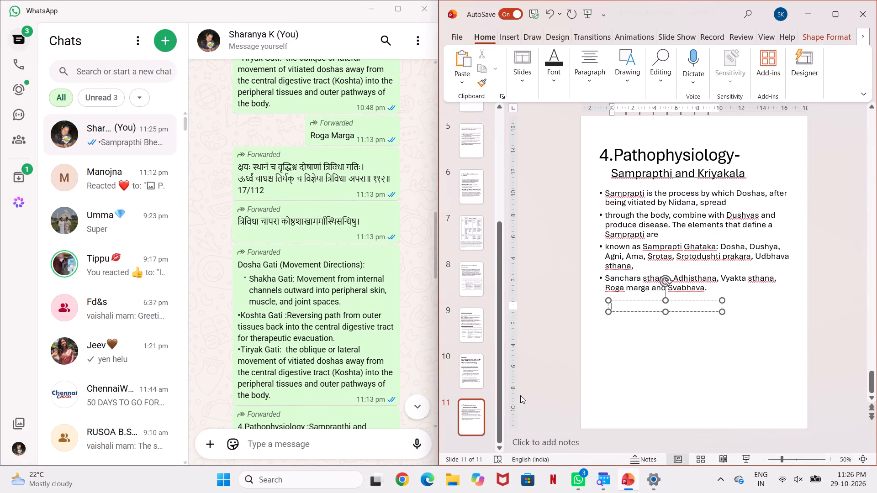
Switch to the WhatsApp chat and locate the Samprapthi Bheda notes that follow the 4.Pathophysiology message.
{"action": "scroll", "coordinate": [343, 371], "scroll_direction": "down", "scroll_amount": 3}
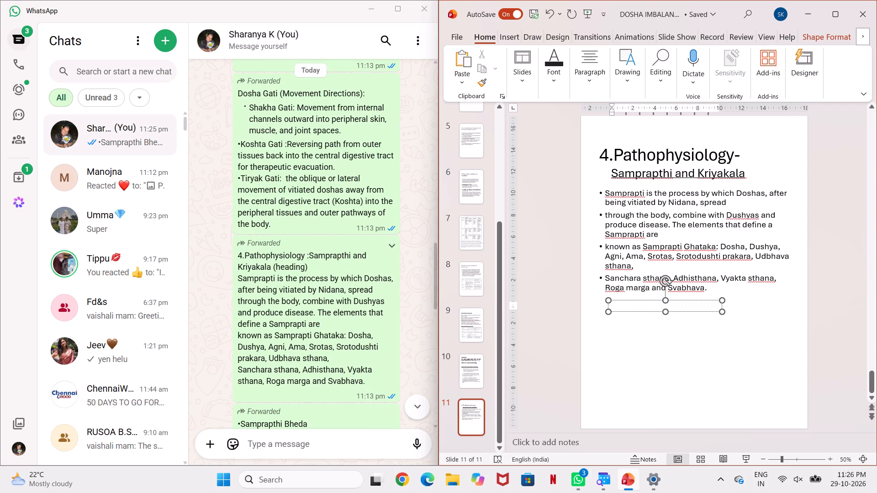
{"action": "scroll", "coordinate": [305, 284], "scroll_direction": "down", "scroll_amount": 15}
{"action": "scroll", "coordinate": [304, 273], "scroll_direction": "up", "scroll_amount": 4}
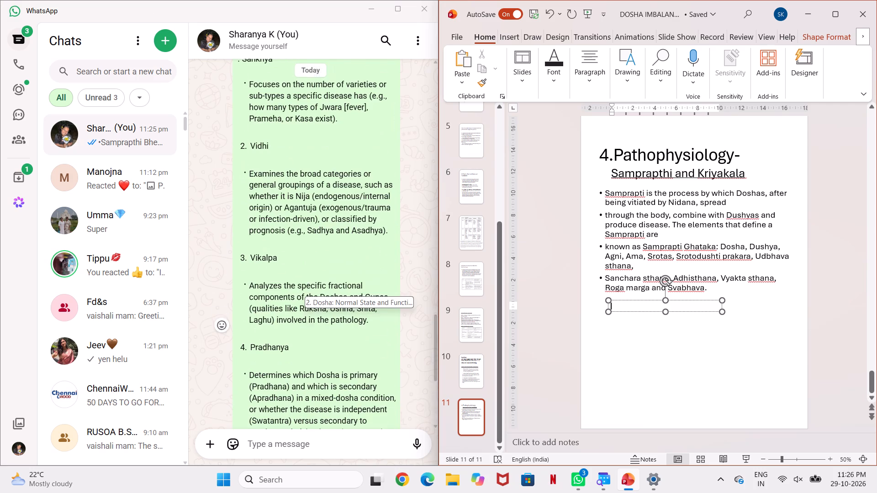
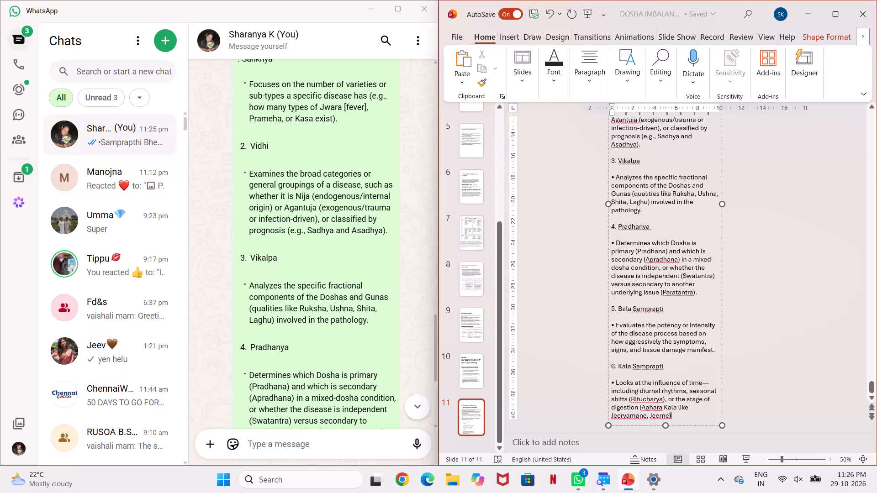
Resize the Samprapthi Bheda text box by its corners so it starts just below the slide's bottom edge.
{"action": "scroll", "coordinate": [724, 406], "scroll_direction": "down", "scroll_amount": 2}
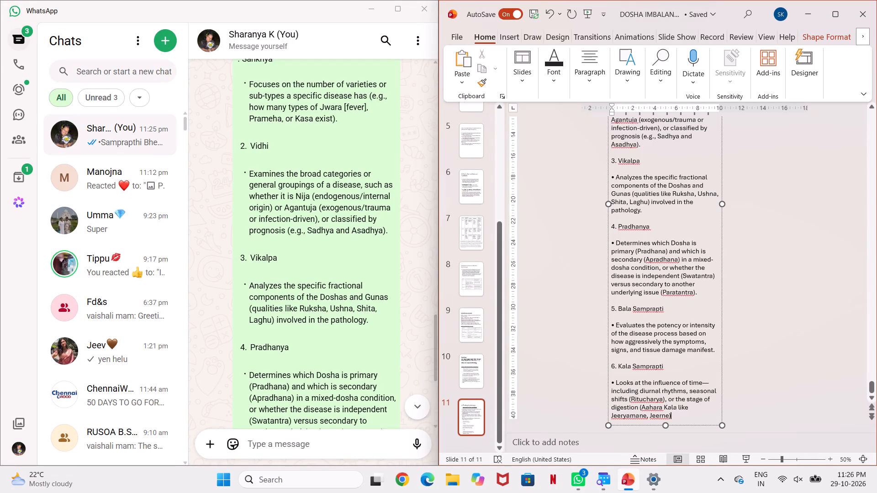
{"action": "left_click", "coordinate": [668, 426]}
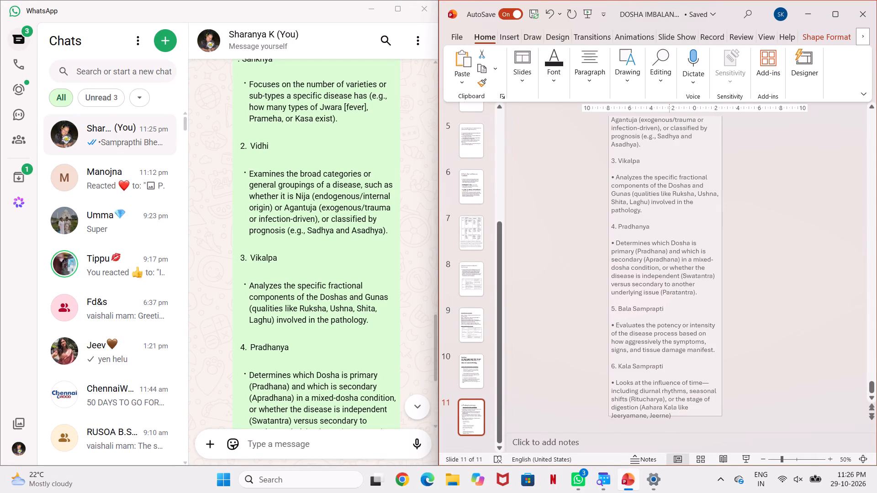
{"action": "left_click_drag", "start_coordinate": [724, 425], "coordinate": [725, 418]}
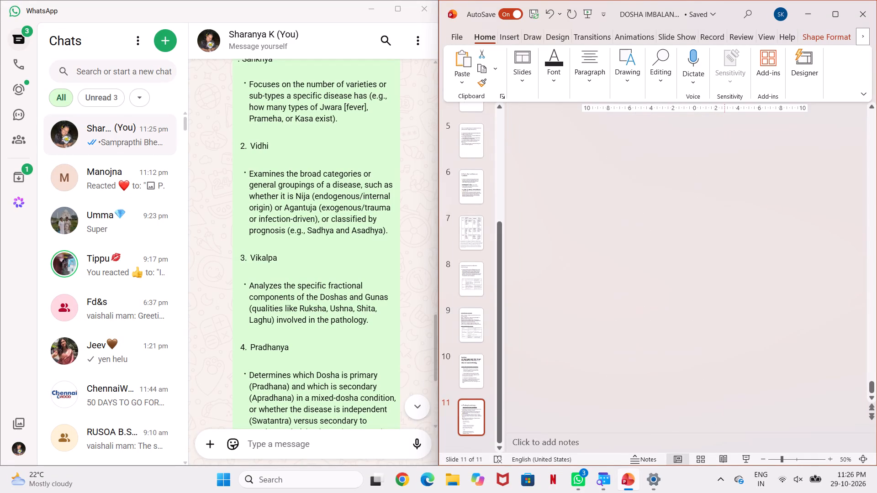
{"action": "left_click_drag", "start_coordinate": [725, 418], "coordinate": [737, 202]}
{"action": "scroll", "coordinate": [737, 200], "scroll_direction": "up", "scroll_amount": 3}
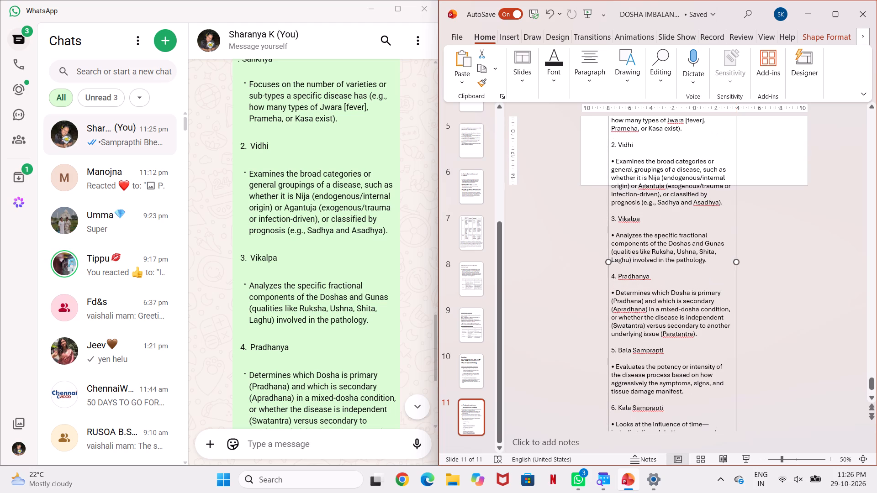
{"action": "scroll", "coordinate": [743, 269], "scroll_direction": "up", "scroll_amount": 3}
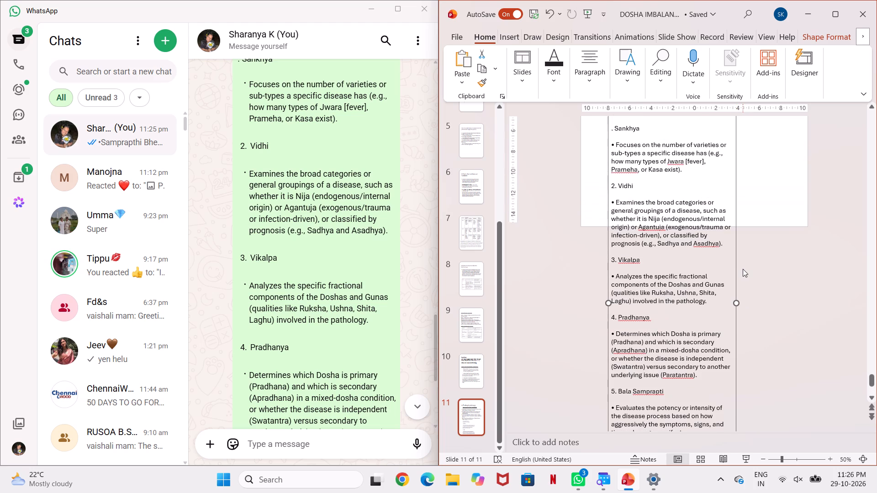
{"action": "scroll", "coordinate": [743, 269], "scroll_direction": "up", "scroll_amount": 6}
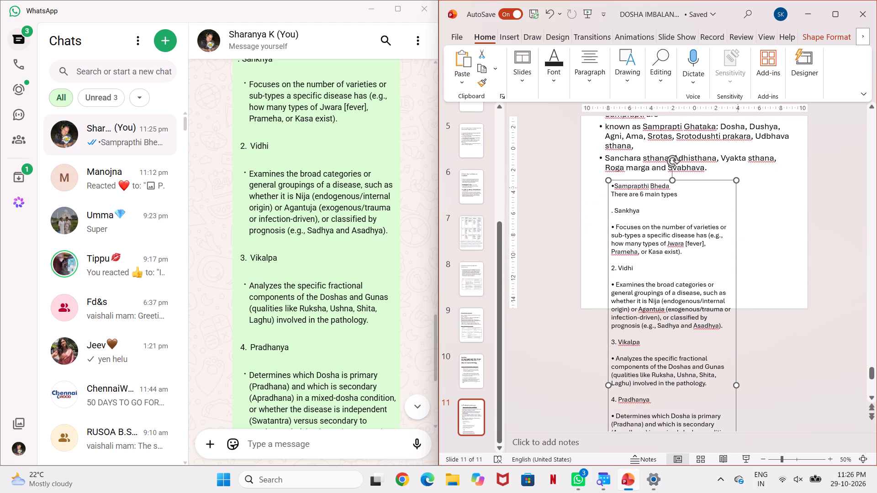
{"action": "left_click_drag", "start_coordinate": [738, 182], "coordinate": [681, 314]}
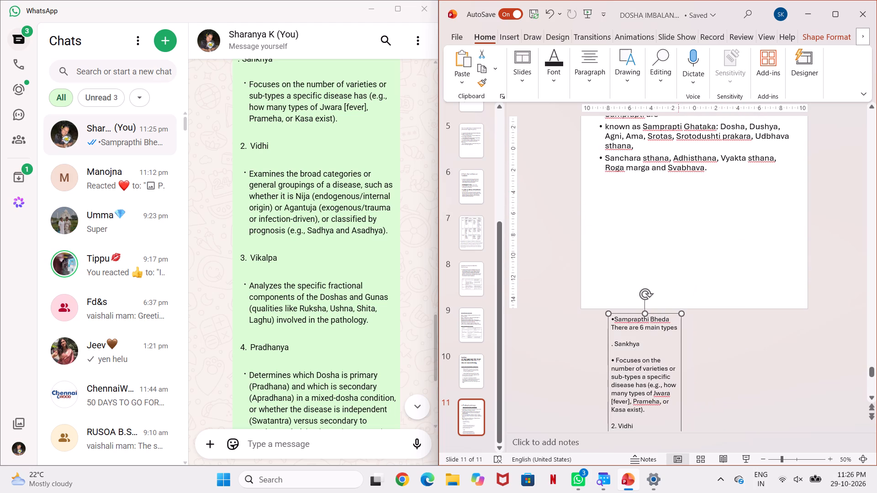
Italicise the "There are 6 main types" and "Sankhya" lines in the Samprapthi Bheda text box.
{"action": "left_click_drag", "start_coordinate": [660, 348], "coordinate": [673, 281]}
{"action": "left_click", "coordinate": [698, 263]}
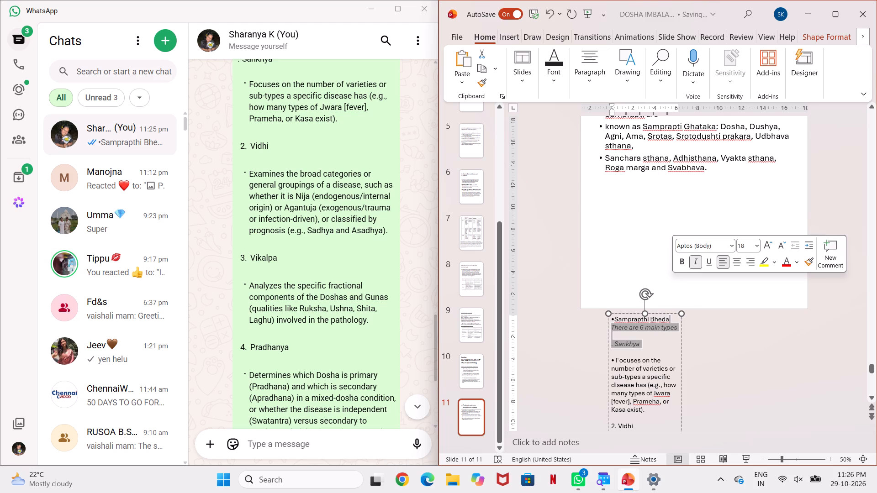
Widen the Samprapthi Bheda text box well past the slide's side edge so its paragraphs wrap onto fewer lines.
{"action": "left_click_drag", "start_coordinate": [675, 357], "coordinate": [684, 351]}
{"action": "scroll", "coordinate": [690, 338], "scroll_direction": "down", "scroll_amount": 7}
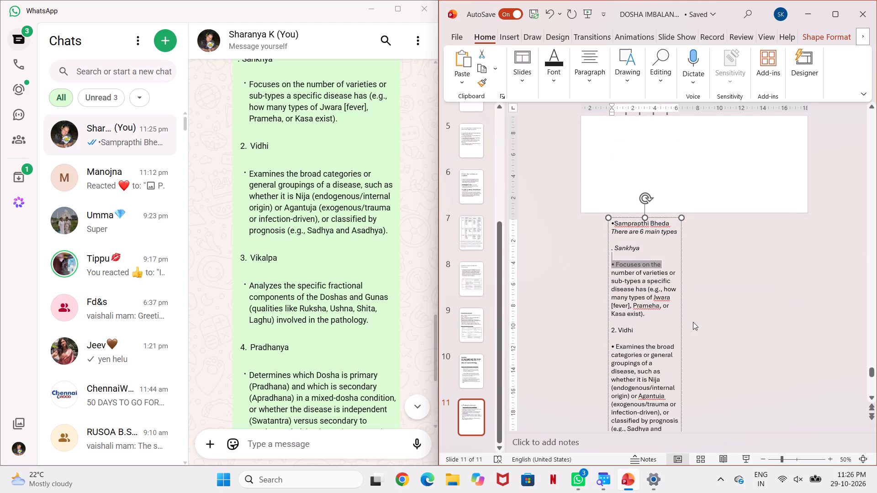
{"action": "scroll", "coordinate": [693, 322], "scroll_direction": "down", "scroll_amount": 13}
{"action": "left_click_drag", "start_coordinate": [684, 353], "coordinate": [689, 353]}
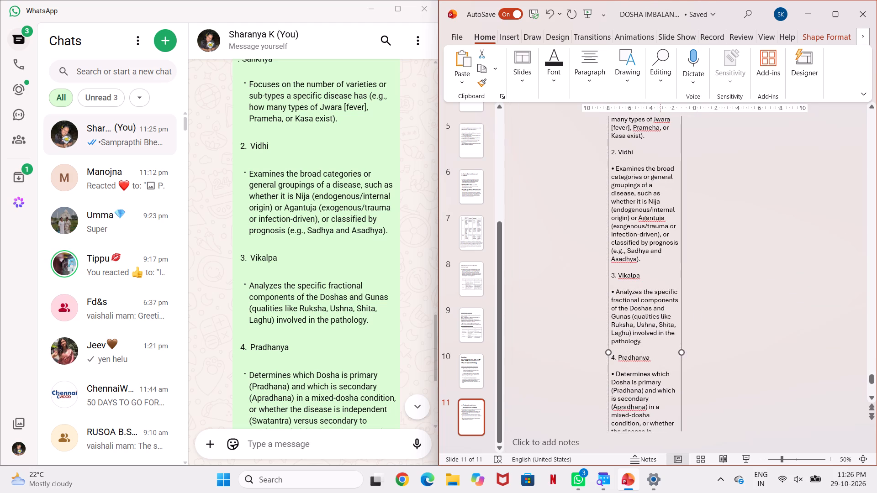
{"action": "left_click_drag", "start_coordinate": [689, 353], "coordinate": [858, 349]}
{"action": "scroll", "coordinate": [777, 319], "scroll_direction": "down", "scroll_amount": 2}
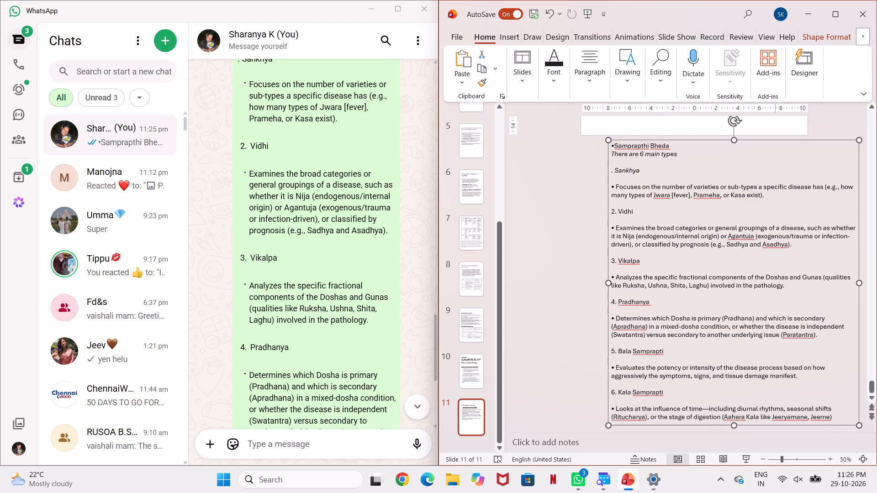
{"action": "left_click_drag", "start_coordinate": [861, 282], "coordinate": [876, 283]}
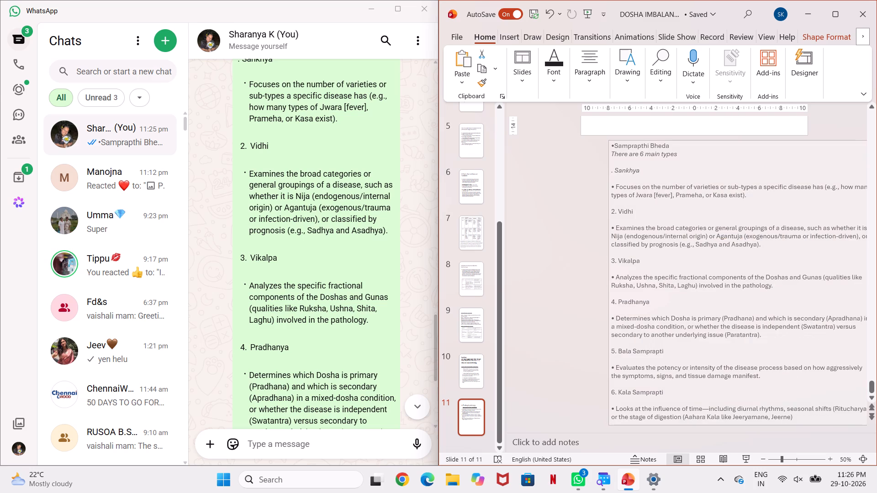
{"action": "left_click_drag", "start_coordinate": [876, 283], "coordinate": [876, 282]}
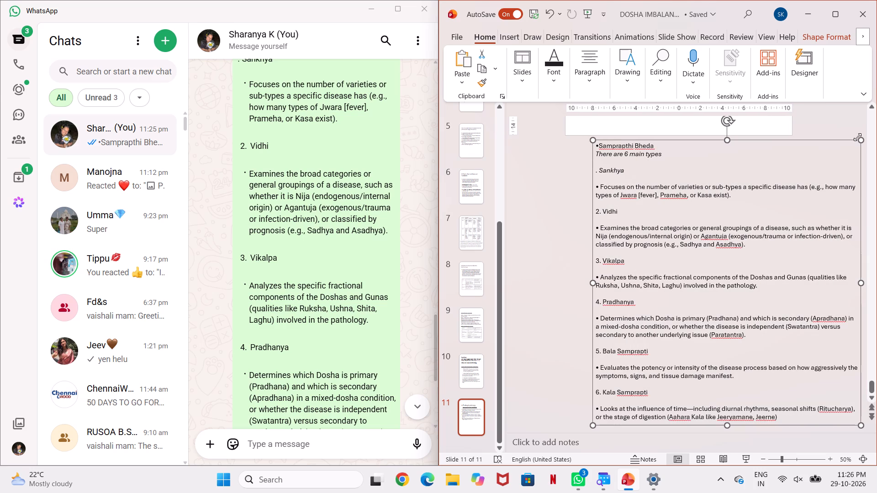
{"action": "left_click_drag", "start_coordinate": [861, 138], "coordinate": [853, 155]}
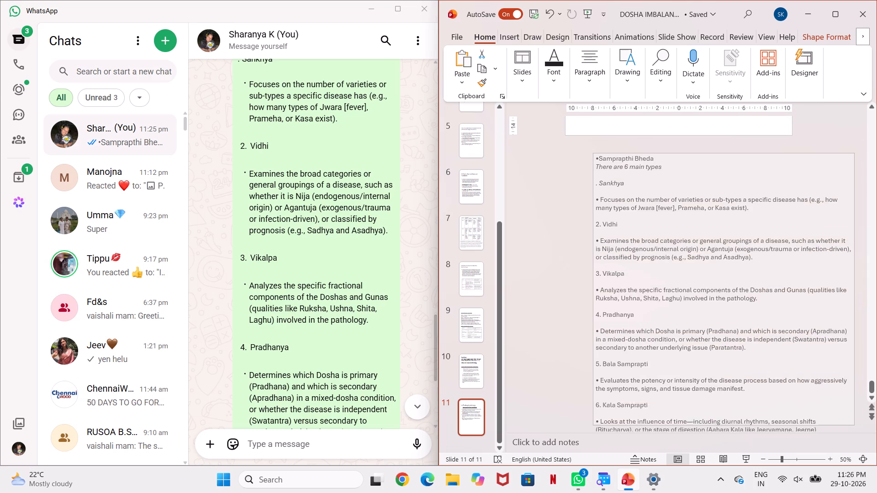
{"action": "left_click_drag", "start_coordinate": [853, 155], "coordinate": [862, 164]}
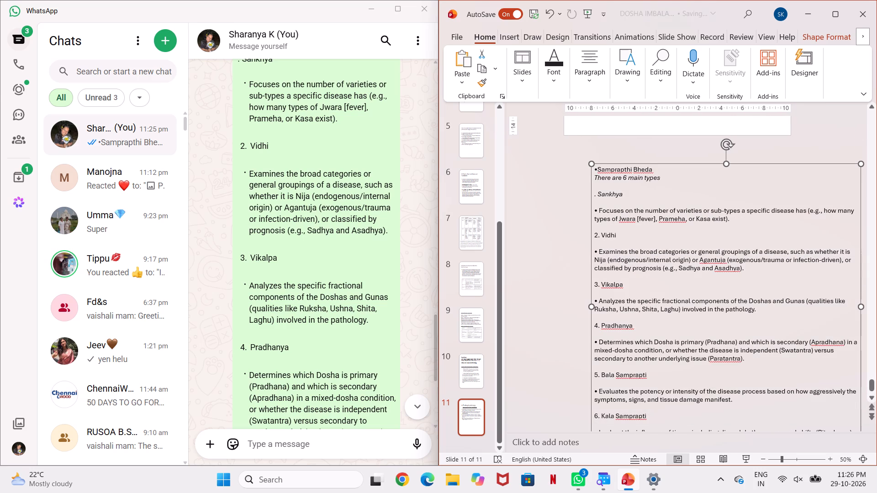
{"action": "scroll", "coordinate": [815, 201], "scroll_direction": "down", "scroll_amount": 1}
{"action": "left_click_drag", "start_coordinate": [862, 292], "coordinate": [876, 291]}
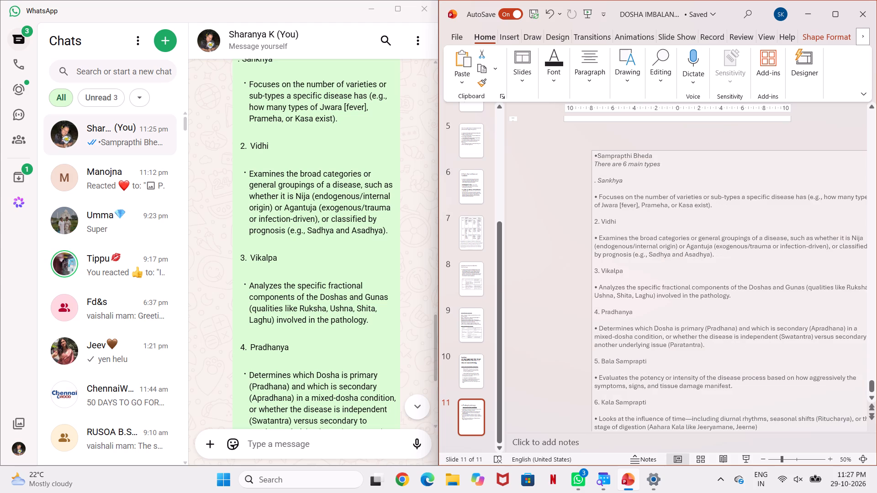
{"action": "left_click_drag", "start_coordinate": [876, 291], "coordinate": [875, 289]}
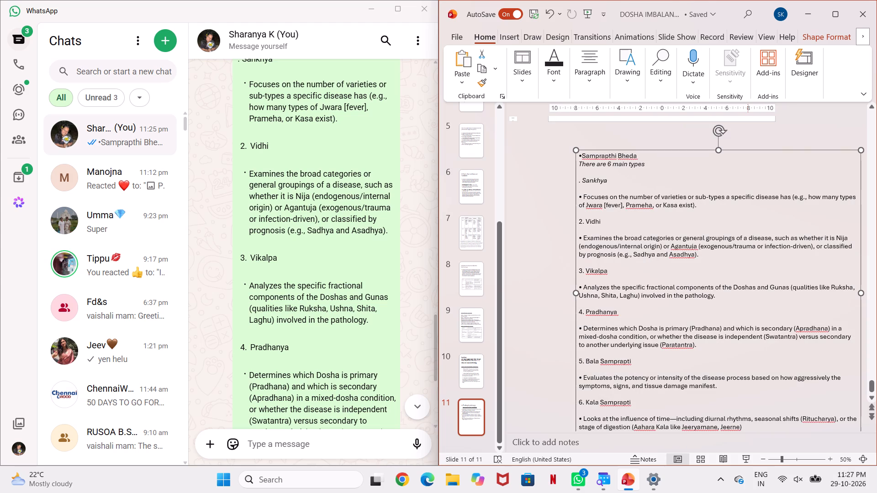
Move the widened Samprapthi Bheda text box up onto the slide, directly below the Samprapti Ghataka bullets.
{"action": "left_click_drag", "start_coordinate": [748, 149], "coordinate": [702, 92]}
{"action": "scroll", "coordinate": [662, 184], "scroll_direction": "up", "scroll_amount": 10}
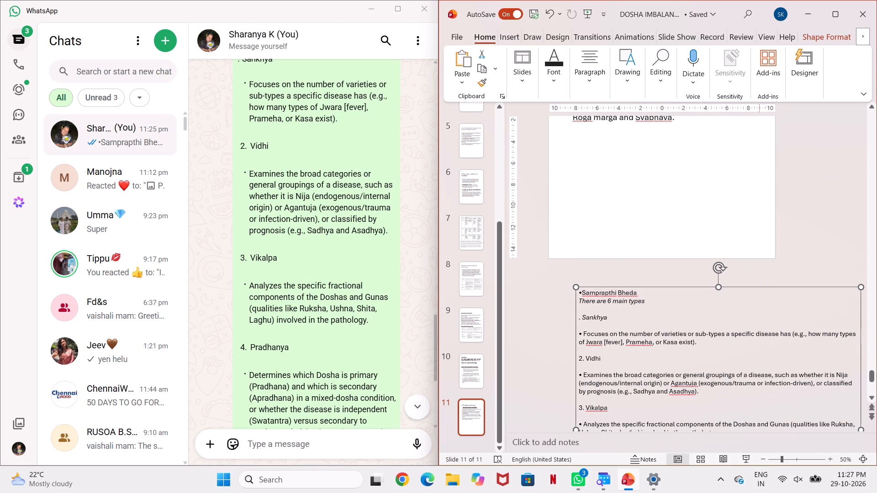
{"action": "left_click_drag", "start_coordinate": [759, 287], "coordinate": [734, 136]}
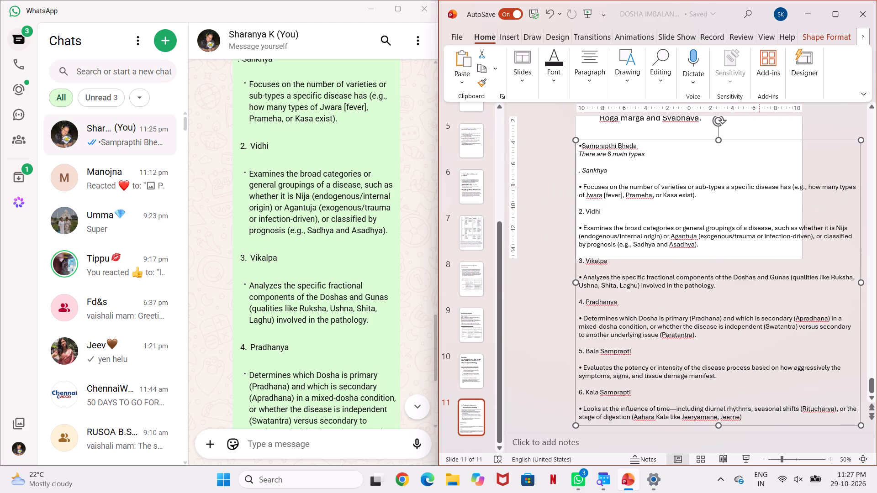
Delete all the Samprapthi Bheda text, from the heading through Kala Samprapti, from the lower text box on the 4.Pathophysiology slide.
{"action": "left_click", "coordinate": [759, 187]}
{"action": "left_click", "coordinate": [785, 157]}
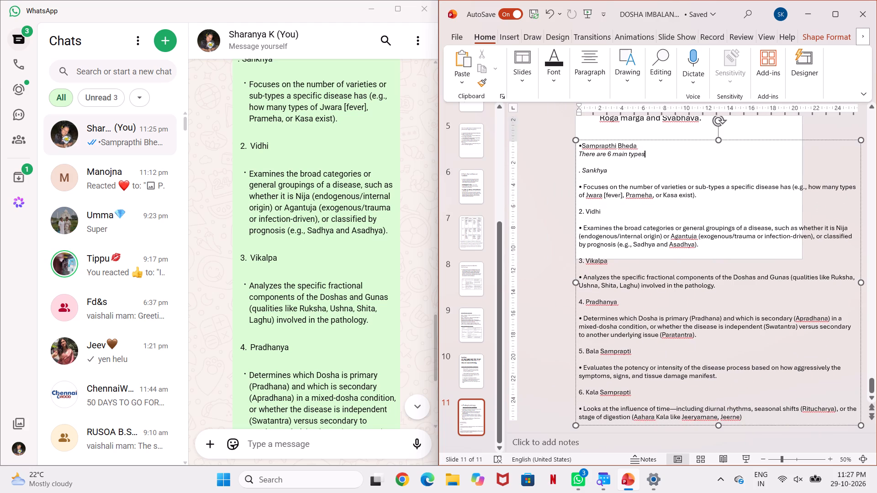
{"action": "left_click", "coordinate": [756, 230]}
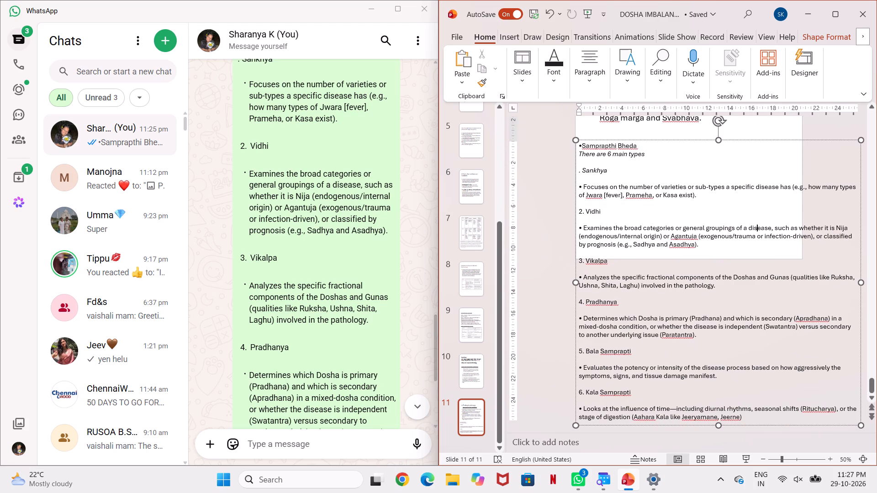
{"action": "left_click", "coordinate": [768, 165]}
{"action": "left_click_drag", "start_coordinate": [579, 145], "coordinate": [582, 149]}
{"action": "left_click_drag", "start_coordinate": [582, 149], "coordinate": [729, 329]}
{"action": "scroll", "coordinate": [655, 262], "scroll_direction": "down", "scroll_amount": 6}
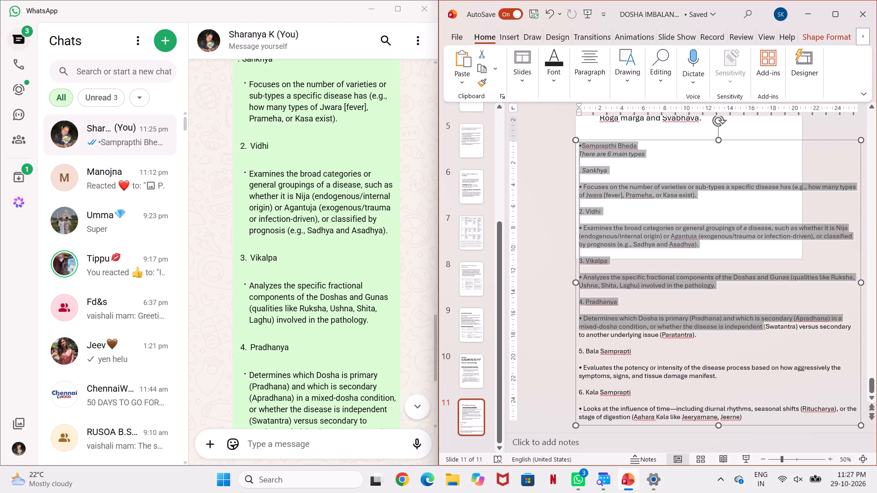
{"action": "left_click_drag", "start_coordinate": [729, 329], "coordinate": [755, 426]}
{"action": "scroll", "coordinate": [730, 335], "scroll_direction": "down", "scroll_amount": 4}
{"action": "left_click", "coordinate": [788, 388]}
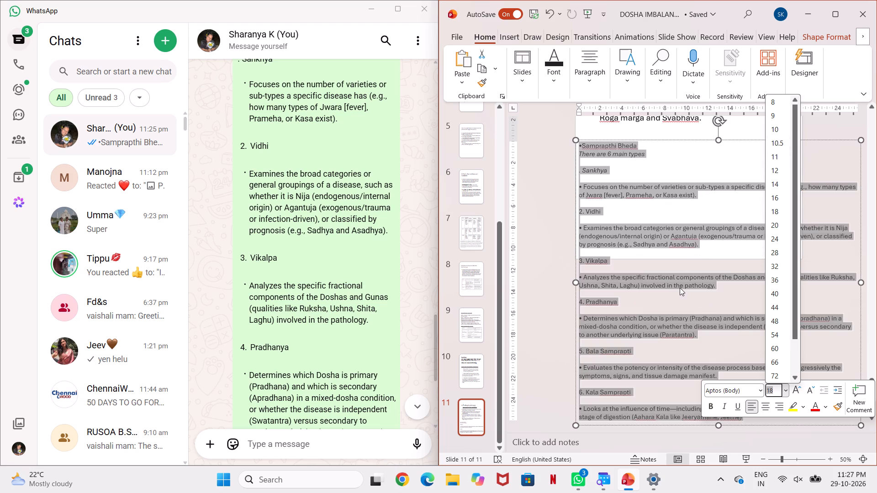
{"action": "key", "text": "ctrl+z"}
{"action": "left_click", "coordinate": [545, 212]}
{"action": "key", "text": "Delete"}
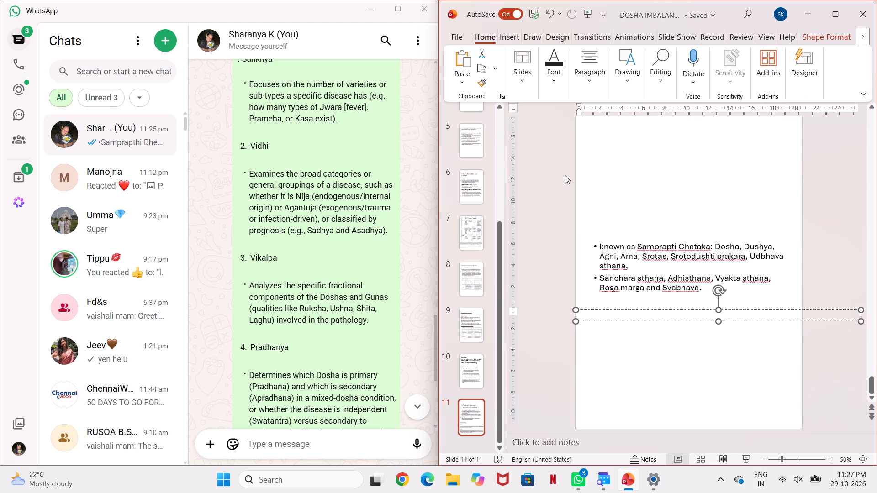
{"action": "left_click", "coordinate": [535, 184]}
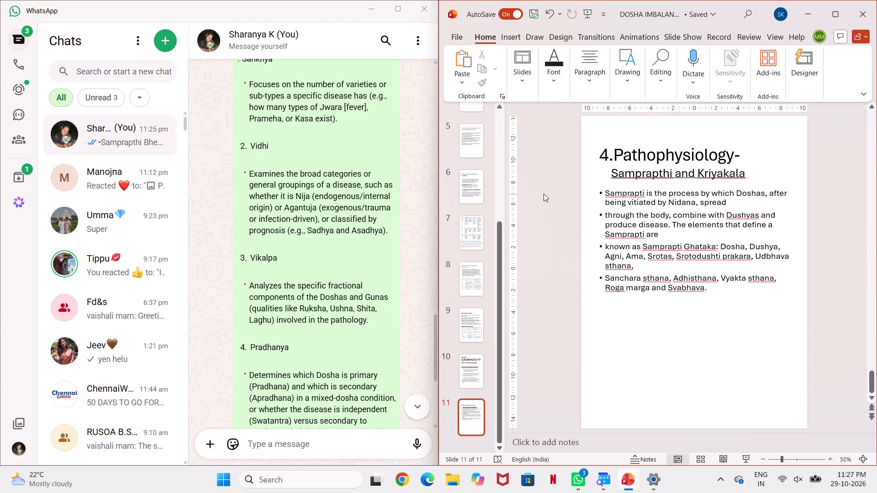
Duplicate the 4.Pathophysiology slide at the end of the presentation.
{"action": "scroll", "coordinate": [526, 273], "scroll_direction": "down", "scroll_amount": 5}
{"action": "left_click", "coordinate": [596, 147]}
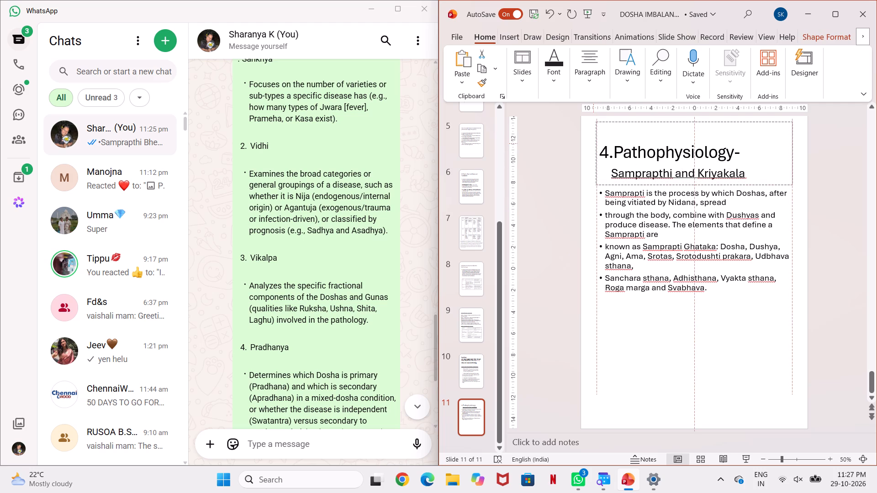
{"action": "left_click", "coordinate": [498, 173]}
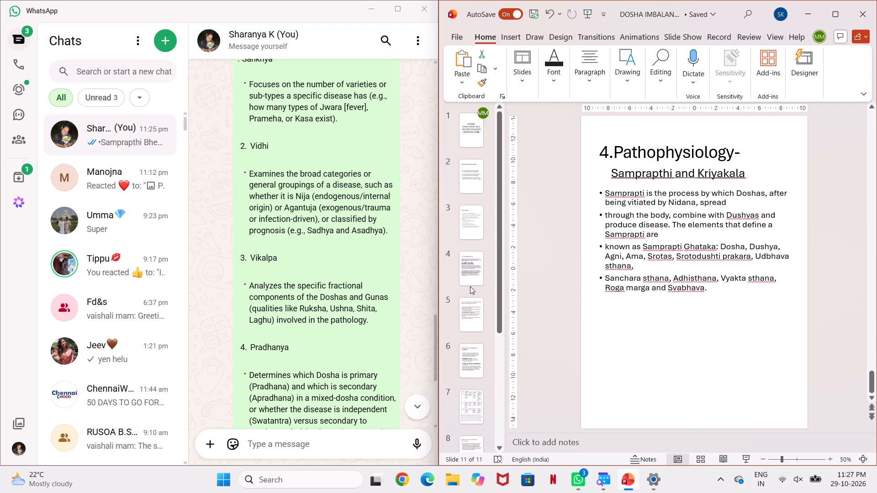
{"action": "scroll", "coordinate": [470, 286], "scroll_direction": "down", "scroll_amount": 14}
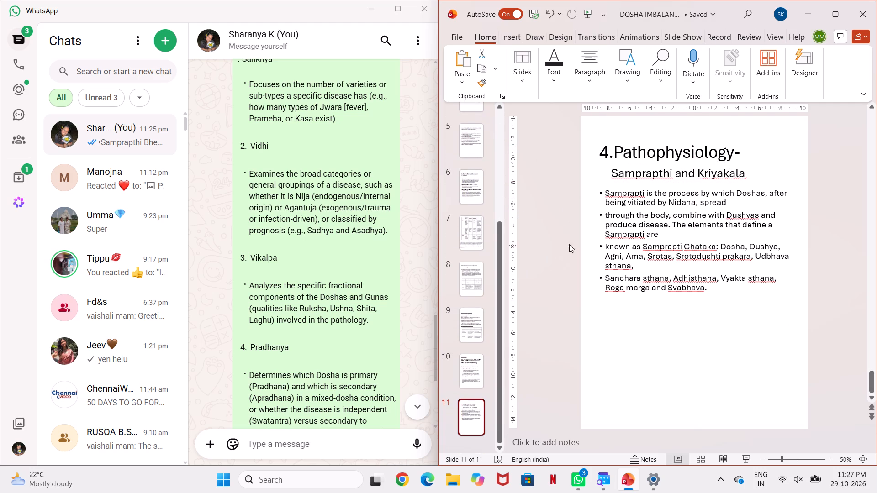
{"action": "right_click", "coordinate": [647, 359]}
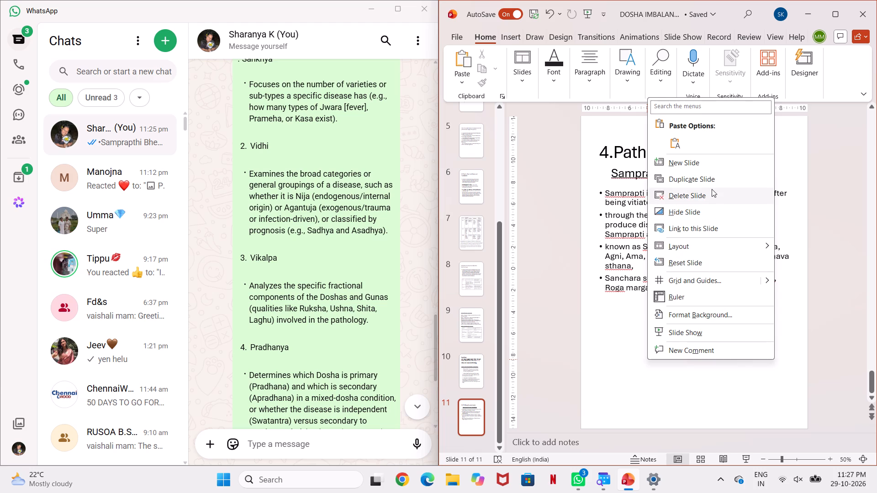
{"action": "left_click", "coordinate": [711, 185]}
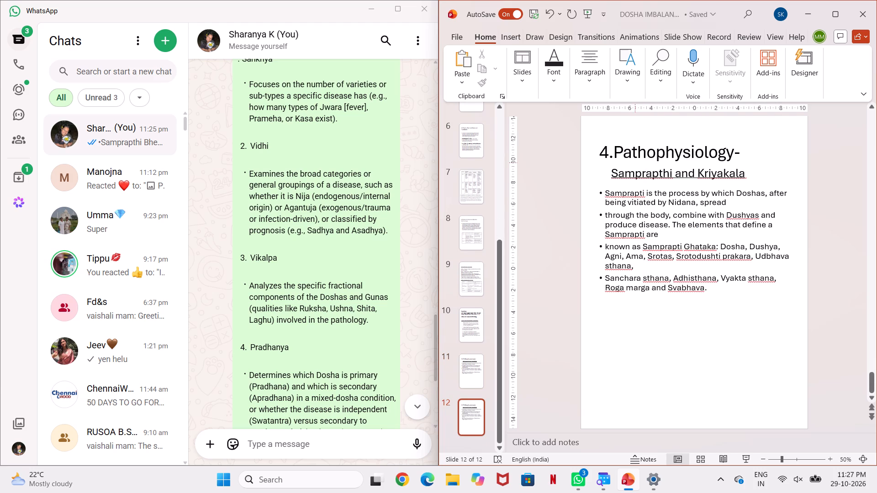
Delete the "Samprapthi and Kriyakala" subtitle from the duplicated slide.
{"action": "left_click_drag", "start_coordinate": [590, 143], "coordinate": [803, 300]}
{"action": "key", "text": "Delete"}
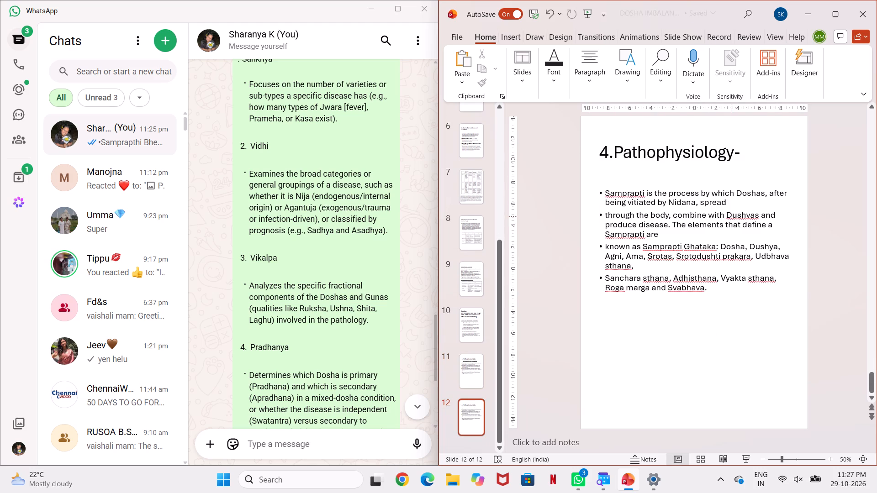
Try to clear the 4.Pathophysiology title and the Samprapti bullets from the duplicated slide.
{"action": "left_click", "coordinate": [690, 161]}
{"action": "key", "text": "Delete"}
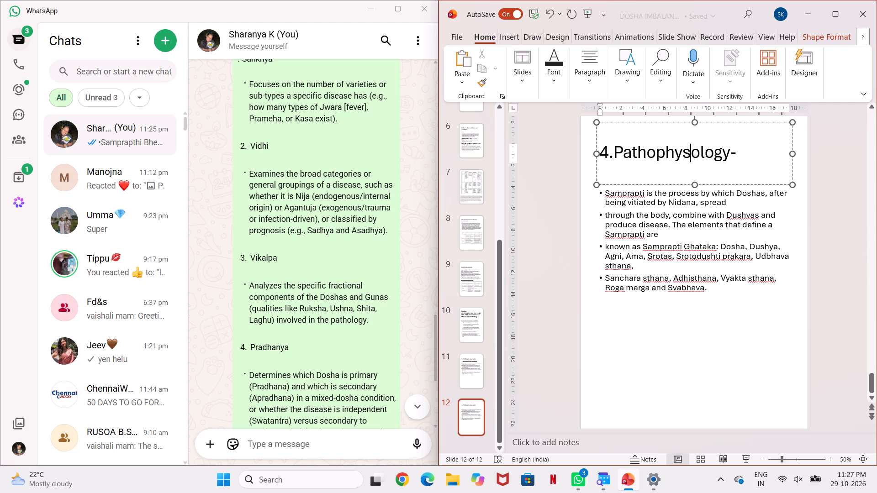
{"action": "left_click_drag", "start_coordinate": [586, 128], "coordinate": [794, 371]}
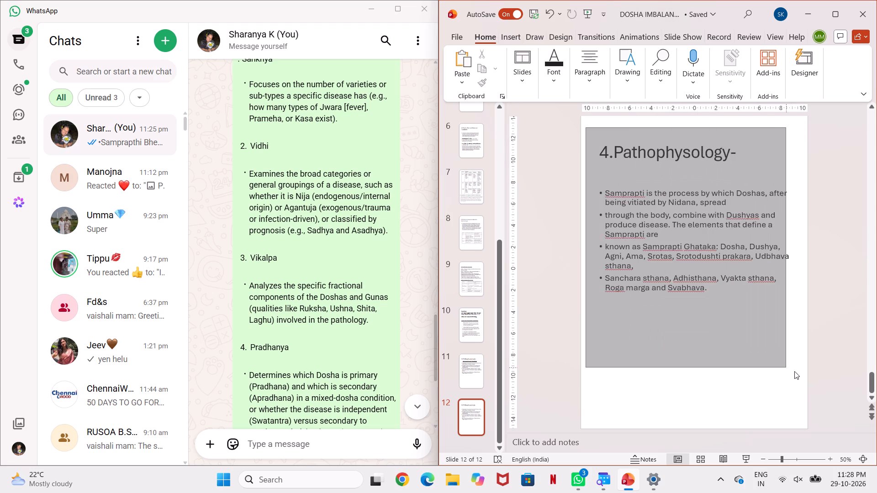
{"action": "left_click_drag", "start_coordinate": [794, 371], "coordinate": [802, 370]}
{"action": "key", "text": "Delete"}
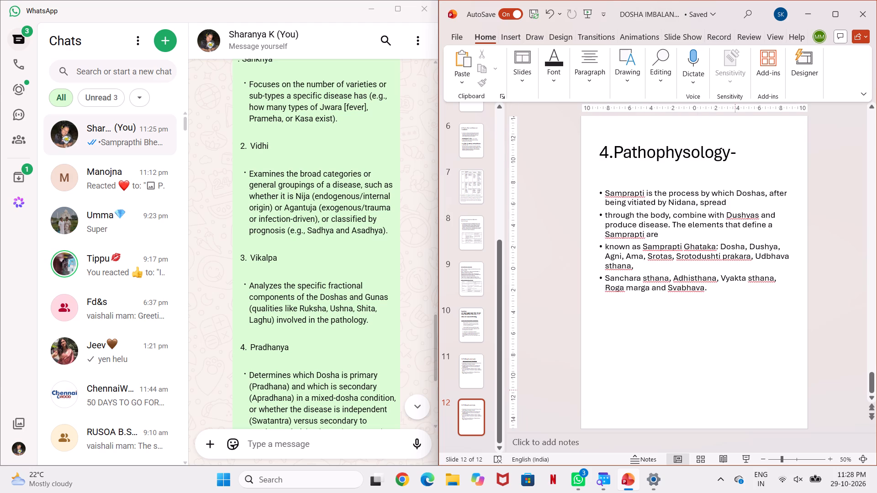
{"action": "left_click_drag", "start_coordinate": [587, 187], "coordinate": [799, 301]}
{"action": "key", "text": "Delete"}
{"action": "double_click", "coordinate": [602, 193]}
{"action": "key", "text": "Delete"}
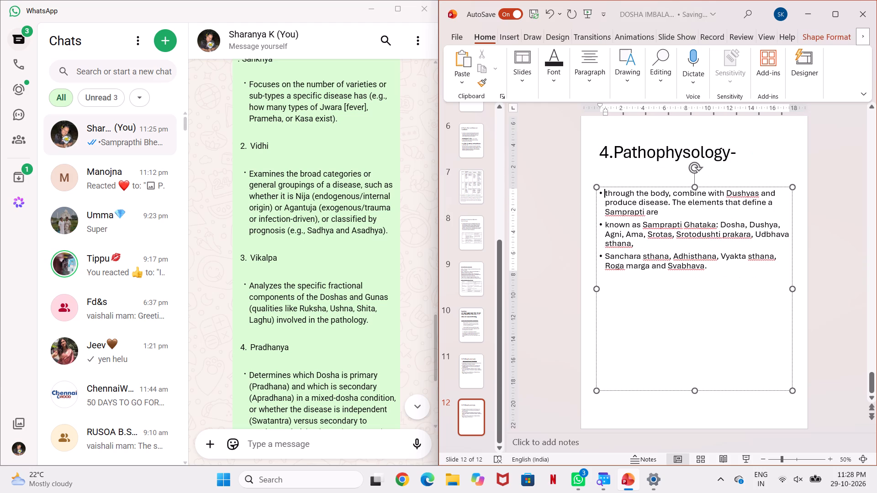
{"action": "double_click", "coordinate": [704, 311]}
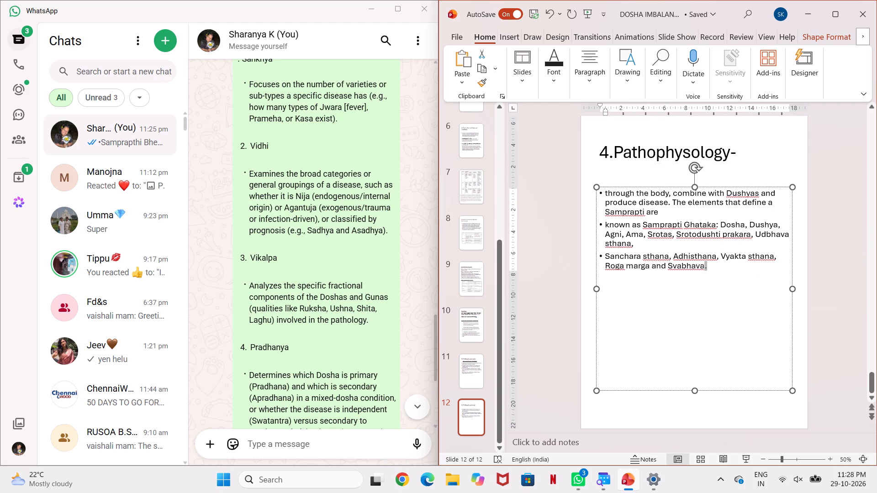
{"action": "double_click", "coordinate": [599, 196]}
{"action": "left_click", "coordinate": [599, 196]}
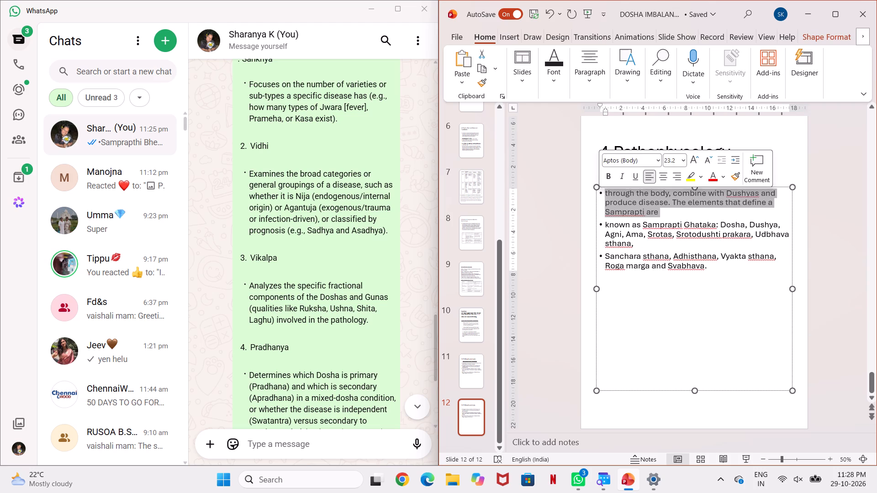
{"action": "key", "text": "Delete"}
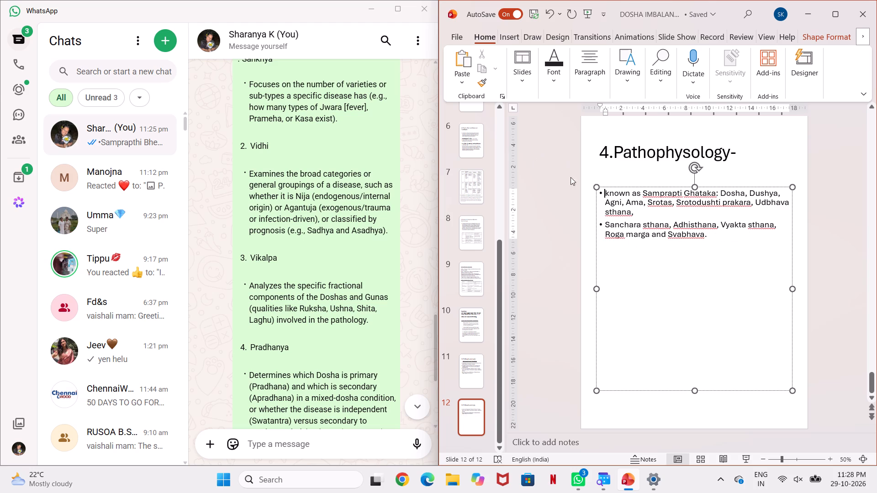
{"action": "triple_click", "coordinate": [606, 198]}
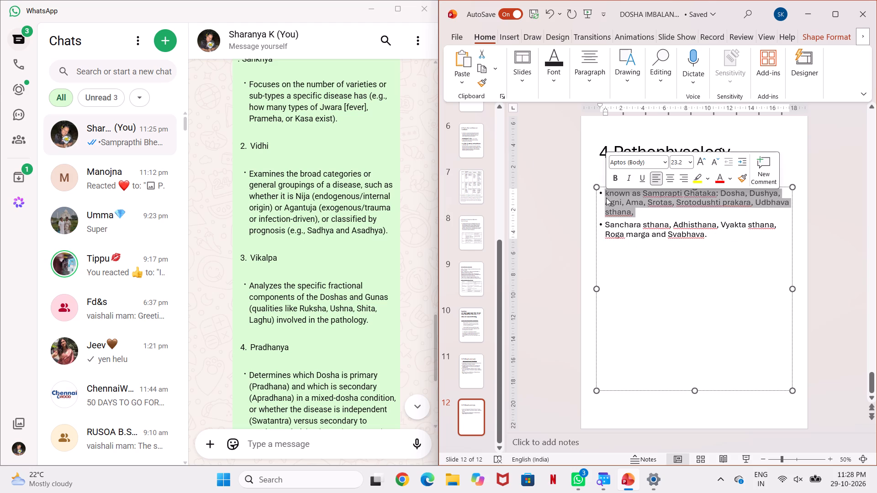
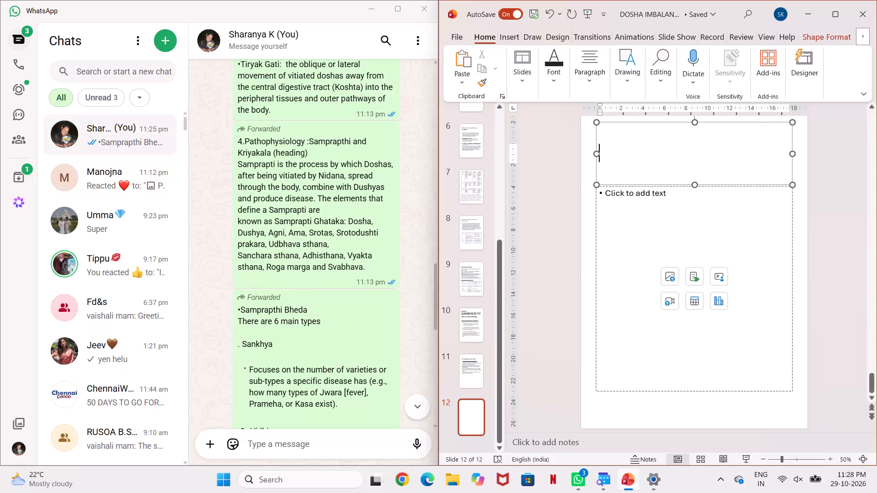
Paste the copied Samprapthi Bheda text, from the heading through Kala Samprapti, into the empty content placeholder on slide 12.
{"action": "left_click", "coordinate": [729, 264]}
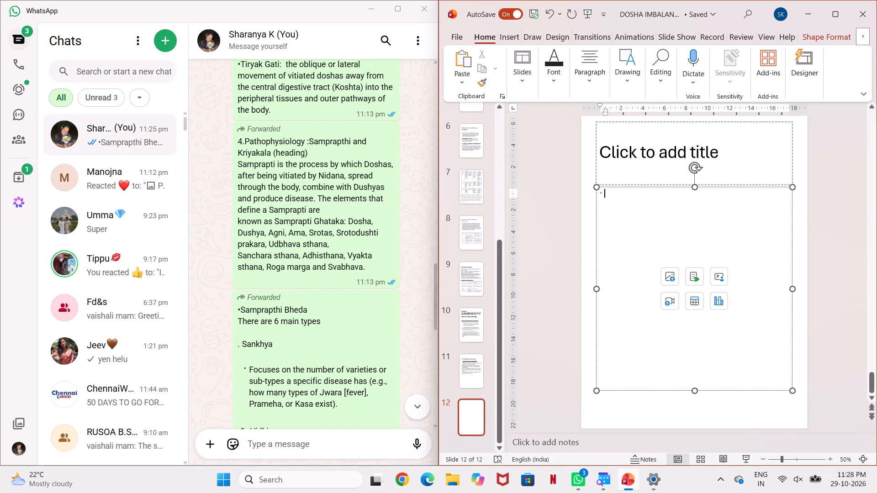
{"action": "key", "text": "ctrl+v"}
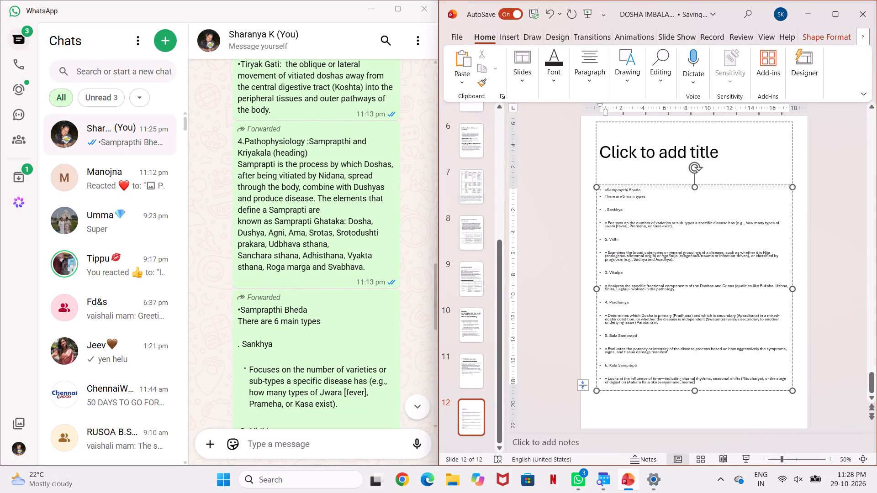
{"action": "left_click", "coordinate": [547, 275]}
Try to get rid of the empty title placeholder above the Samprapthi Bheda text, shrinking it to a sliver at the text's left edge.
{"action": "left_click", "coordinate": [661, 158]}
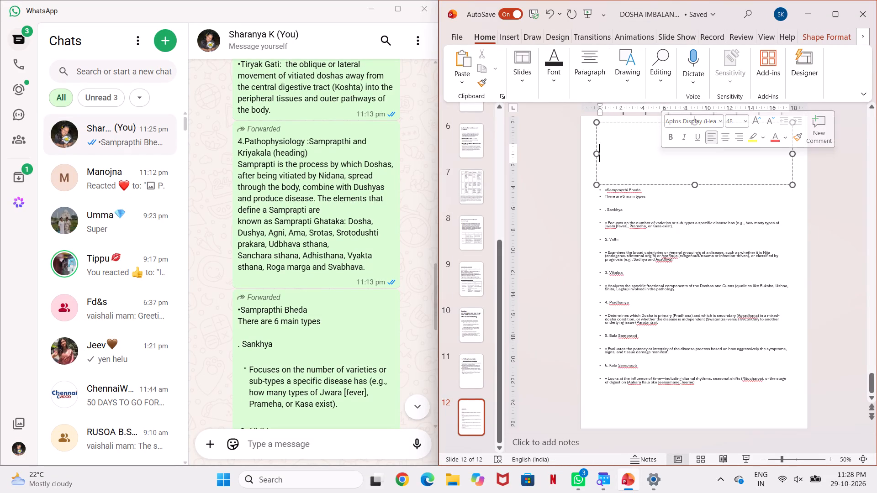
{"action": "key", "text": "Delete"}
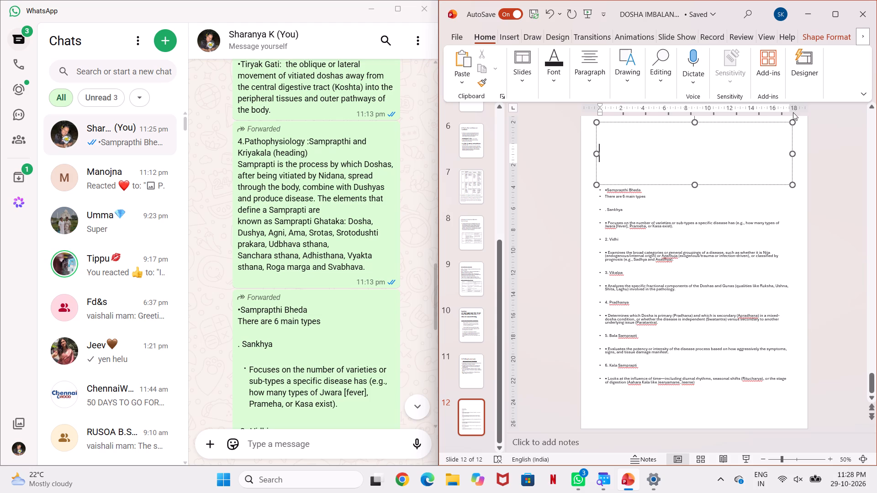
{"action": "left_click_drag", "start_coordinate": [794, 121], "coordinate": [584, 163]}
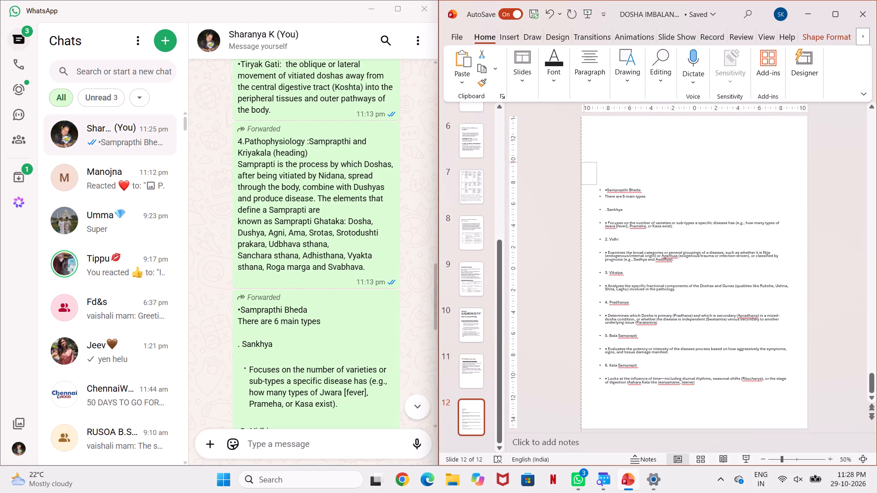
{"action": "left_click_drag", "start_coordinate": [584, 163], "coordinate": [598, 167]}
{"action": "left_click", "coordinate": [542, 167]}
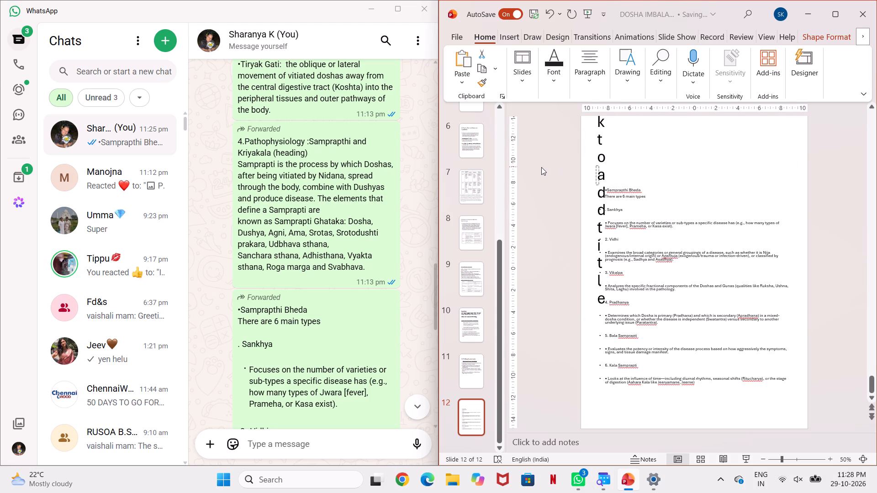
{"action": "right_click", "coordinate": [644, 156]}
{"action": "left_click", "coordinate": [627, 149]}
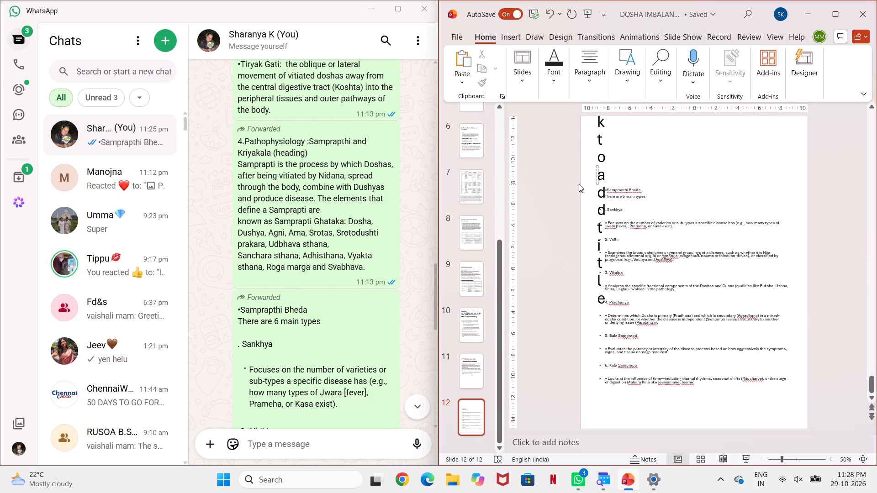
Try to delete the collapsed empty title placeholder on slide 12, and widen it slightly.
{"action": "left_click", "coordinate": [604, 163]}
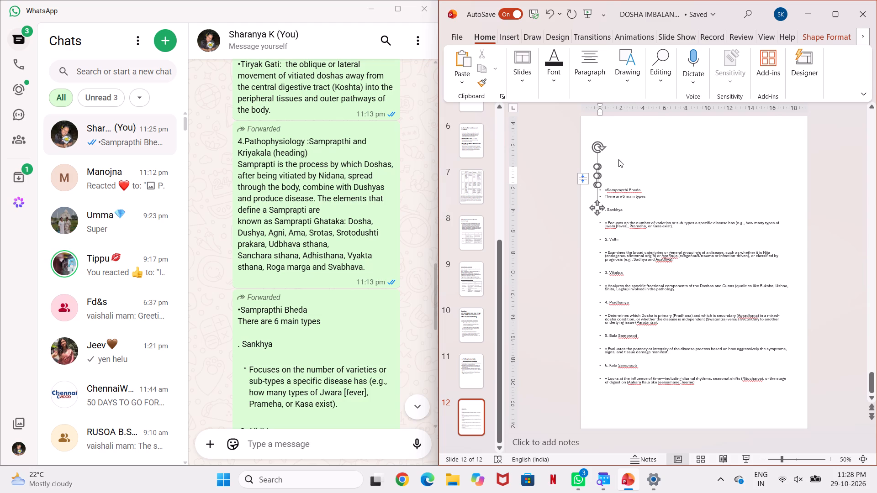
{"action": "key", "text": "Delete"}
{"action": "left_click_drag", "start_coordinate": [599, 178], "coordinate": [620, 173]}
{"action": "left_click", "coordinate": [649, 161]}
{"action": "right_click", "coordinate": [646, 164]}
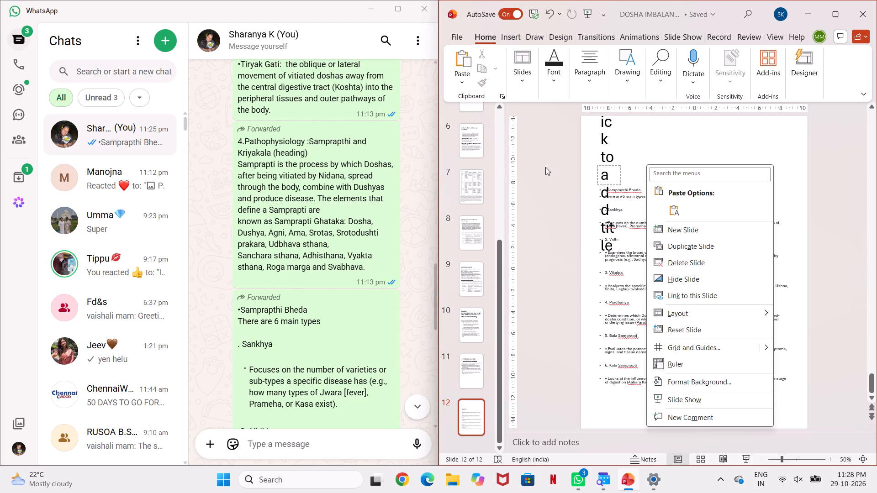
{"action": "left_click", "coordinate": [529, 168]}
Undo the last two width changes to the empty title placeholder on slide 12.
{"action": "scroll", "coordinate": [609, 183], "scroll_direction": "up", "scroll_amount": 4}
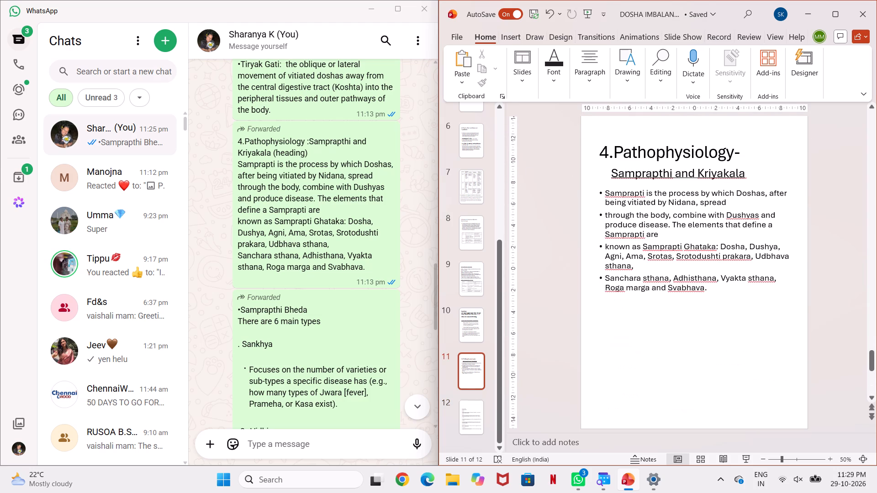
{"action": "scroll", "coordinate": [609, 183], "scroll_direction": "down", "scroll_amount": 4}
{"action": "key", "text": "ctrl+z"}
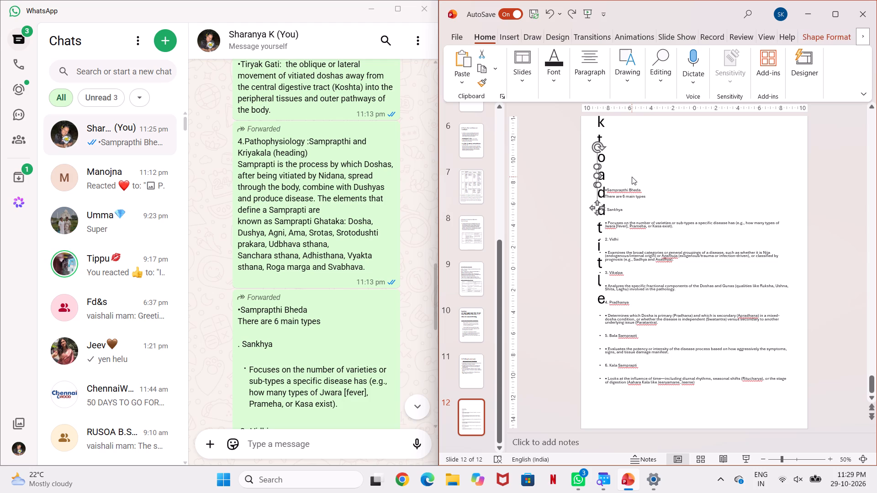
{"action": "key", "text": "ctrl+z"}
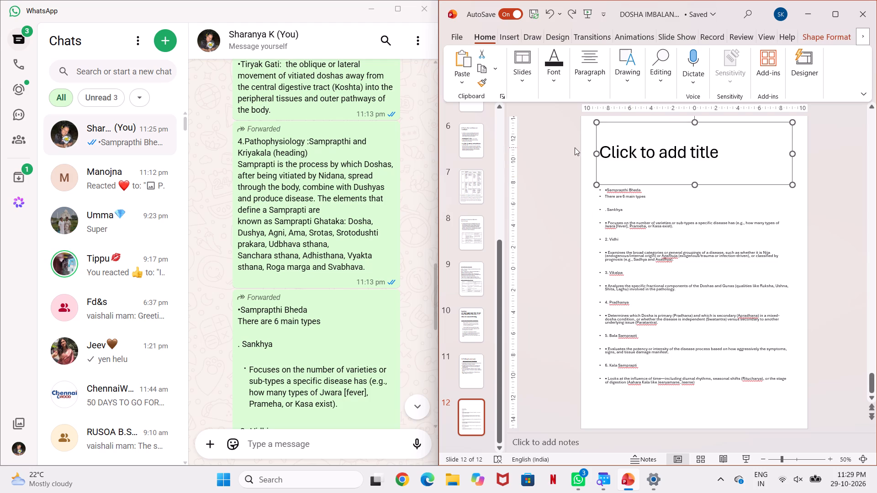
{"action": "scroll", "coordinate": [575, 147], "scroll_direction": "up", "scroll_amount": 3}
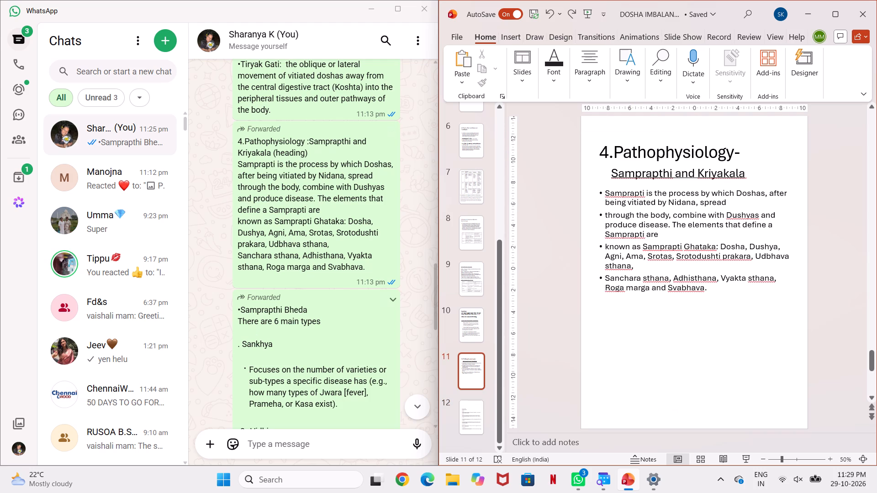
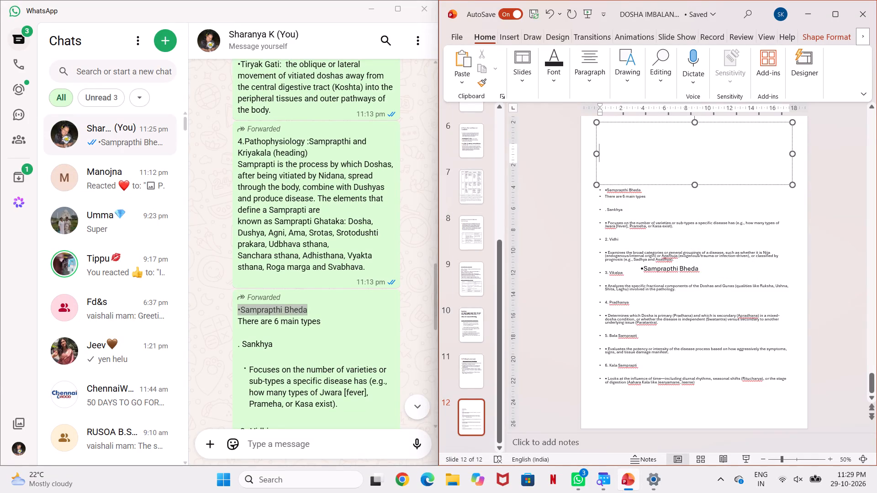
Paste "•Samprapthi Bheda" into slide 12's empty title placeholder and move the placeholder toward the slide's upper-left corner.
{"action": "key", "text": "ctrl+v"}
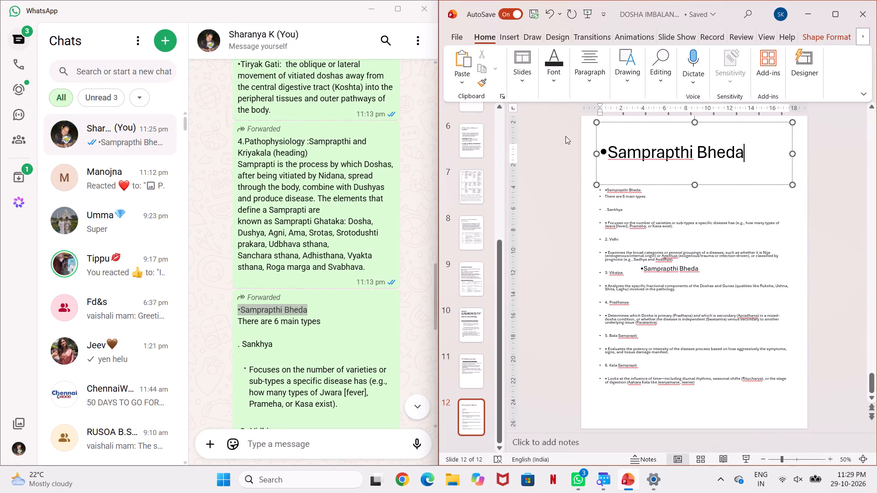
{"action": "left_click_drag", "start_coordinate": [597, 149], "coordinate": [601, 148]}
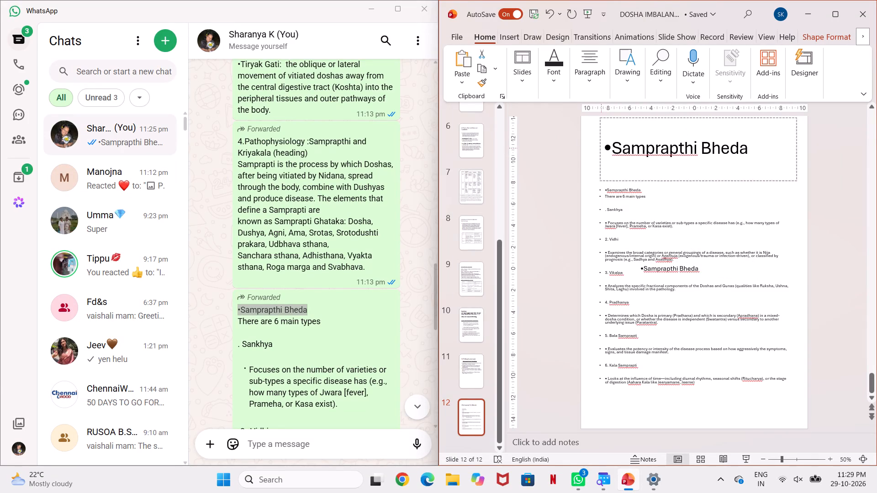
{"action": "left_click_drag", "start_coordinate": [601, 148], "coordinate": [586, 138]}
Set the font size of the "•Samprapthi Bheda" title text on slide 12 to 32.
{"action": "left_click_drag", "start_coordinate": [589, 138], "coordinate": [692, 143]}
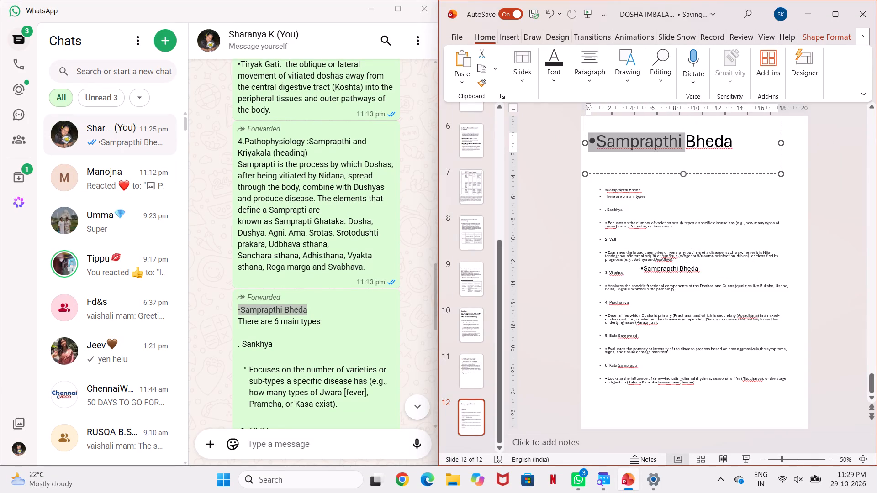
{"action": "left_click_drag", "start_coordinate": [692, 143], "coordinate": [730, 143]}
{"action": "left_click", "coordinate": [783, 107]}
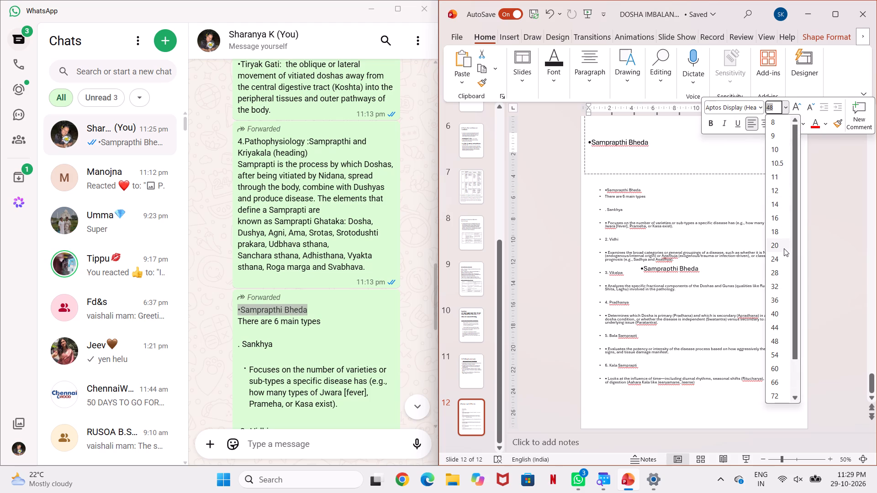
{"action": "left_click", "coordinate": [785, 285]}
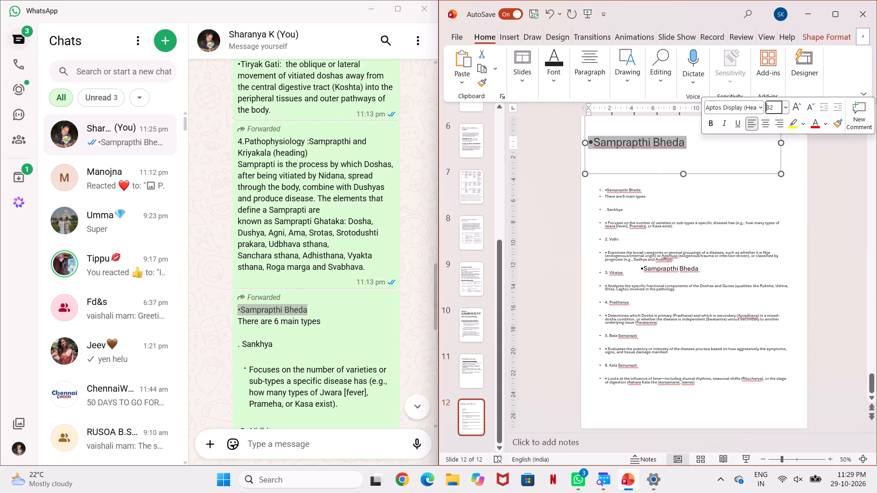
{"action": "left_click", "coordinate": [548, 226]}
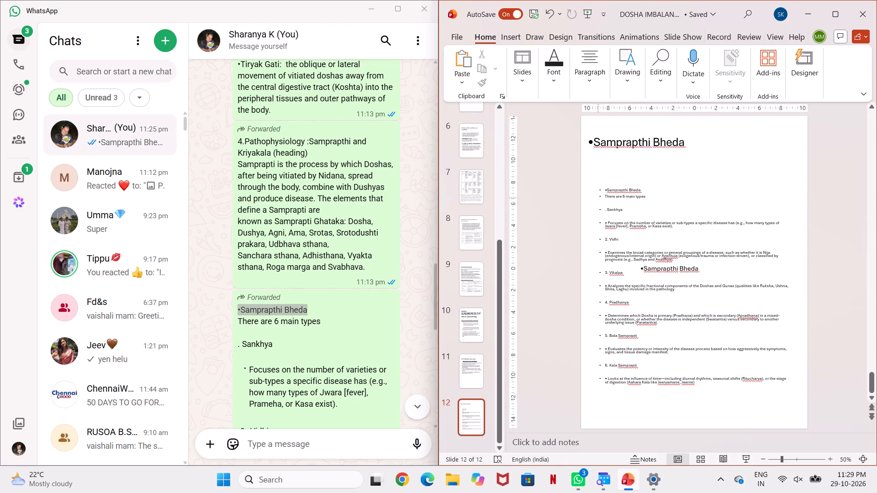
Move the body text box on slide 12 slightly up toward the title.
{"action": "left_click", "coordinate": [598, 196]}
{"action": "left_click_drag", "start_coordinate": [598, 196], "coordinate": [602, 184]}
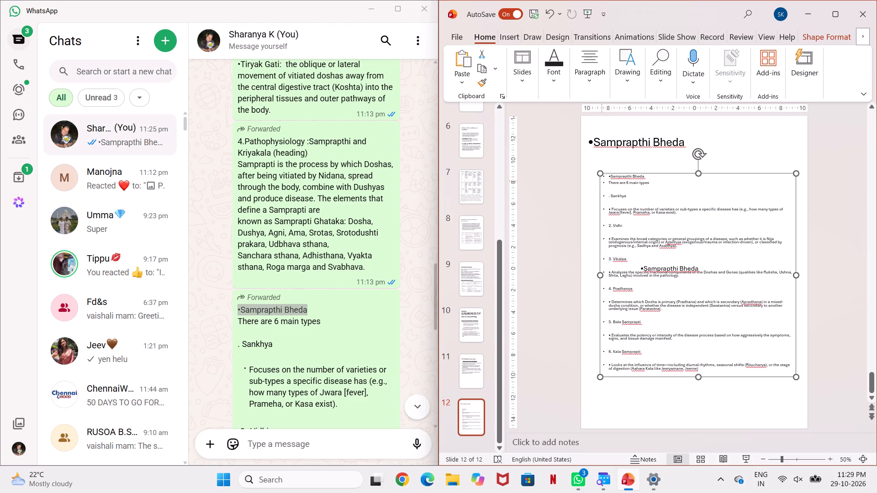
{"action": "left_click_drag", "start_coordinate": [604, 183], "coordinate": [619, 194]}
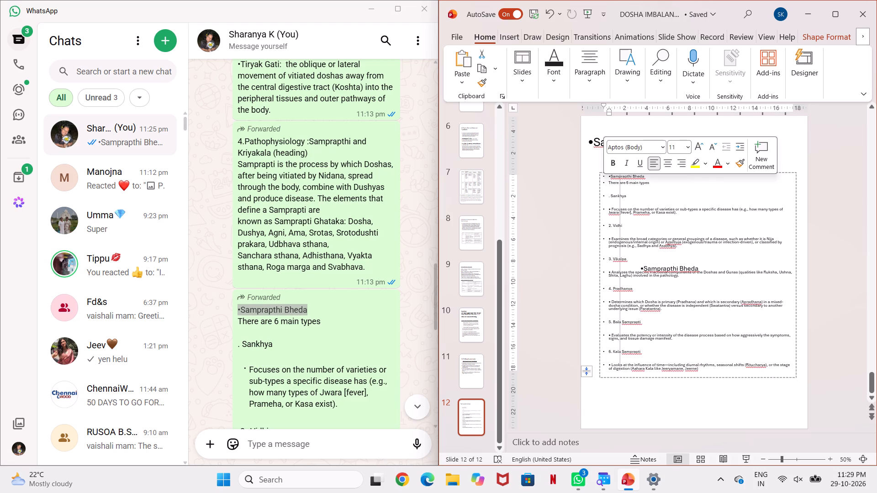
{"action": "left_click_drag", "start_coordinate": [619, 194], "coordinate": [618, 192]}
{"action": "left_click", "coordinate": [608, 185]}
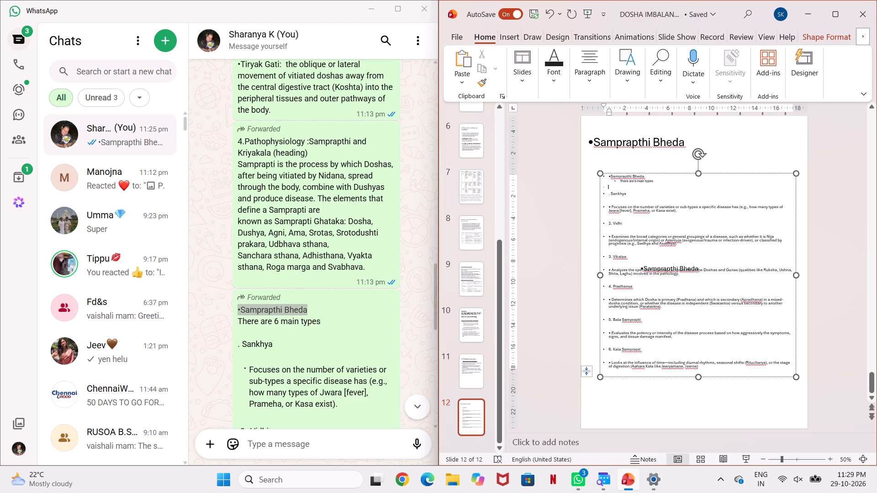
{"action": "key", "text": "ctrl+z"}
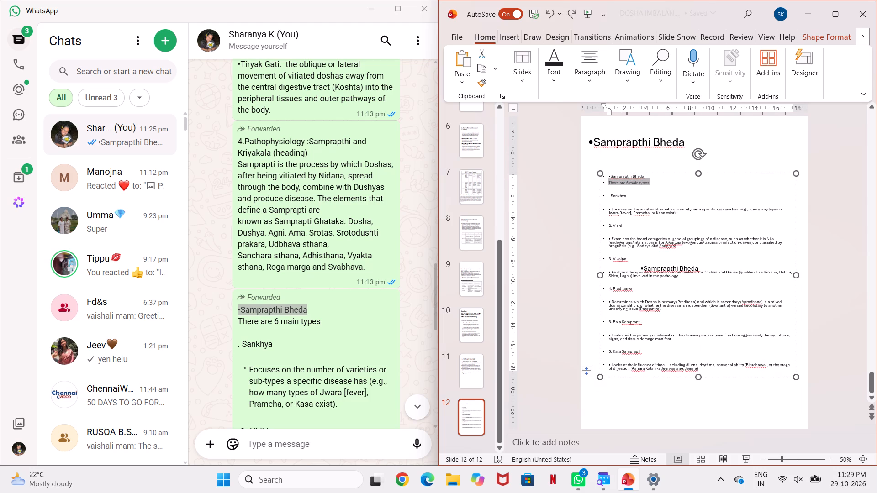
Set the body text from "There are 6 main types" through the last Kala Samprapti line to font size 18.
{"action": "left_click", "coordinate": [704, 185]}
{"action": "left_click_drag", "start_coordinate": [608, 182], "coordinate": [612, 186]}
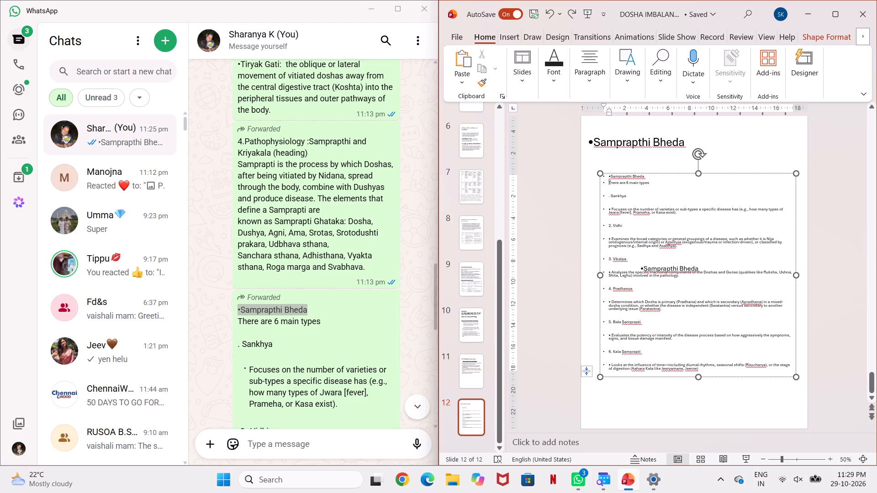
{"action": "left_click_drag", "start_coordinate": [612, 186], "coordinate": [709, 372]}
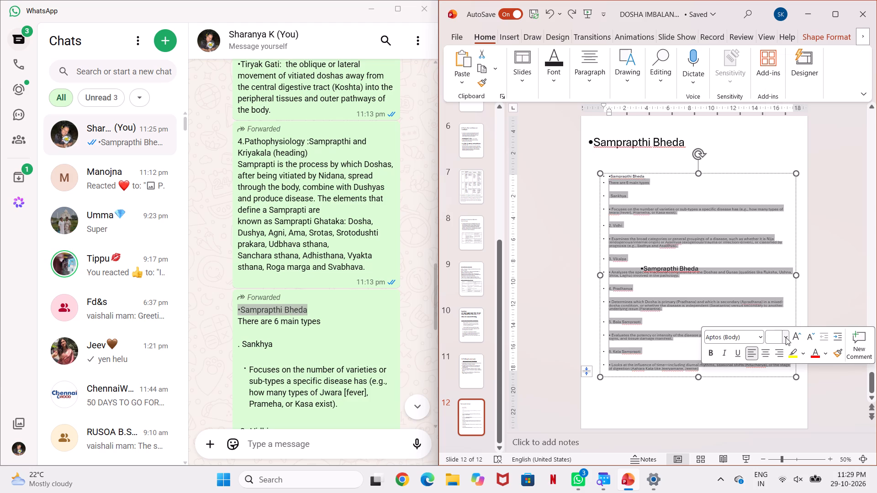
{"action": "left_click", "coordinate": [786, 337]}
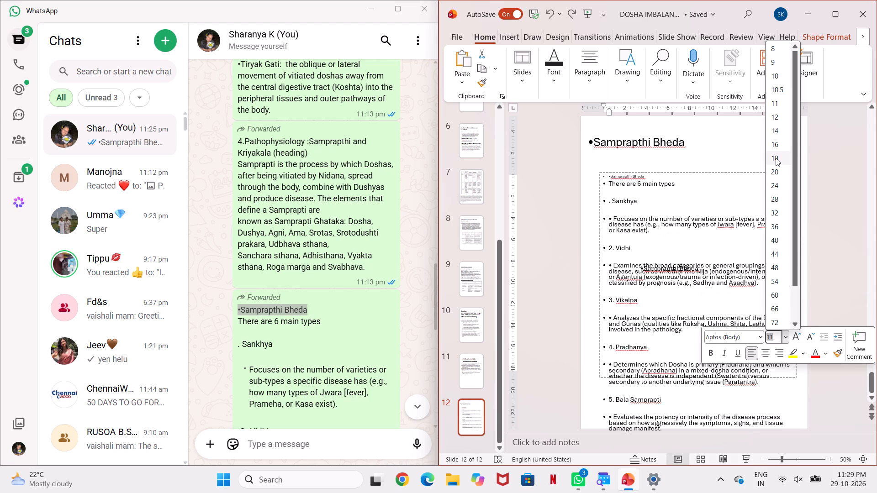
{"action": "left_click", "coordinate": [776, 158]}
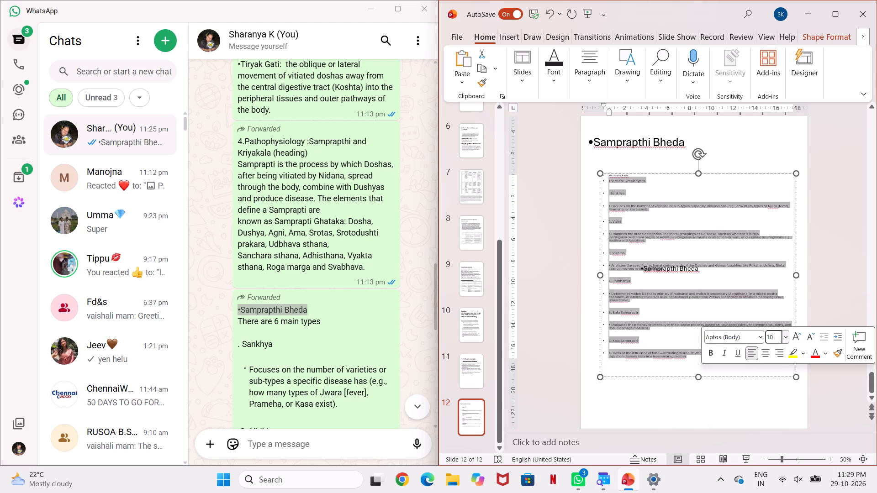
{"action": "left_click", "coordinate": [783, 335]}
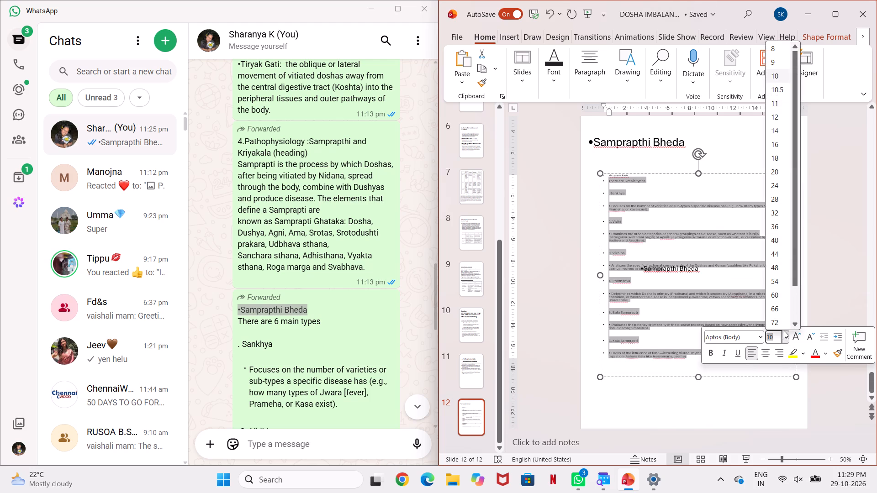
{"action": "left_click", "coordinate": [778, 158]}
{"action": "left_click", "coordinate": [534, 208]}
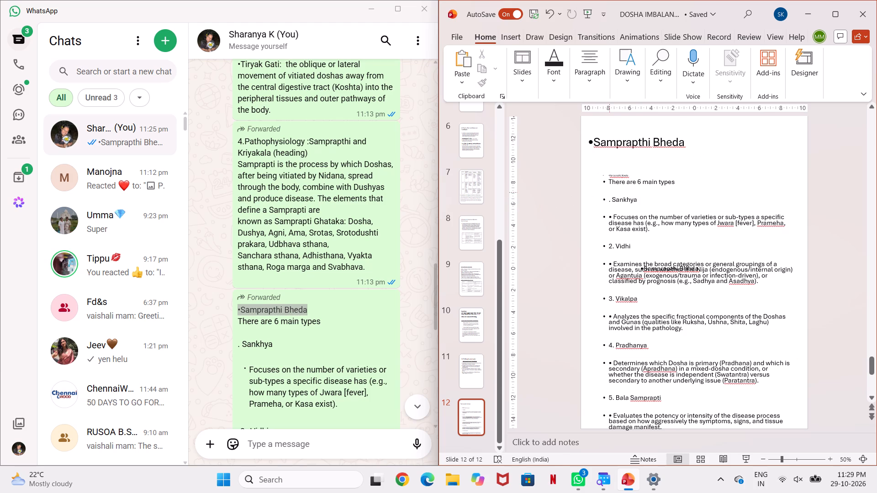
Remove the automatic bullets from the Sankhya description, the 2. Vidhi heading and its description, and the blank line above both descriptions.
{"action": "left_click", "coordinate": [608, 216]}
{"action": "key", "text": "BackSpace"}
{"action": "key", "text": "BackSpace"}
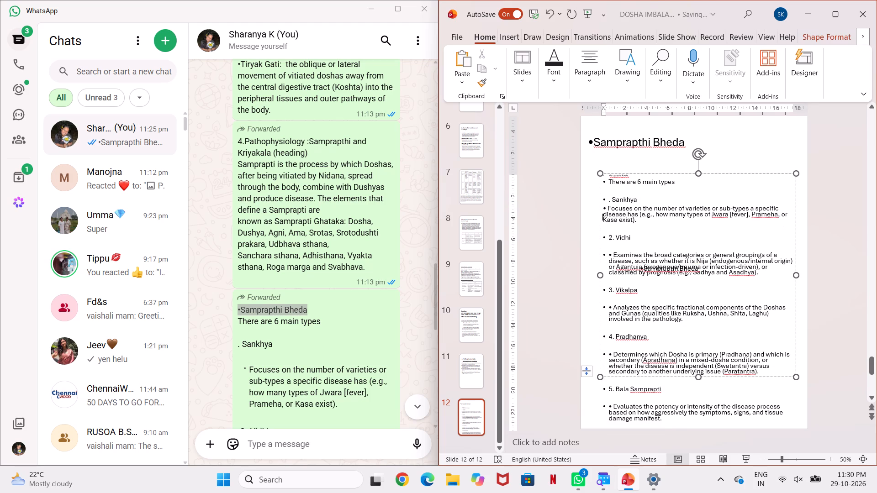
{"action": "left_click", "coordinate": [607, 240]}
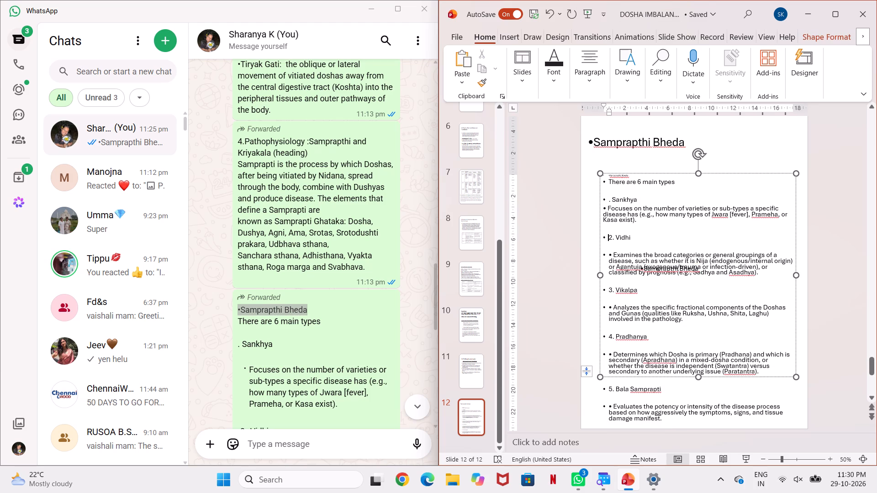
{"action": "key", "text": "BackSpace"}
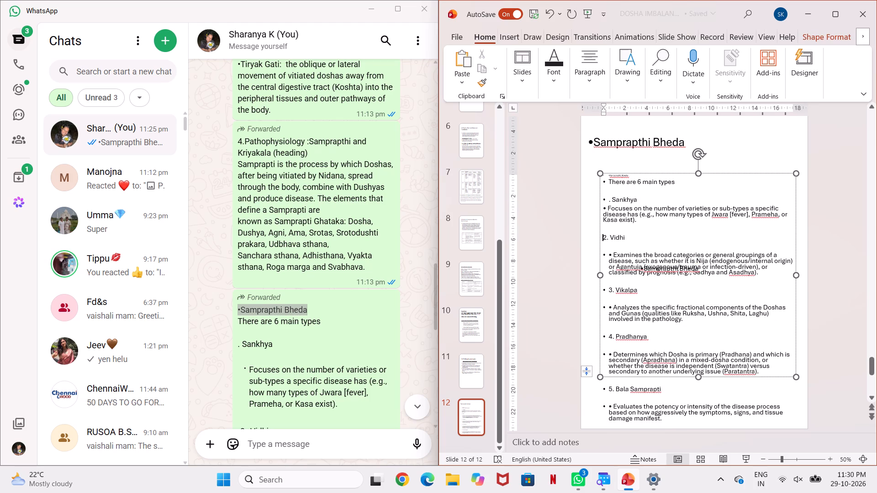
{"action": "left_click", "coordinate": [608, 258]}
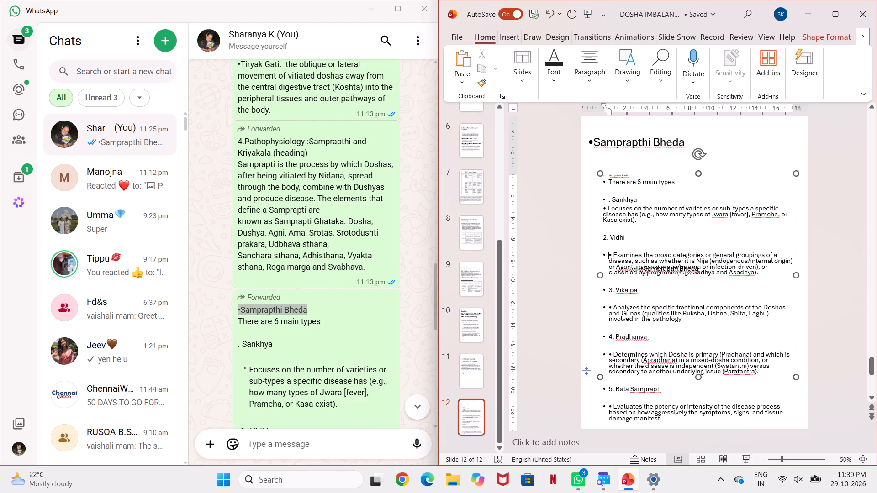
{"action": "key", "text": "BackSpace"}
{"action": "key", "text": "BackSpace"}
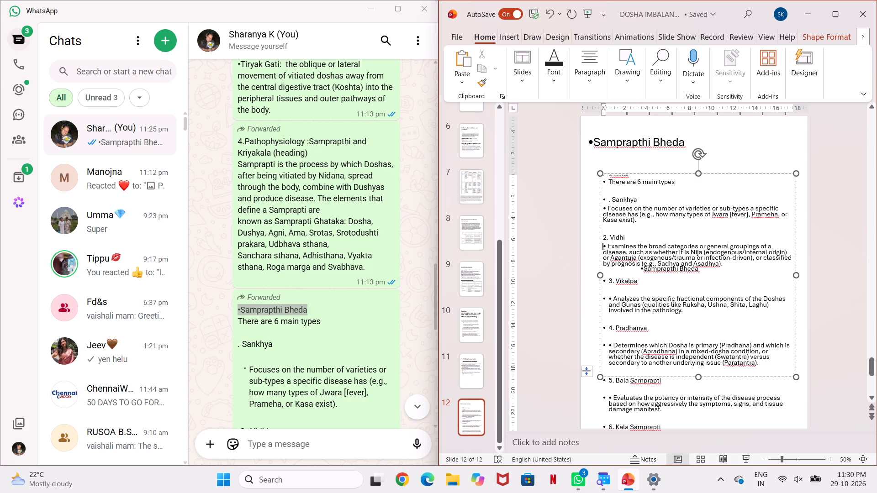
Remove the automatic bullets from the 3. Vikalpa heading, its description and the 4. Pradhanya heading, and the blank line above the Vikalpa description.
{"action": "left_click", "coordinate": [606, 280]}
{"action": "key", "text": "BackSpace"}
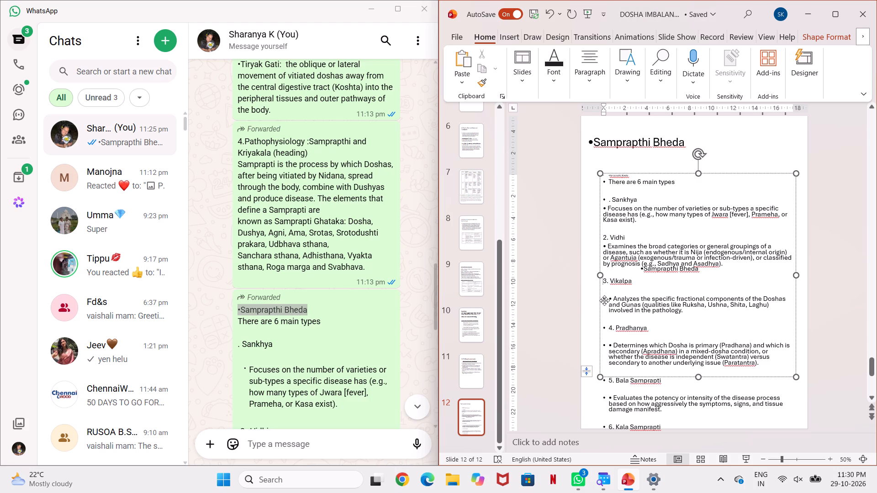
{"action": "left_click", "coordinate": [607, 300]}
{"action": "key", "text": "BackSpace"}
{"action": "key", "text": "BackSpace"}
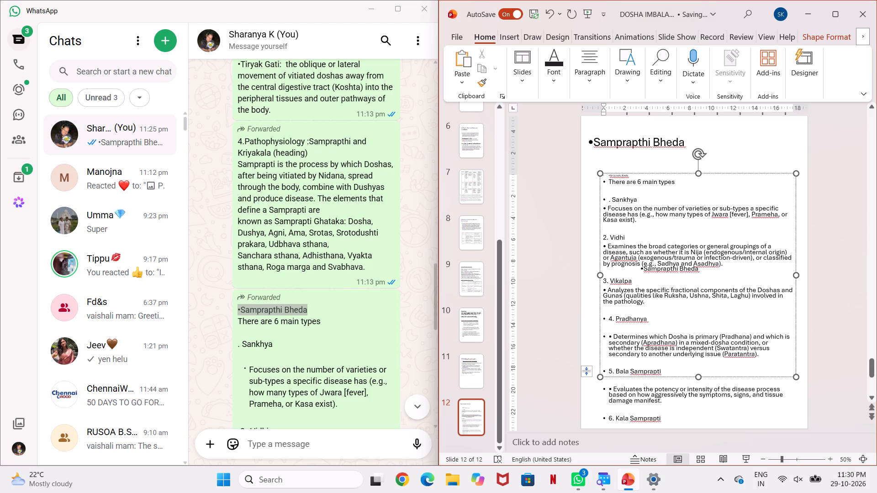
{"action": "left_click", "coordinate": [606, 320]}
{"action": "key", "text": "BackSpace"}
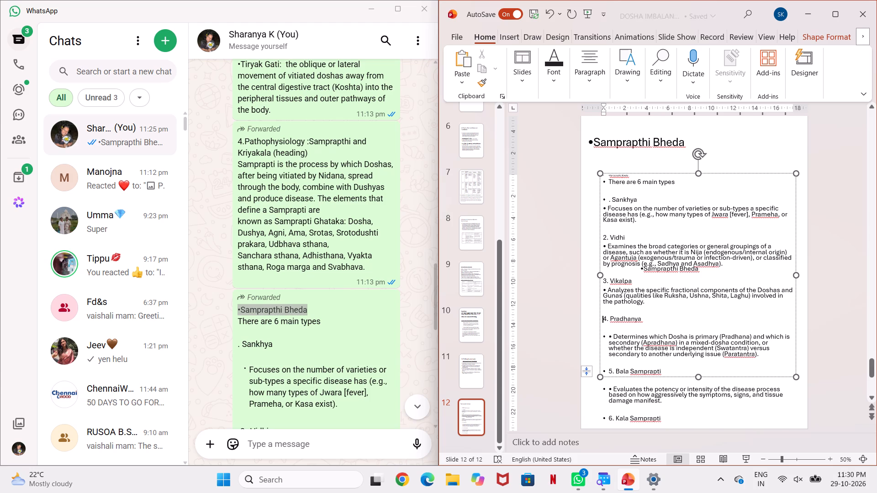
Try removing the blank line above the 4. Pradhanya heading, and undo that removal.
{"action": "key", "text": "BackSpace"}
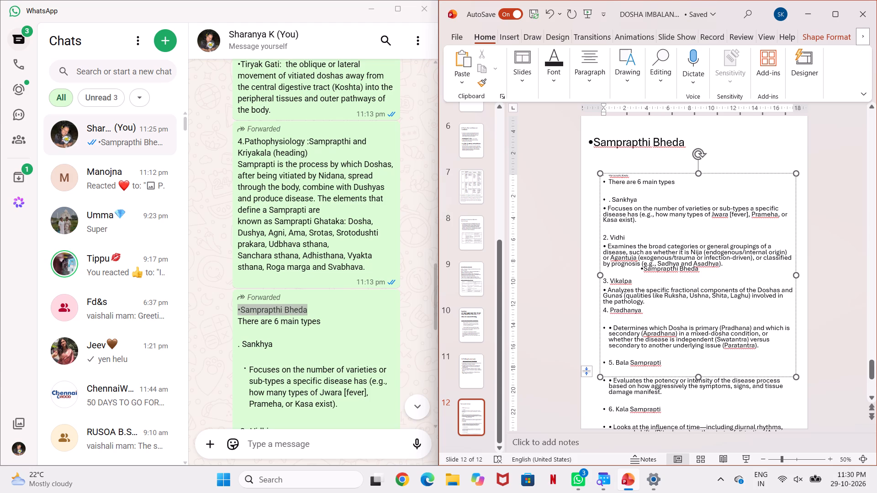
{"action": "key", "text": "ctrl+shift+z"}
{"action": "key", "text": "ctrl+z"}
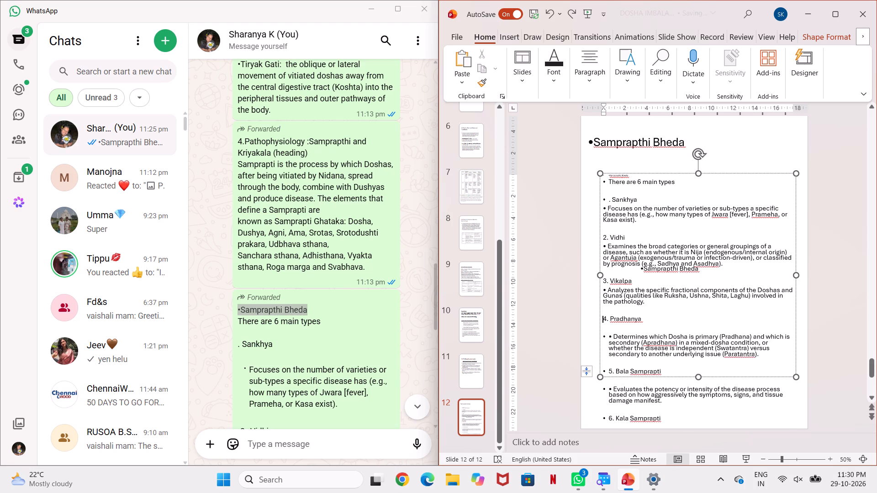
Remove the automatic bullets from the Pradhanya description, the 5. Bala Samprapti heading and its description, and the blank line above both descriptions.
{"action": "left_click", "coordinate": [606, 336]}
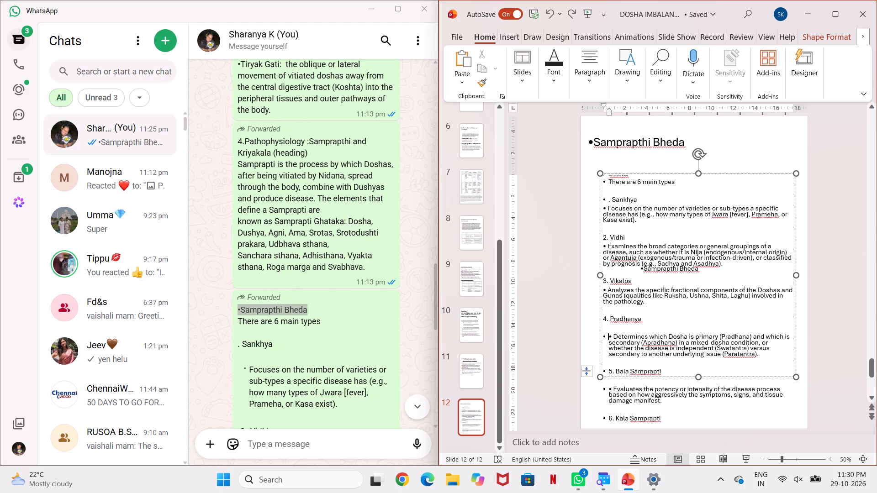
{"action": "key", "text": "BackSpace"}
{"action": "key", "text": "BackSpace"}
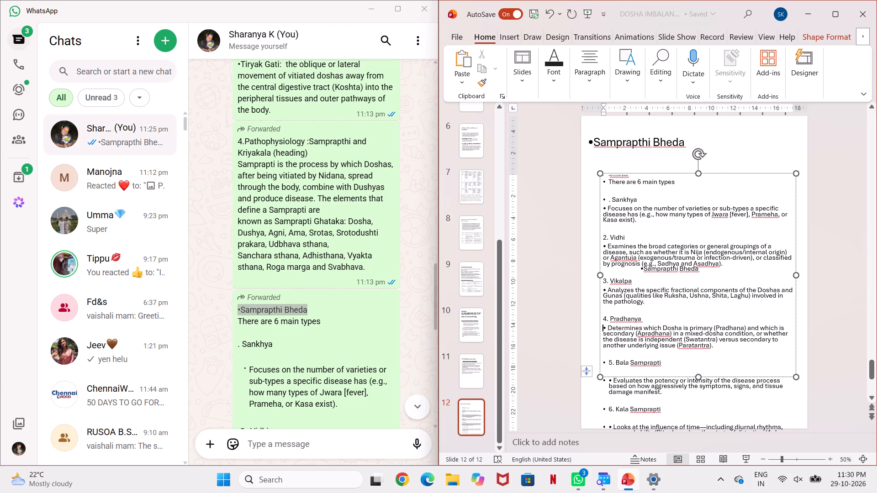
{"action": "left_click", "coordinate": [608, 363]}
{"action": "key", "text": "BackSpace"}
{"action": "left_click", "coordinate": [606, 380]}
{"action": "key", "text": "BackSpace"}
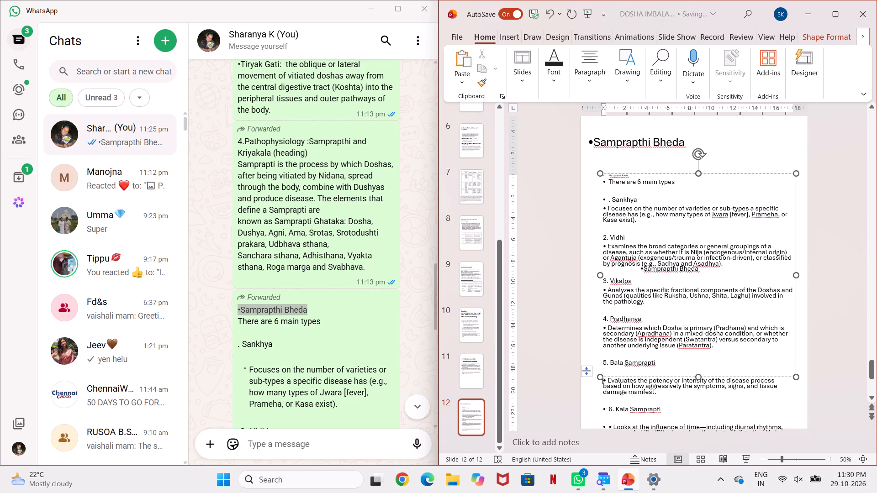
{"action": "key", "text": "BackSpace"}
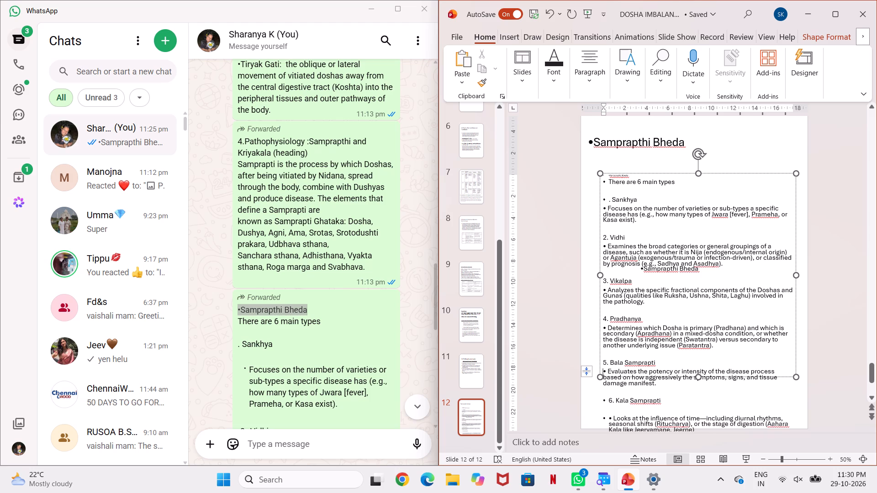
Remove the automatic bullets from the 6. Kala Samprapti heading and its description, and the blank line above the description.
{"action": "left_click", "coordinate": [606, 399]}
{"action": "key", "text": "BackSpace"}
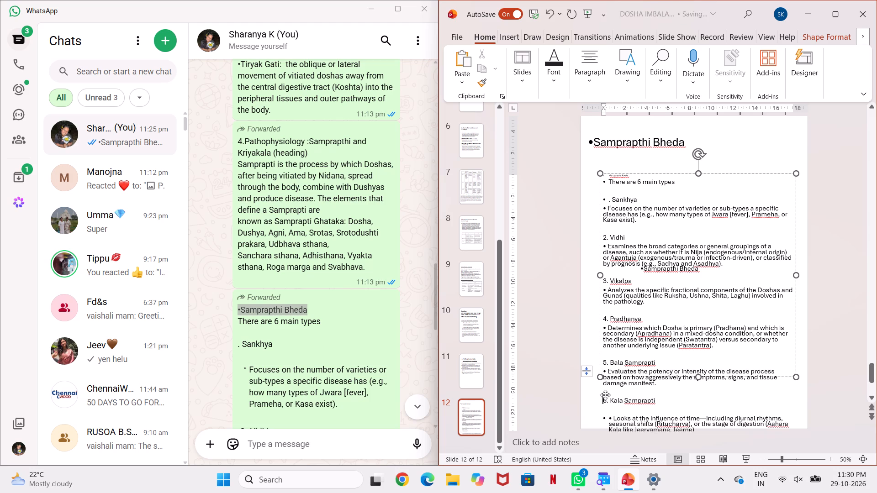
{"action": "left_click", "coordinate": [607, 418]}
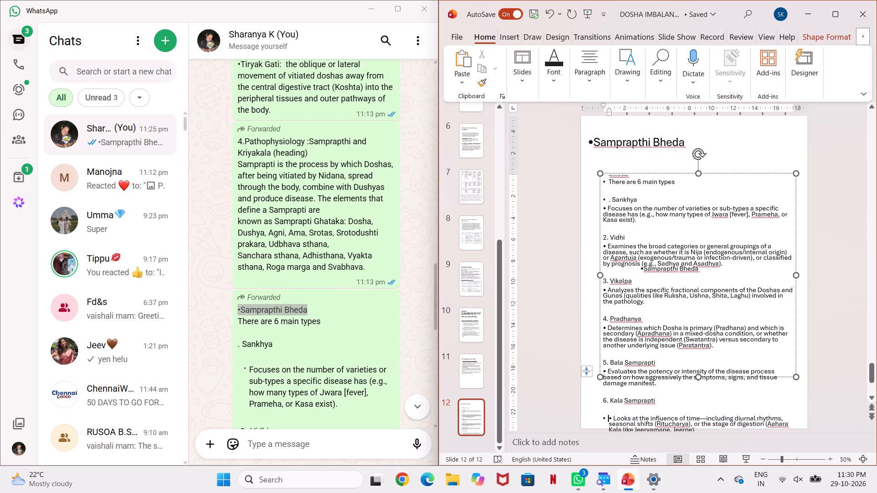
{"action": "key", "text": "BackSpace"}
{"action": "key", "text": "BackSpace"}
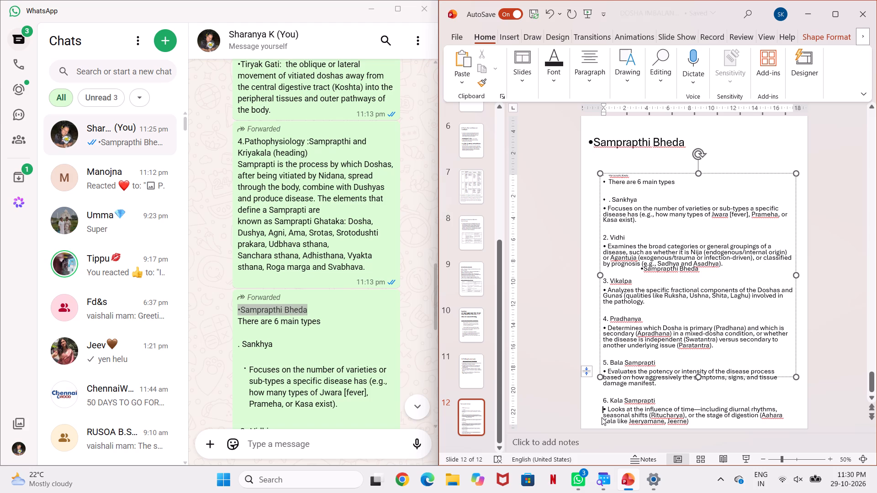
Move the six-types body text box on slide 12 up until it sits just beneath the Samprapthi Bheda title.
{"action": "left_click", "coordinate": [849, 315]}
{"action": "left_click", "coordinate": [705, 296]}
{"action": "left_click_drag", "start_coordinate": [733, 172], "coordinate": [730, 158]}
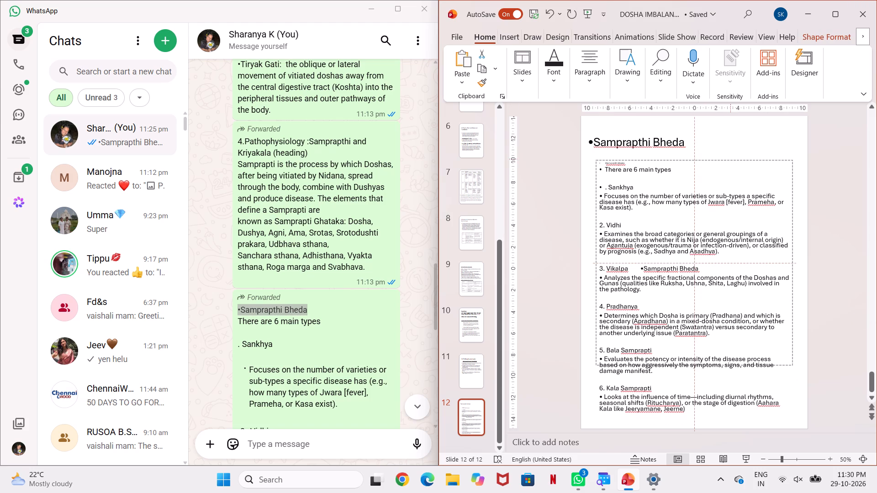
{"action": "left_click_drag", "start_coordinate": [730, 158], "coordinate": [730, 153]}
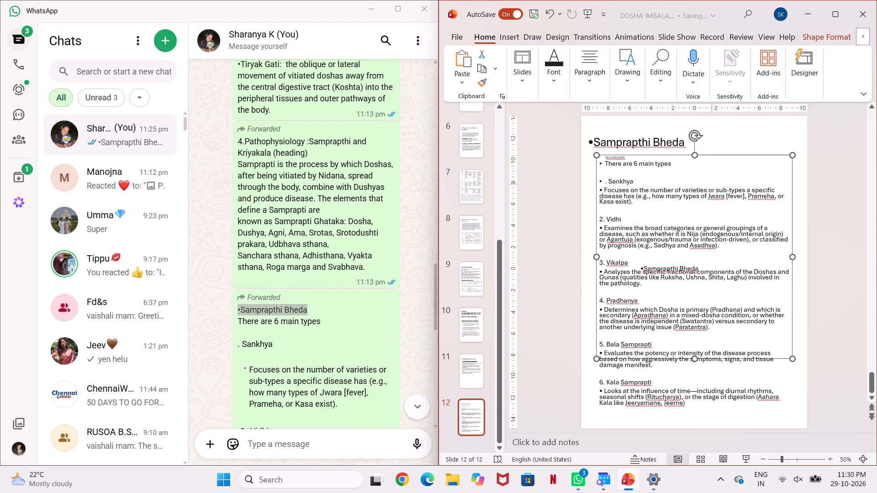
Delete the tiny duplicate Samprapthi Bheda line above "There are 6 main types" in the body text box.
{"action": "scroll", "coordinate": [712, 184], "scroll_direction": "up", "scroll_amount": 5, "text": "ctrl"}
{"action": "scroll", "coordinate": [712, 184], "scroll_direction": "down", "scroll_amount": 4, "text": "ctrl"}
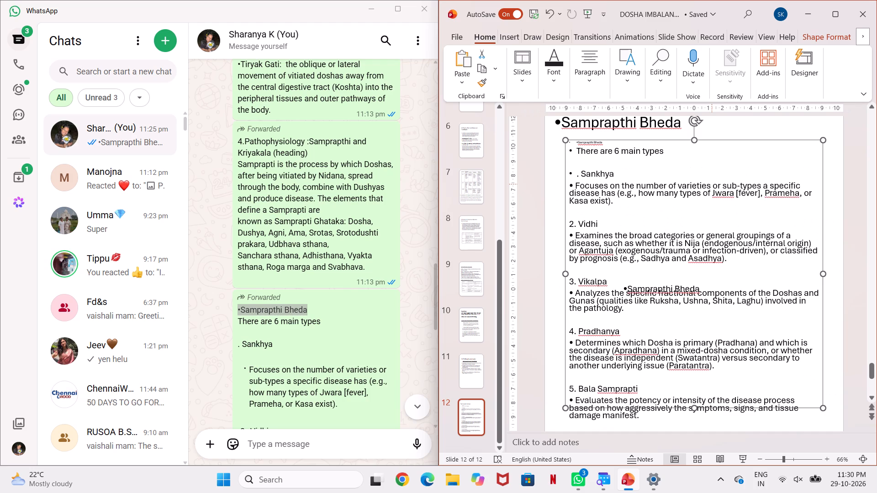
{"action": "scroll", "coordinate": [622, 159], "scroll_direction": "up", "scroll_amount": 2, "text": "ctrl"}
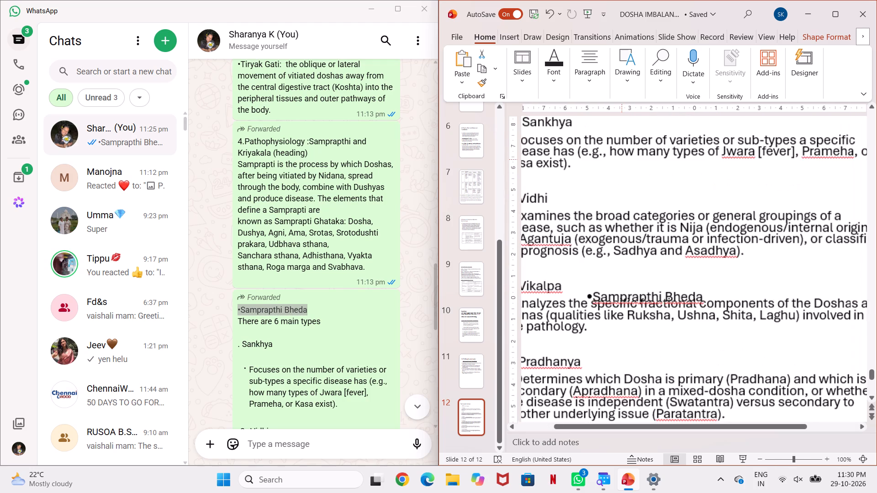
{"action": "scroll", "coordinate": [622, 159], "scroll_direction": "right", "scroll_amount": 1}
{"action": "scroll", "coordinate": [622, 159], "scroll_direction": "up", "scroll_amount": 2}
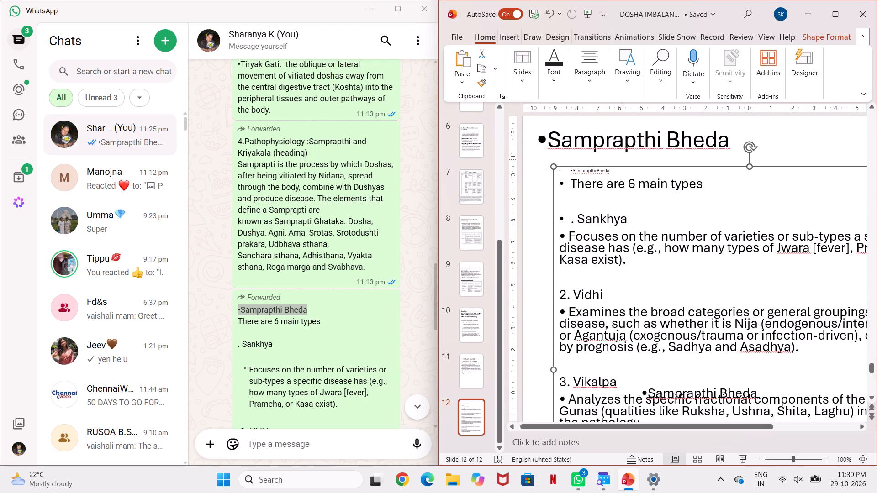
{"action": "triple_click", "coordinate": [613, 171]}
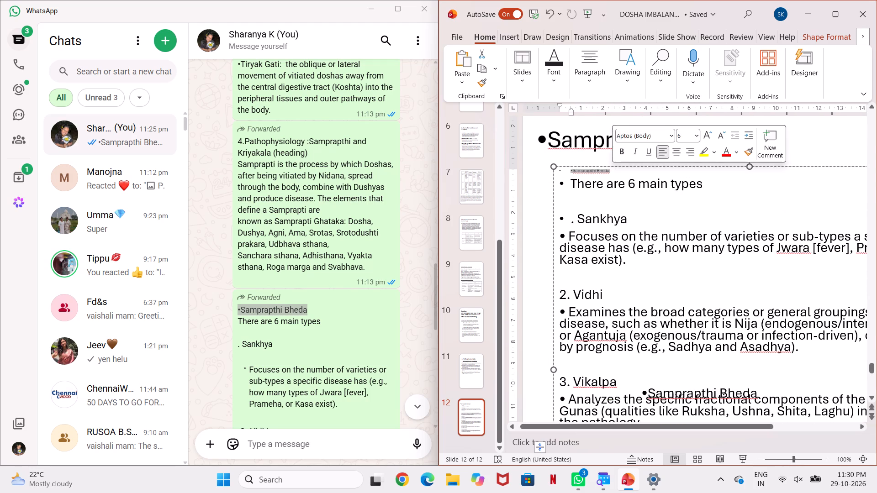
{"action": "triple_click", "coordinate": [613, 171]}
{"action": "double_click", "coordinate": [613, 171]}
{"action": "triple_click", "coordinate": [613, 171]}
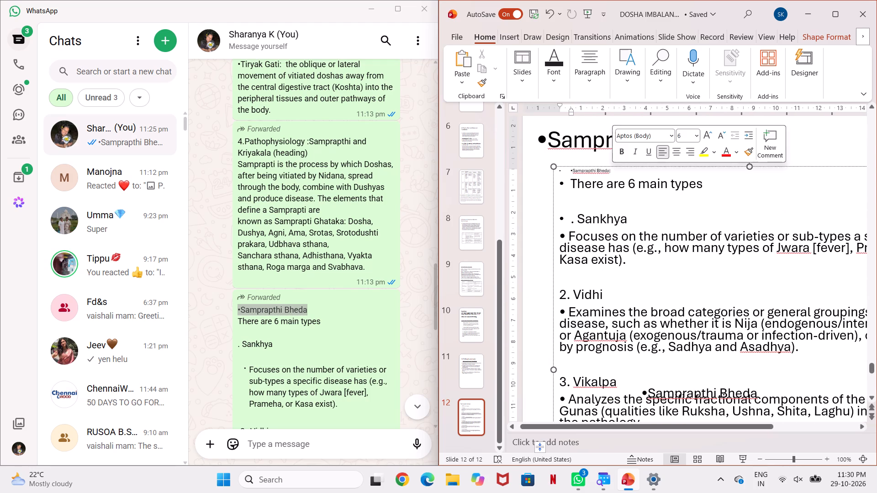
{"action": "left_click", "coordinate": [613, 171]}
{"action": "double_click", "coordinate": [613, 171]}
{"action": "left_click", "coordinate": [613, 171]}
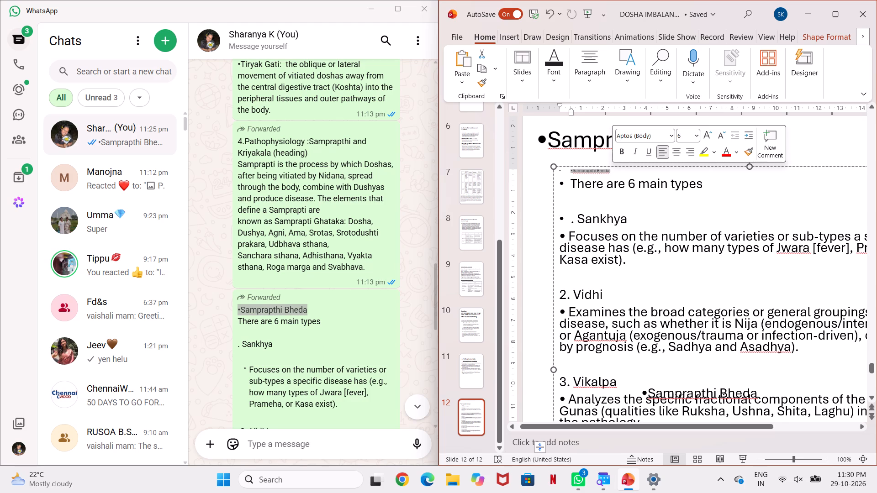
{"action": "key", "text": "Delete"}
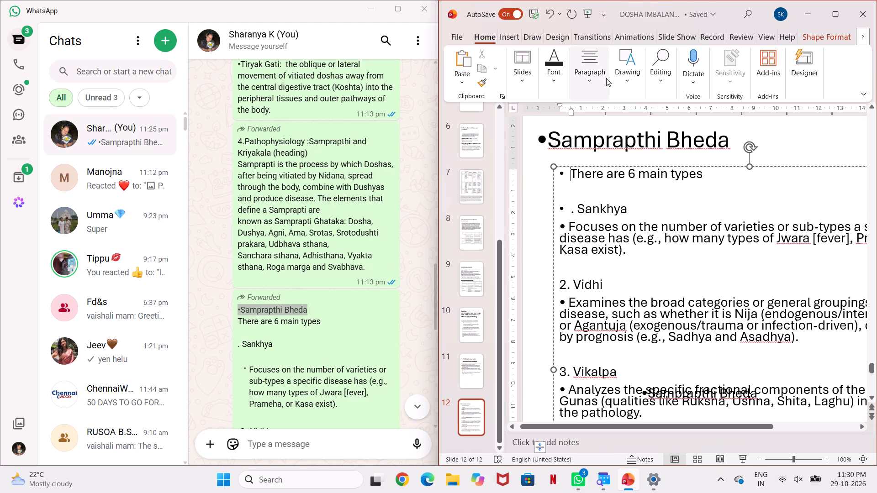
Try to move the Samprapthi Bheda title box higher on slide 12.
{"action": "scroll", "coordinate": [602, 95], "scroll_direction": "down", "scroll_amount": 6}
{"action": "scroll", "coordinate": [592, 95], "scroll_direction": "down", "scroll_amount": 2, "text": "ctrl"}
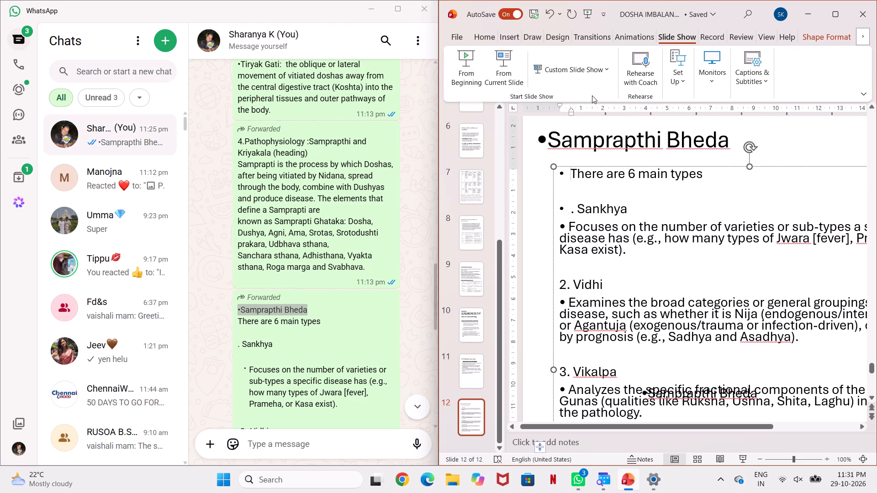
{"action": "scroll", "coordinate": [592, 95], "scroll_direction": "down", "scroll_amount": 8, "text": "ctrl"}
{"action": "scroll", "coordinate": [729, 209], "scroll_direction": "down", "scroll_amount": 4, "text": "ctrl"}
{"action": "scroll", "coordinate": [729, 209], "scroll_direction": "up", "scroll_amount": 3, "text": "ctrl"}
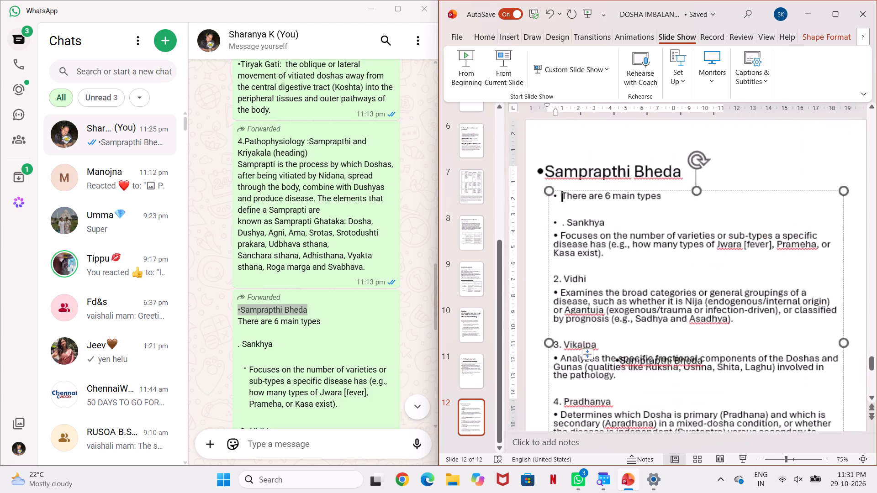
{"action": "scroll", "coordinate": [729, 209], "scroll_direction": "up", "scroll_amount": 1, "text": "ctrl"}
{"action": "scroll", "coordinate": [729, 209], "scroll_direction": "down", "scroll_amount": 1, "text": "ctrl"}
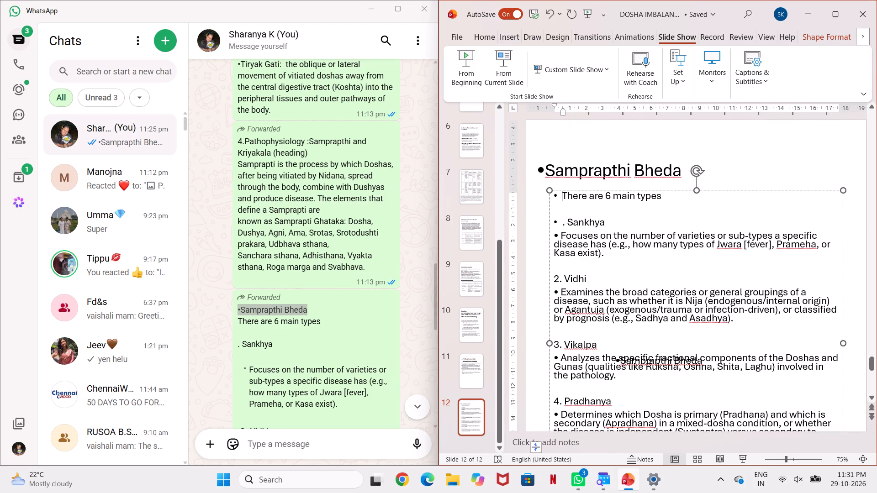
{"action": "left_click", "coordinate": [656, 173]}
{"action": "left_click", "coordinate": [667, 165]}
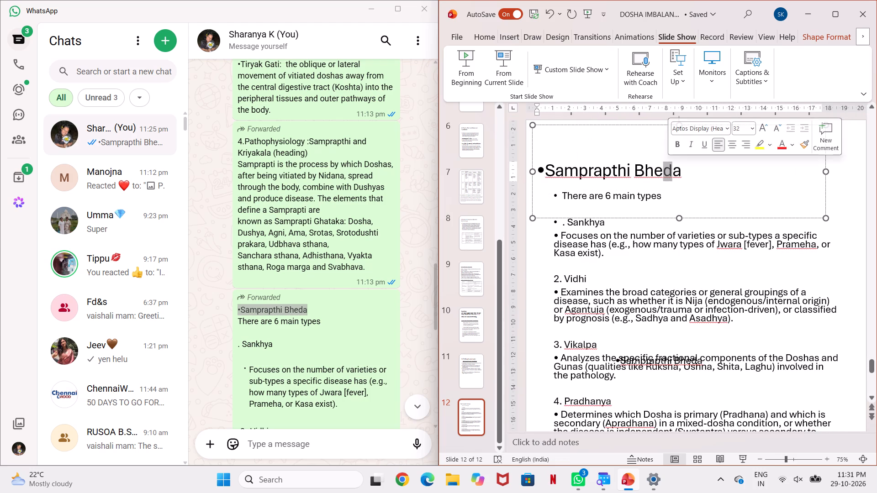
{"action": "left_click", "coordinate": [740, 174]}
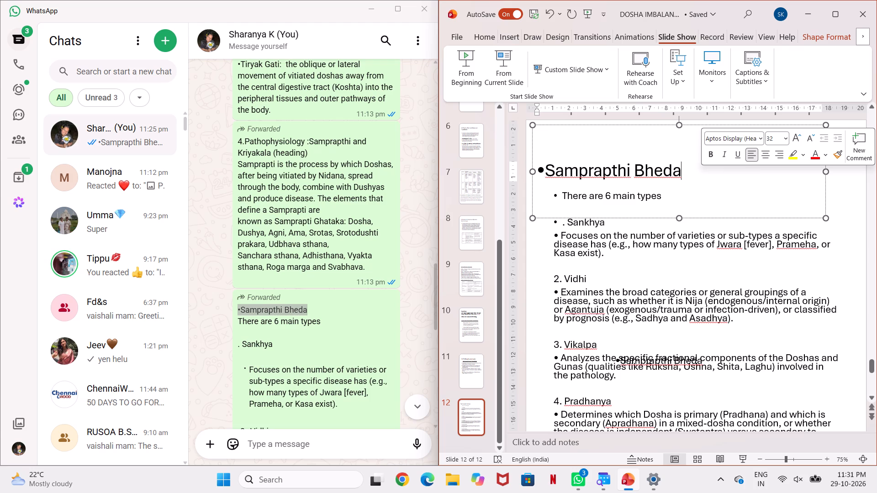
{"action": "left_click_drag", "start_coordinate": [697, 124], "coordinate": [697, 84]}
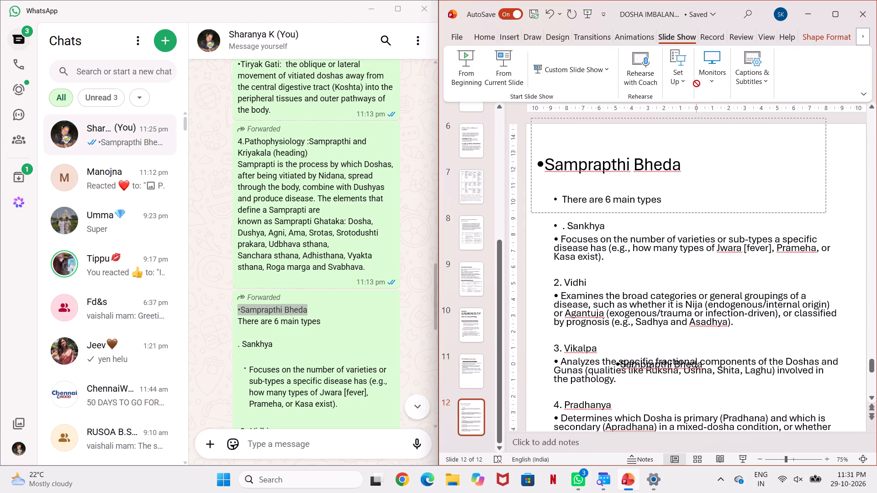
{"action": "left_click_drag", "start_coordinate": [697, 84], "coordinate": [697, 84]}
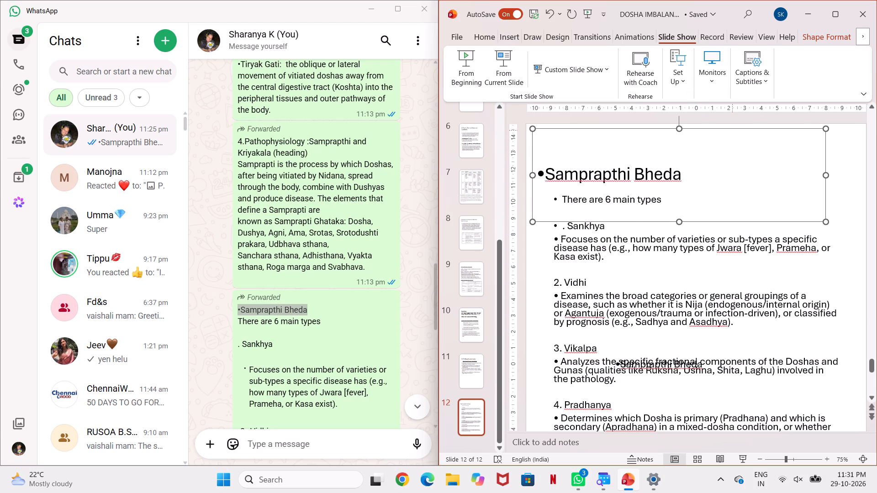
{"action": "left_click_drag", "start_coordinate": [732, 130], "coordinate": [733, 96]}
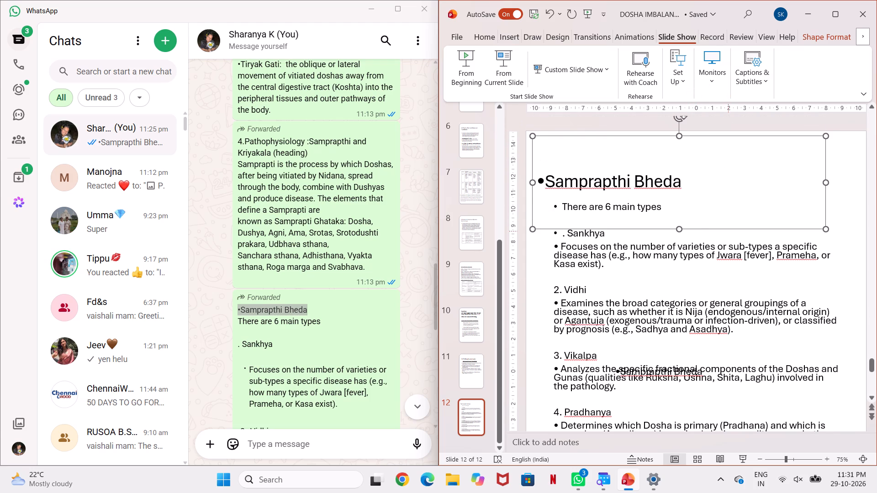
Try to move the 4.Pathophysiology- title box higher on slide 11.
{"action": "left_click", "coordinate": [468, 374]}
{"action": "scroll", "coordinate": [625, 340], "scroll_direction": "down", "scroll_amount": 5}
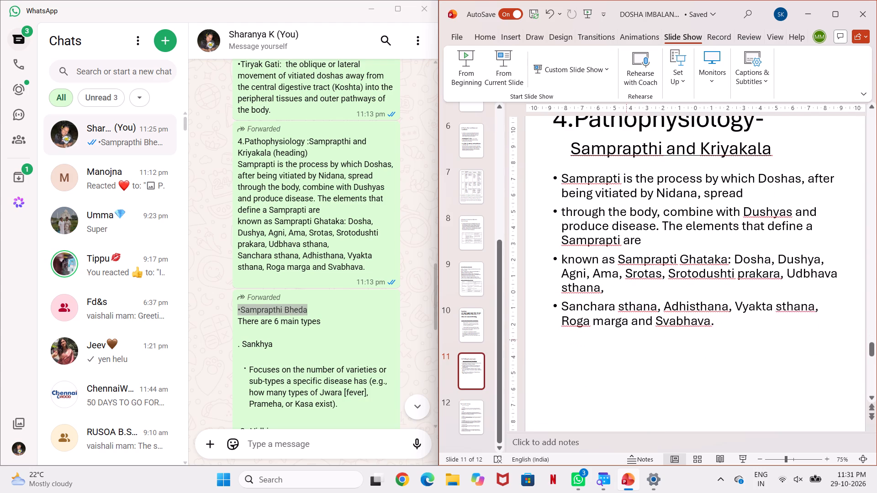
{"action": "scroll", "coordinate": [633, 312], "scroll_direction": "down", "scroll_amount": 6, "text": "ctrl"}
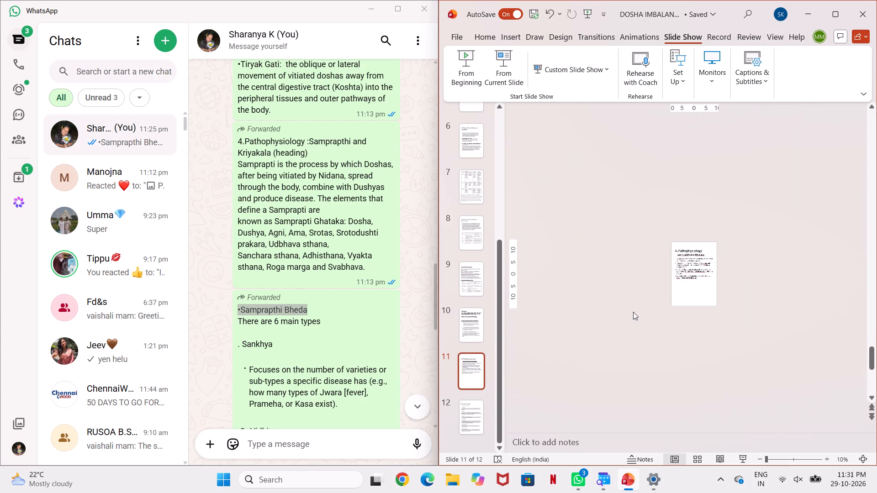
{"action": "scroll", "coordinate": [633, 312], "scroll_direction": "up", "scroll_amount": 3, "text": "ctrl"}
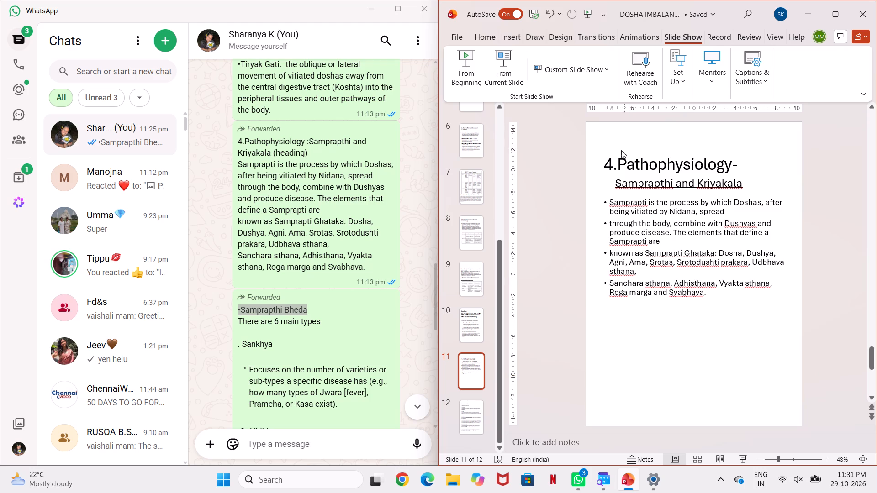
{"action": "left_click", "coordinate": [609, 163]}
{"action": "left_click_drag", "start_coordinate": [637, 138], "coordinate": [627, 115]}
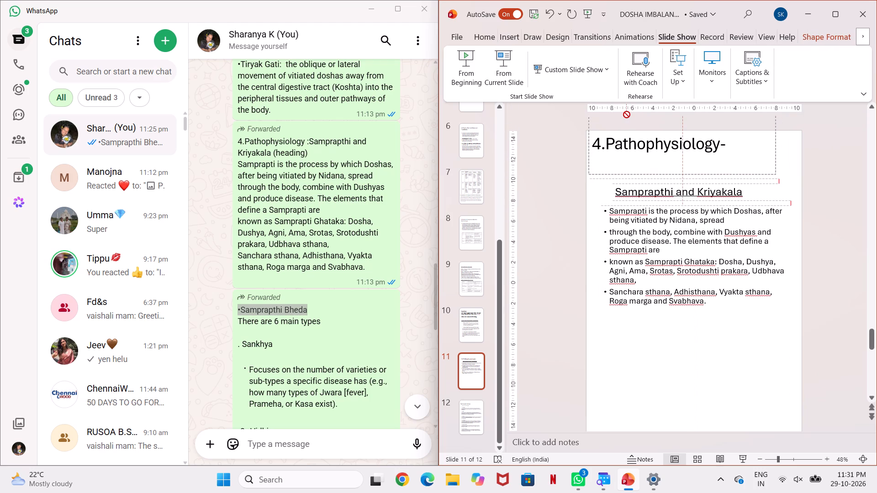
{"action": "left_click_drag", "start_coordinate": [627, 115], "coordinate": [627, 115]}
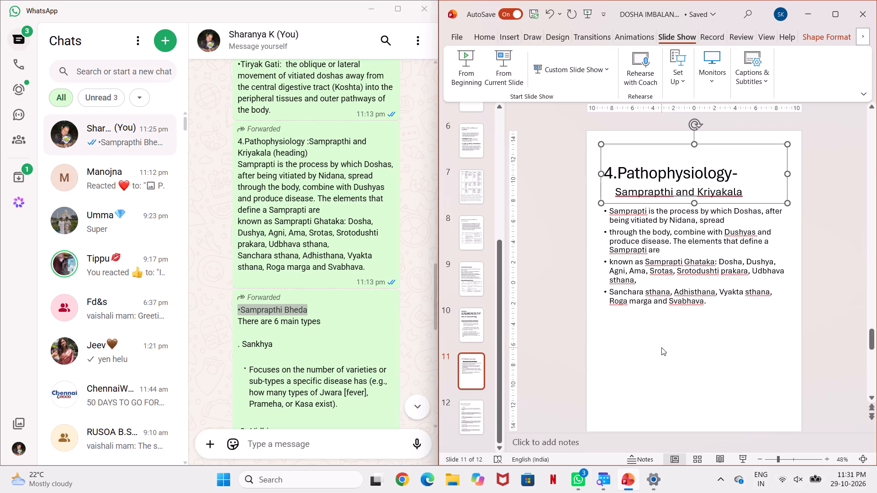
On slide 12, insert the number 1 after the dot in the Sankhya heading and remove the heading's automatic bullet.
{"action": "scroll", "coordinate": [661, 347], "scroll_direction": "down", "scroll_amount": 4}
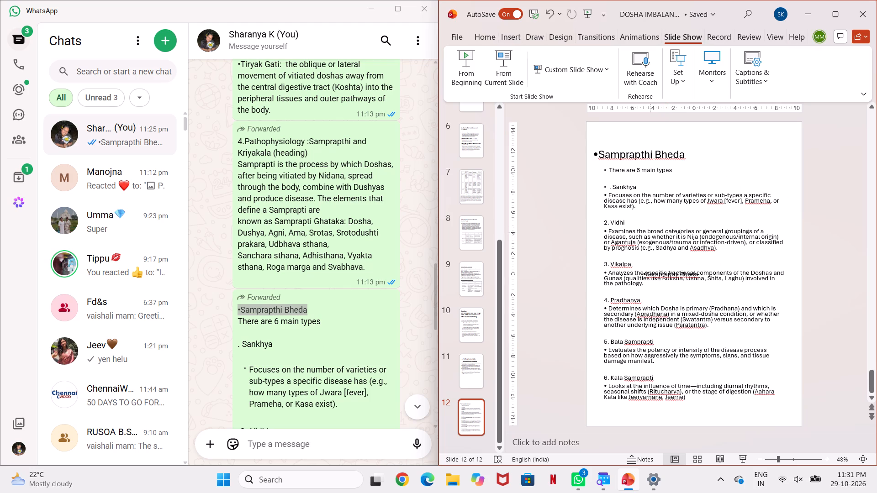
{"action": "left_click", "coordinate": [612, 186]}
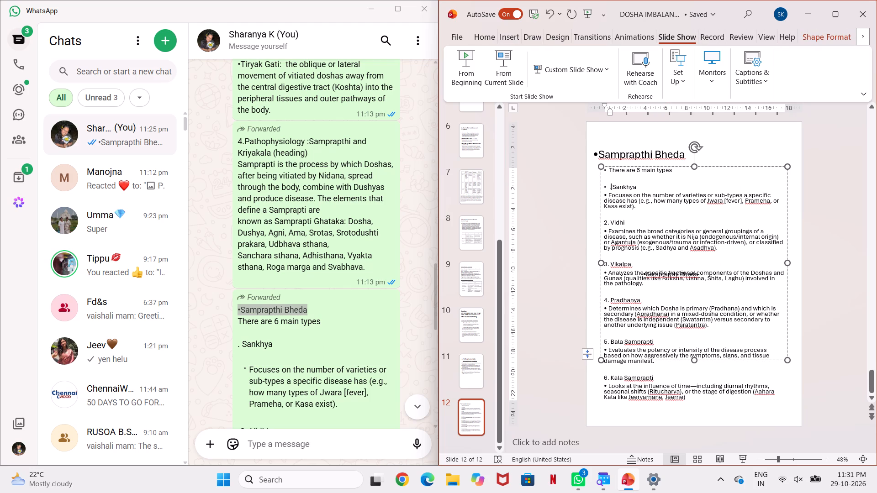
{"action": "key", "text": "1"}
{"action": "left_click", "coordinate": [607, 187]}
{"action": "key", "text": "BackSpace"}
{"action": "left_click", "coordinate": [853, 219]}
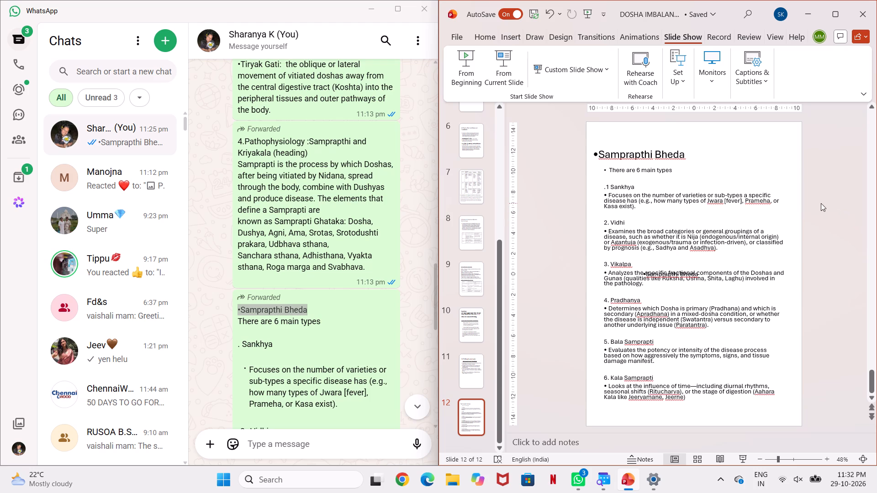
Delete the stray small Samprapthi Bheda text box that overlaps the Vikalpa description.
{"action": "left_click", "coordinate": [688, 273]}
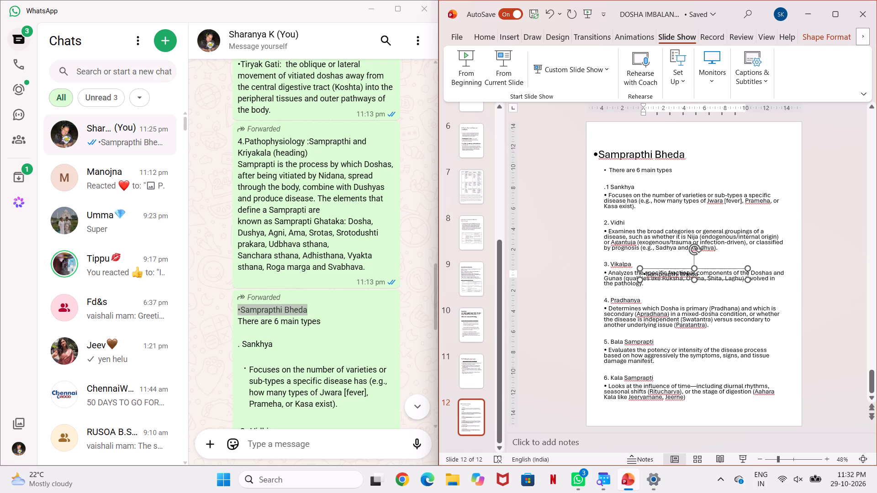
{"action": "key", "text": "Delete"}
{"action": "key", "text": "Delete"}
{"action": "left_click_drag", "start_coordinate": [708, 269], "coordinate": [736, 192]}
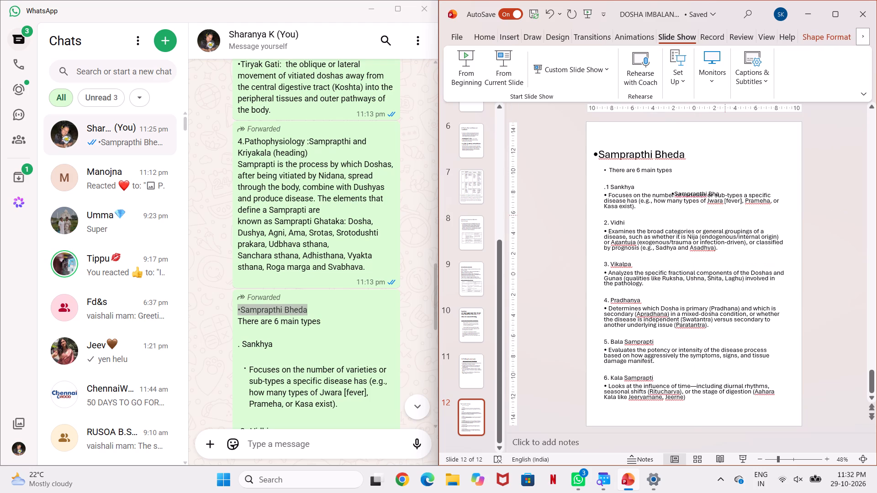
{"action": "left_click_drag", "start_coordinate": [736, 192], "coordinate": [758, 155]}
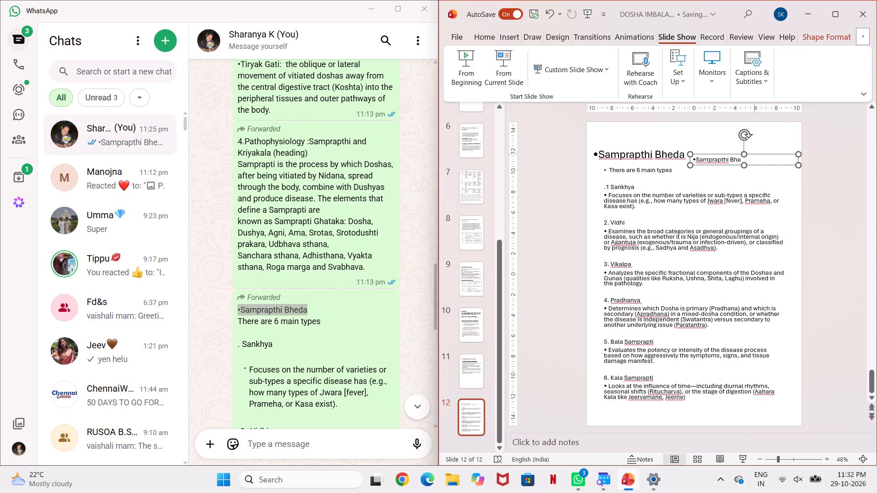
{"action": "key", "text": "Delete"}
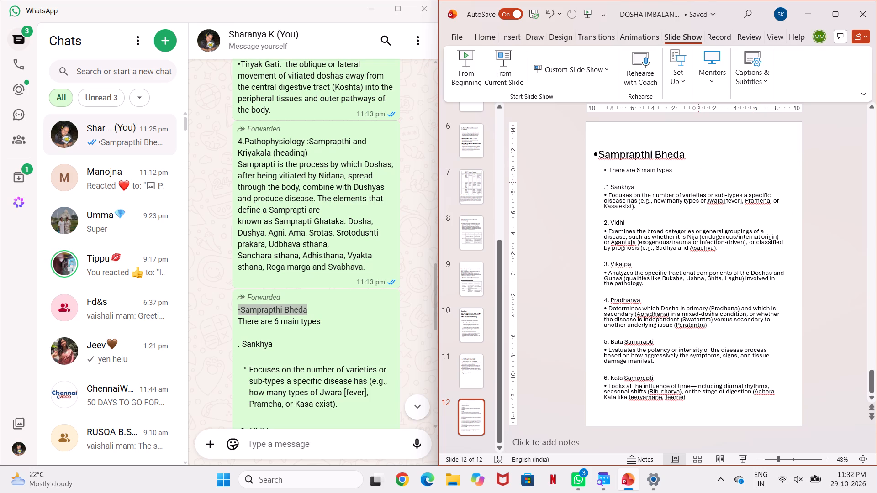
Move the Samprapthi Bheda title box up so its heading sits near the top edge of slide 12.
{"action": "left_click", "coordinate": [678, 156]}
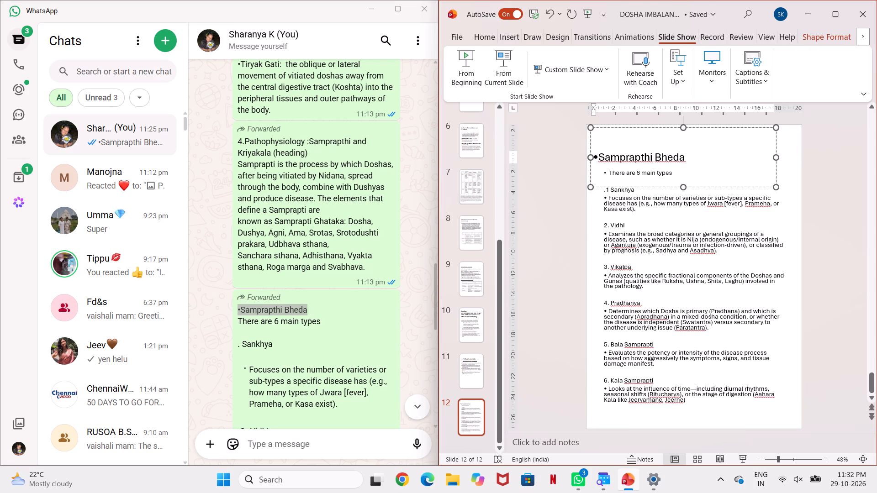
{"action": "left_click_drag", "start_coordinate": [660, 128], "coordinate": [661, 115]}
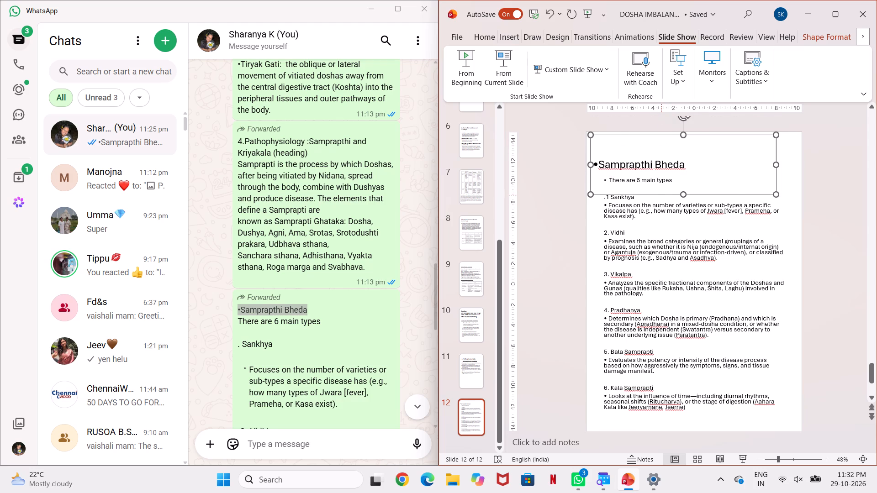
{"action": "left_click_drag", "start_coordinate": [661, 195], "coordinate": [661, 172]}
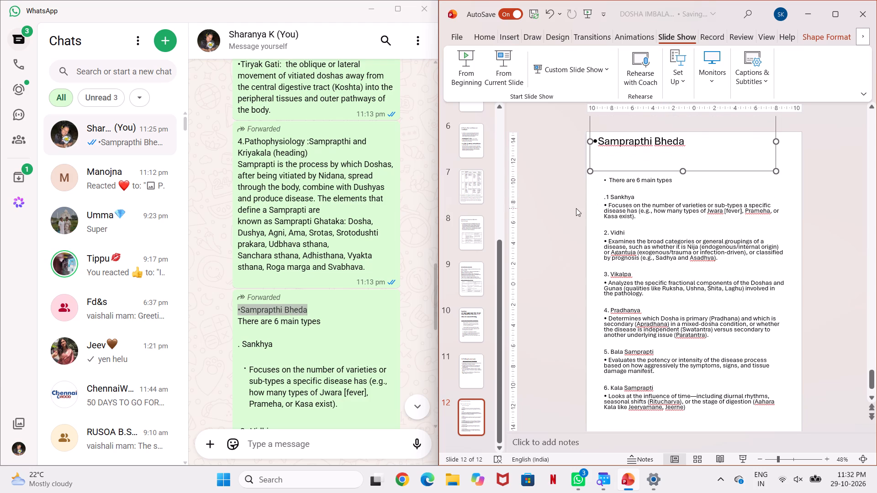
{"action": "left_click", "coordinate": [575, 208]}
{"action": "left_click", "coordinate": [611, 198]}
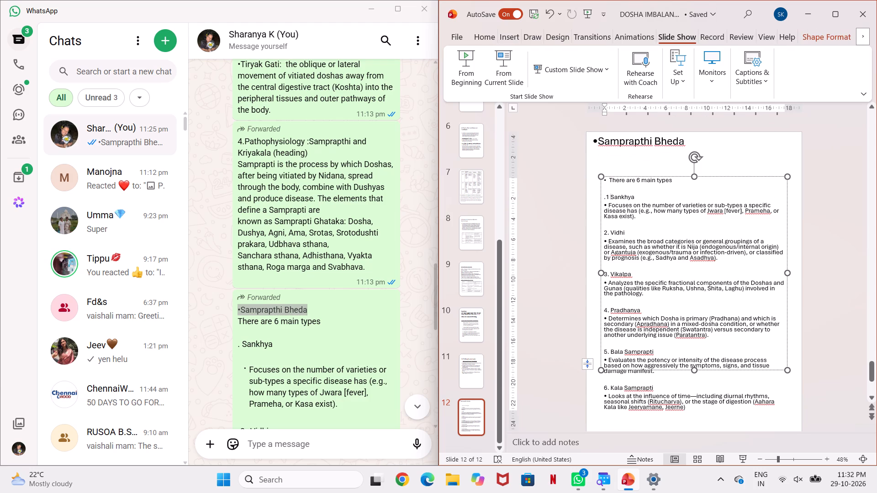
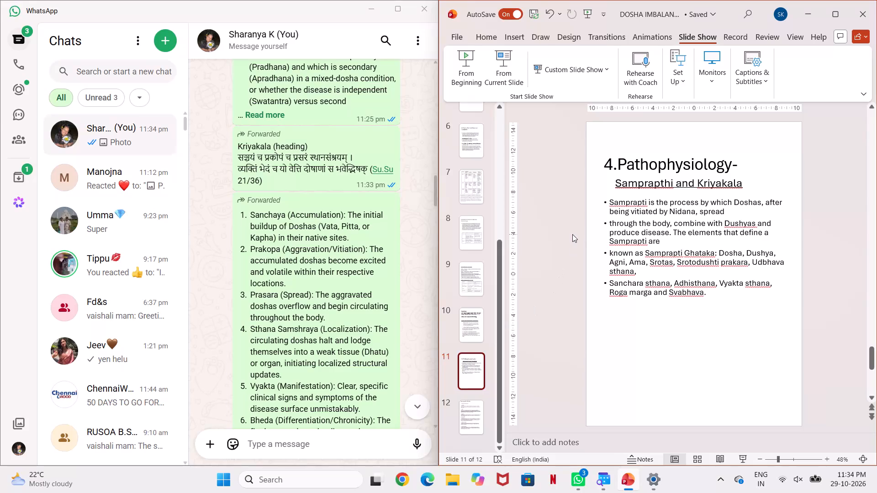
Duplicate slide 11, the 4.Pathophysiology- slide on Samprapthi and Kriyakala.
{"action": "left_click", "coordinate": [603, 154]}
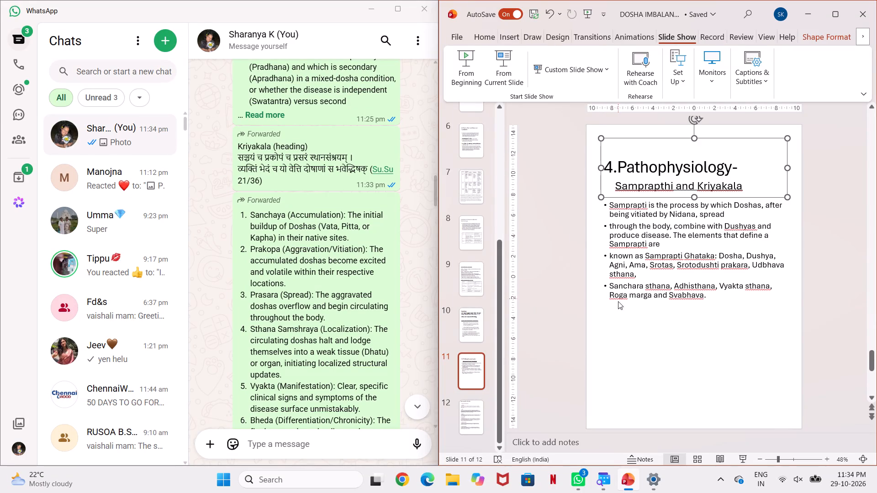
{"action": "right_click", "coordinate": [618, 333]}
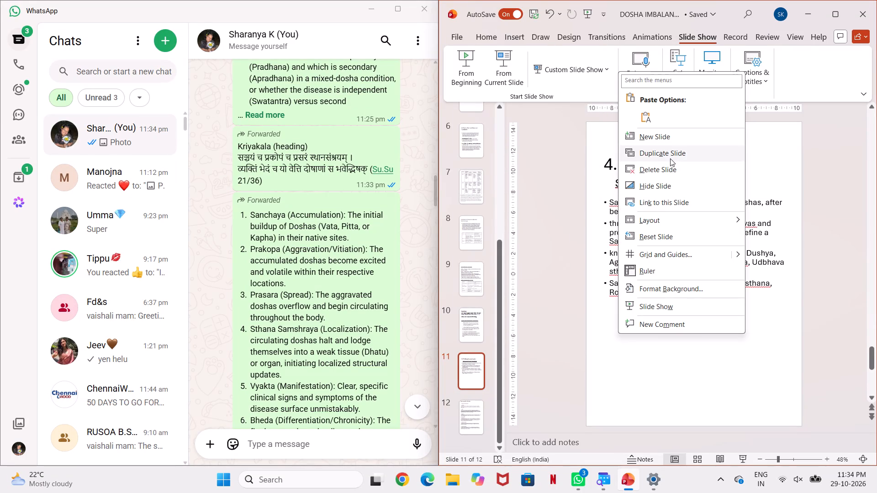
{"action": "left_click", "coordinate": [670, 158]}
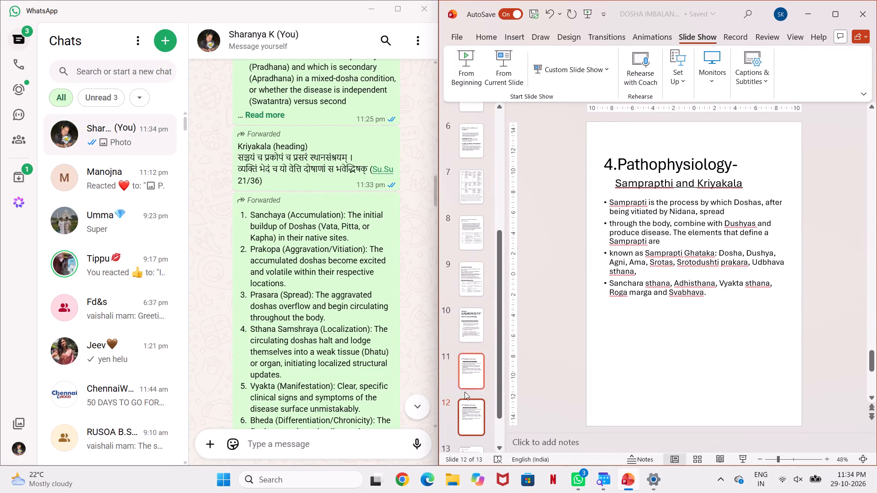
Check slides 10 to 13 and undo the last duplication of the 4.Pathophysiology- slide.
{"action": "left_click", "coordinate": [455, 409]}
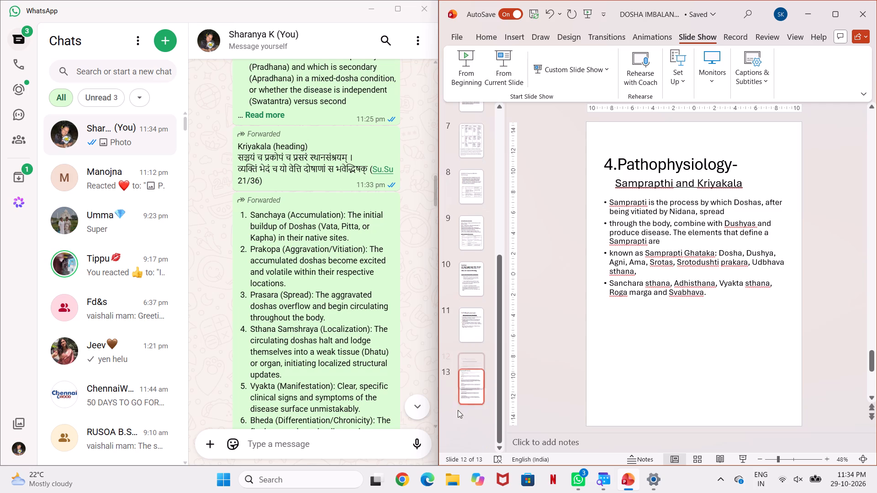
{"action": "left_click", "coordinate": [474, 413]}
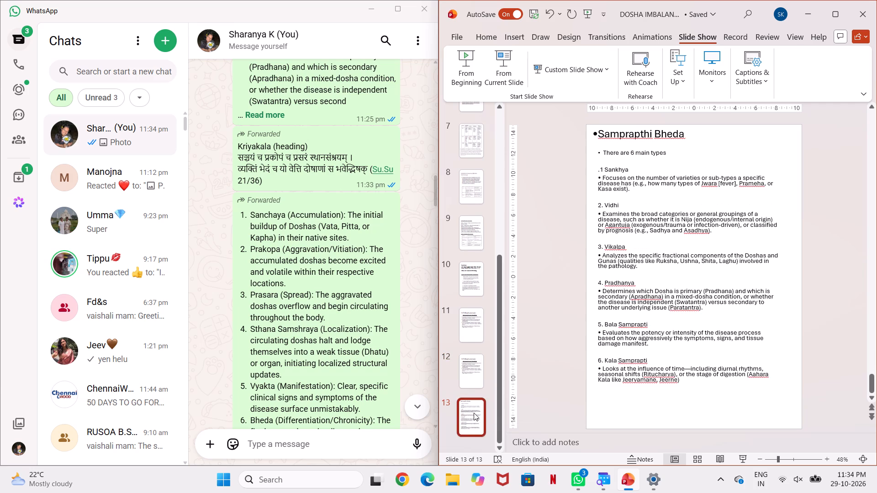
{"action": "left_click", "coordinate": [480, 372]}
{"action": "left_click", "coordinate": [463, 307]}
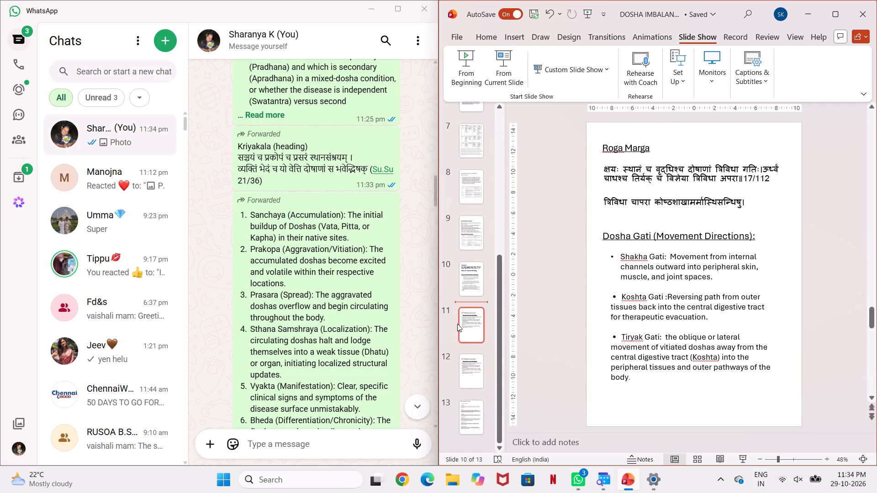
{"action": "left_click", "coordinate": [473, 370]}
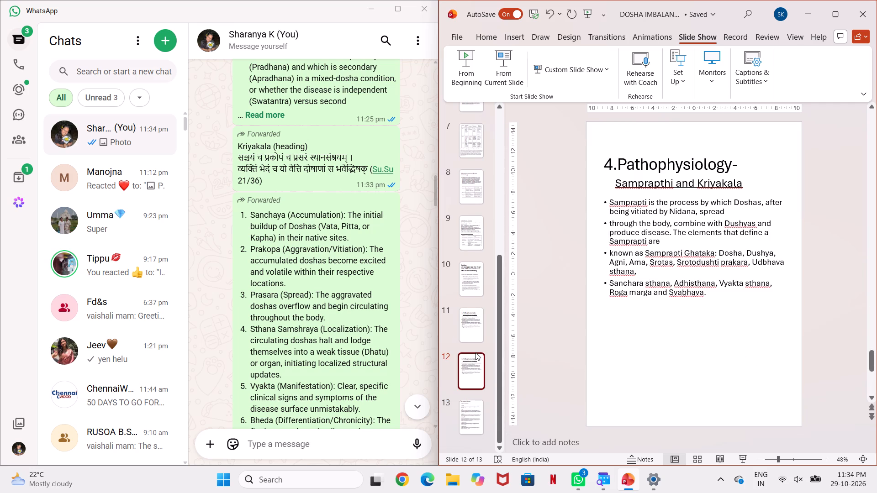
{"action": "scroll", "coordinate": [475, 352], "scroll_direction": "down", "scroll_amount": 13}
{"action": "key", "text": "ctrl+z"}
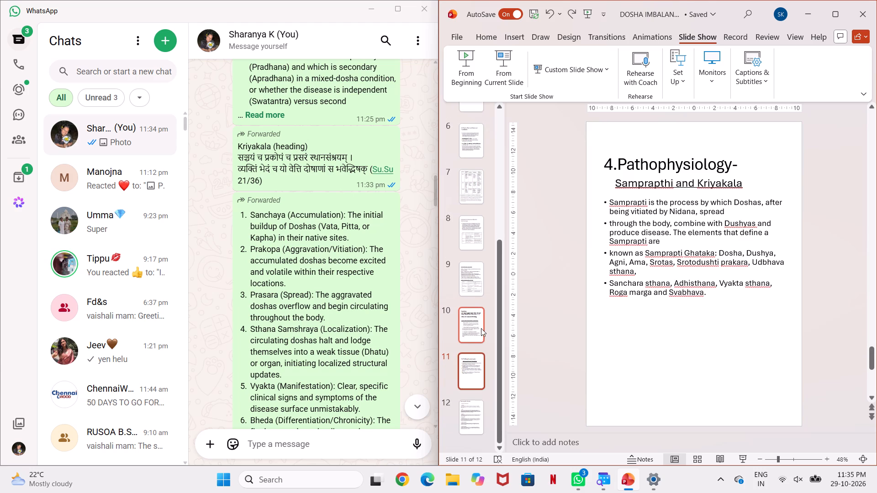
Duplicate slide 11, the 4.Pathophysiology- slide on Samprapthi and Kriyakala.
{"action": "left_click", "coordinate": [480, 318]}
{"action": "left_click", "coordinate": [477, 361]}
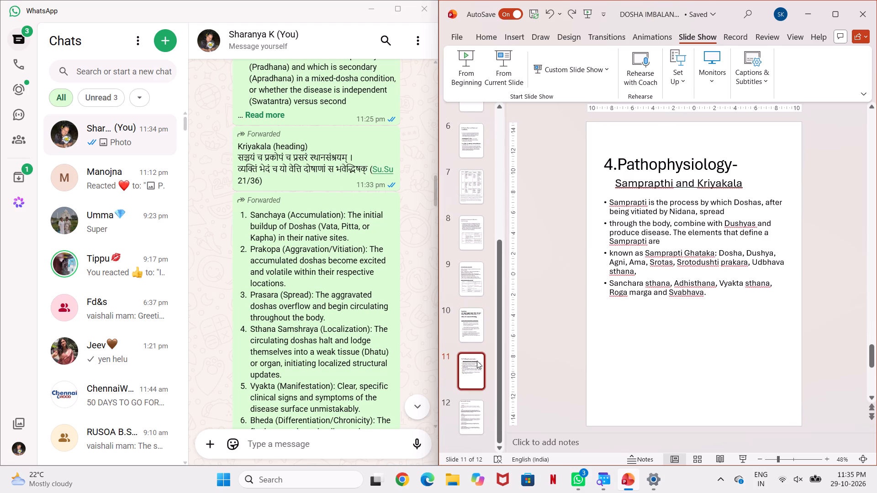
{"action": "left_click", "coordinate": [466, 412]}
{"action": "left_click", "coordinate": [475, 355]}
{"action": "right_click", "coordinate": [631, 344]}
{"action": "left_click", "coordinate": [680, 158]}
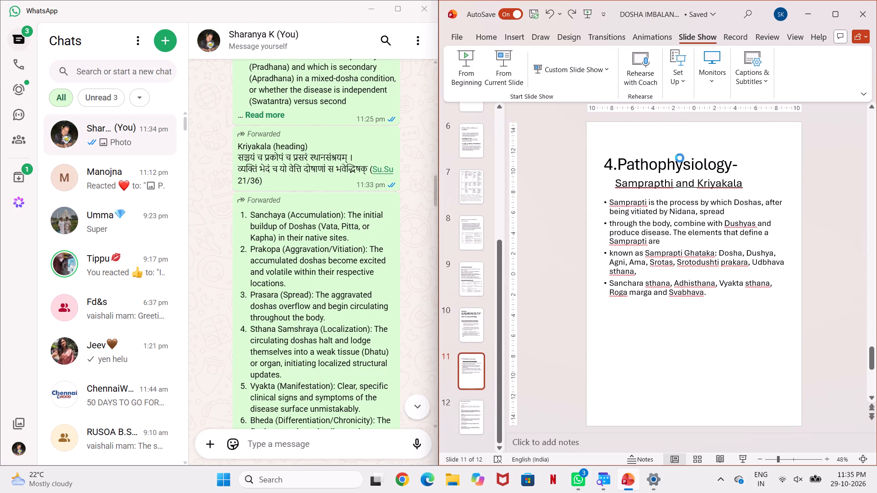
Compare the copy with its neighbouring slides, then duplicate the 4.Pathophysiology- slide 12 once more.
{"action": "left_click", "coordinate": [475, 414]}
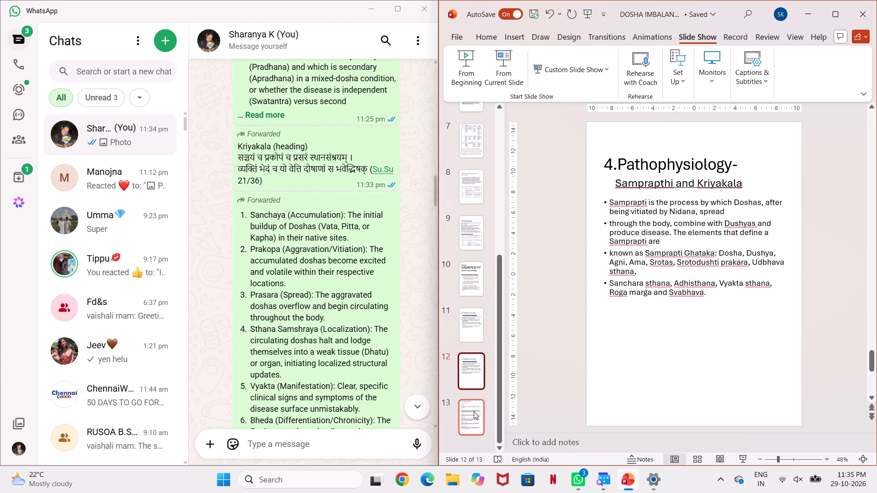
{"action": "left_click", "coordinate": [470, 373]}
{"action": "left_click", "coordinate": [470, 410]}
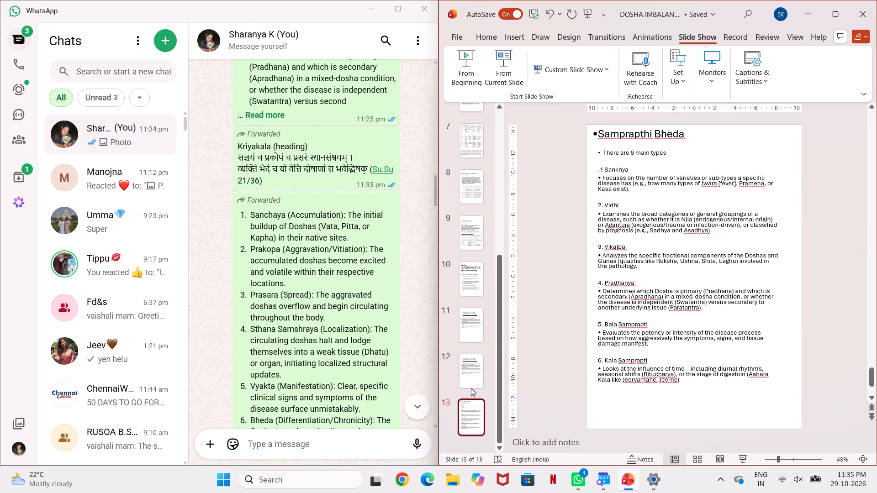
{"action": "left_click", "coordinate": [471, 376]}
{"action": "left_click", "coordinate": [465, 330]}
{"action": "left_click", "coordinate": [463, 371]}
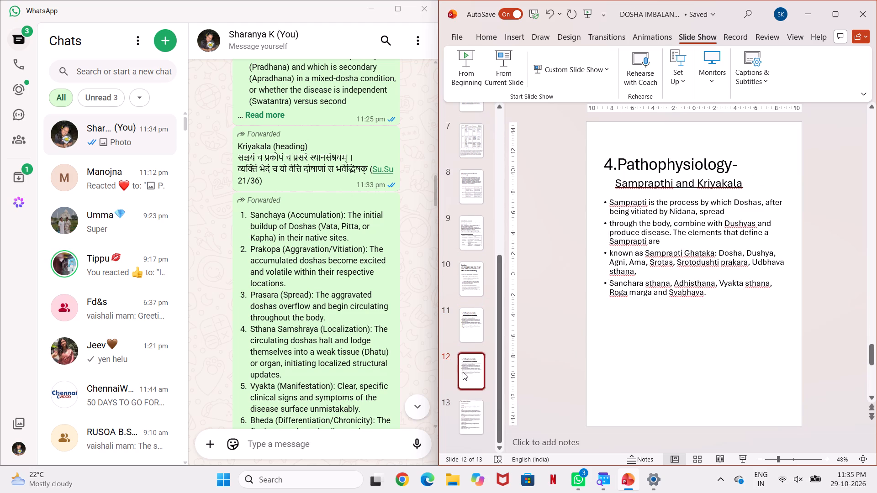
{"action": "right_click", "coordinate": [606, 368]}
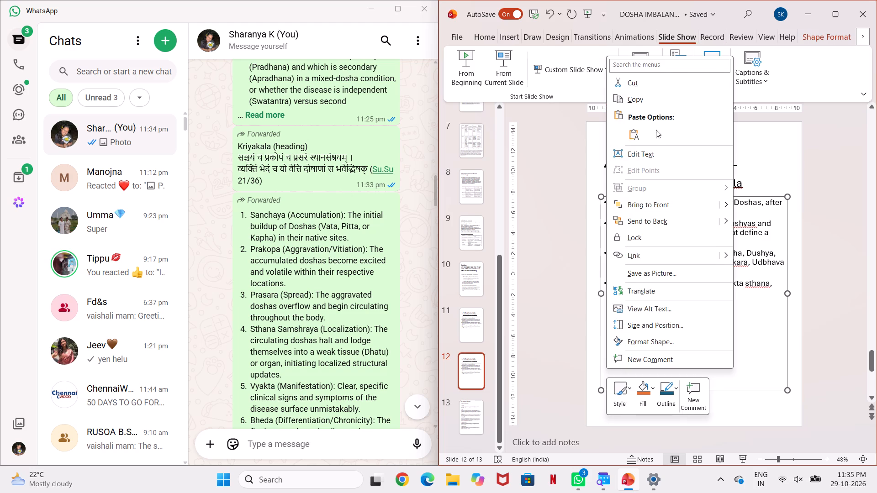
{"action": "left_click_drag", "start_coordinate": [569, 192], "coordinate": [570, 198]}
{"action": "left_click", "coordinate": [764, 126]}
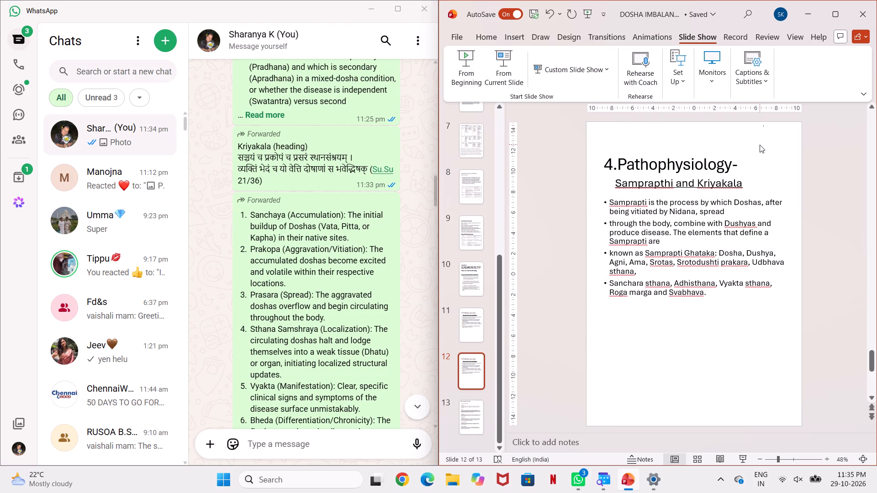
{"action": "right_click", "coordinate": [760, 145]}
{"action": "left_click", "coordinate": [739, 226]}
Move the newest 4.Pathophysiology- copy to the end of the deck, after the Samprapthi Bheda slide.
{"action": "left_click_drag", "start_coordinate": [476, 410], "coordinate": [471, 446]}
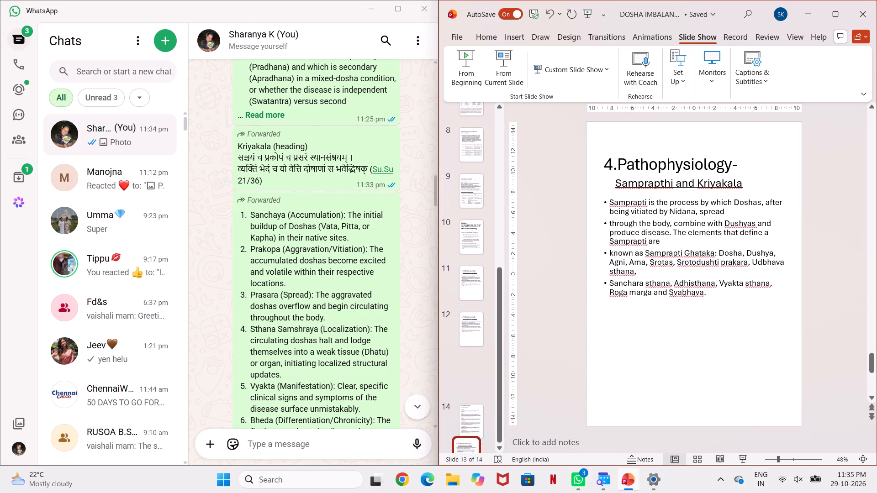
{"action": "left_click_drag", "start_coordinate": [471, 446], "coordinate": [477, 427]}
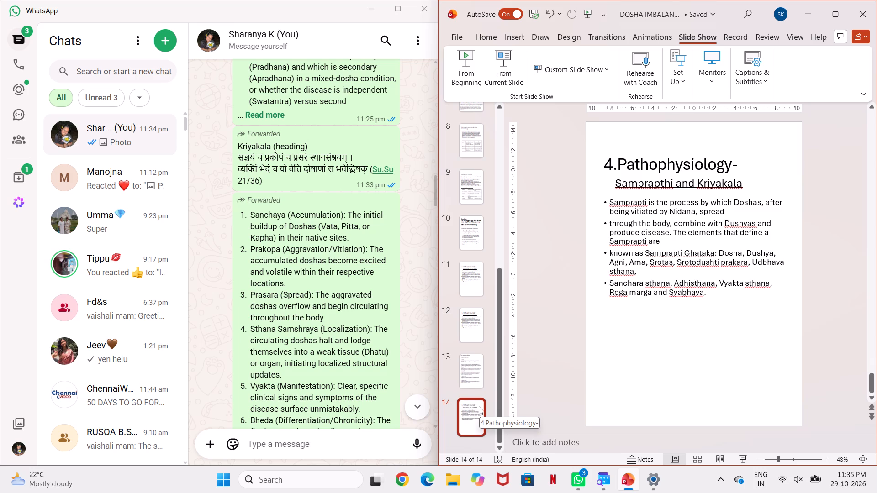
Delete the 4.Pathophysiology- heading text from the title box on slide 14, keeping the Samprapthi and Kriyakala line.
{"action": "left_click", "coordinate": [607, 157]}
{"action": "left_click_drag", "start_coordinate": [603, 162], "coordinate": [603, 164]}
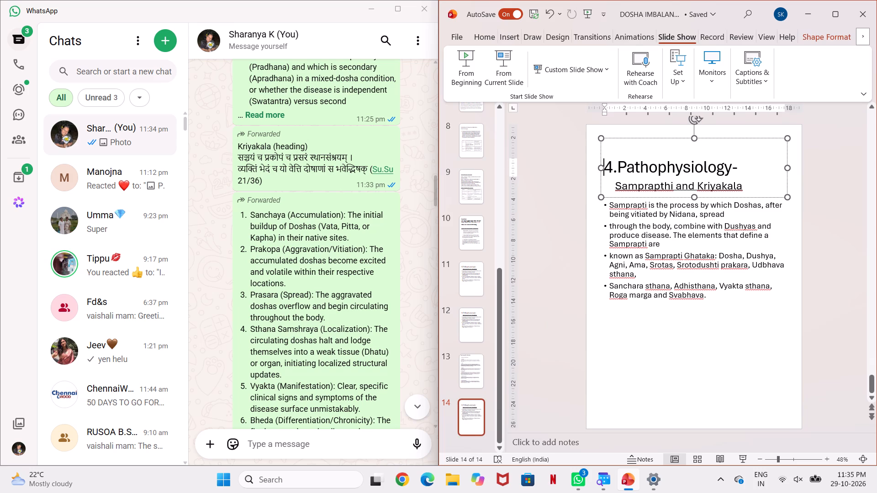
{"action": "left_click_drag", "start_coordinate": [603, 164], "coordinate": [700, 300]}
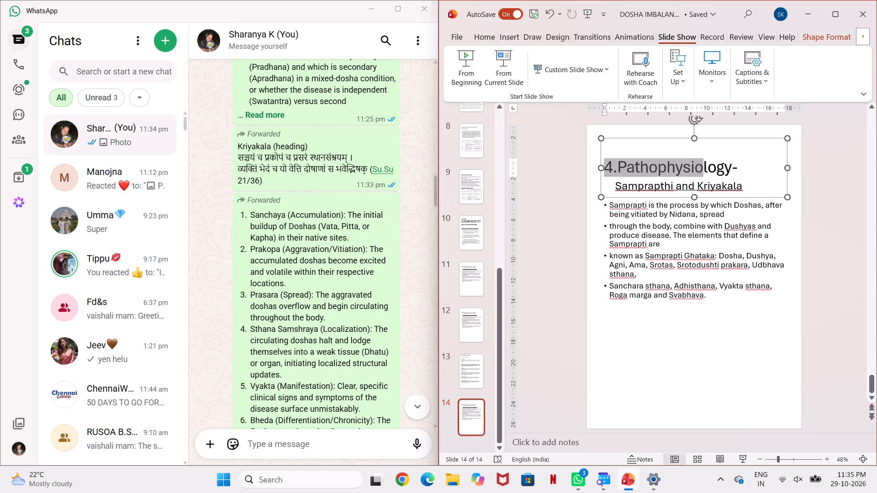
{"action": "left_click_drag", "start_coordinate": [700, 300], "coordinate": [750, 189]}
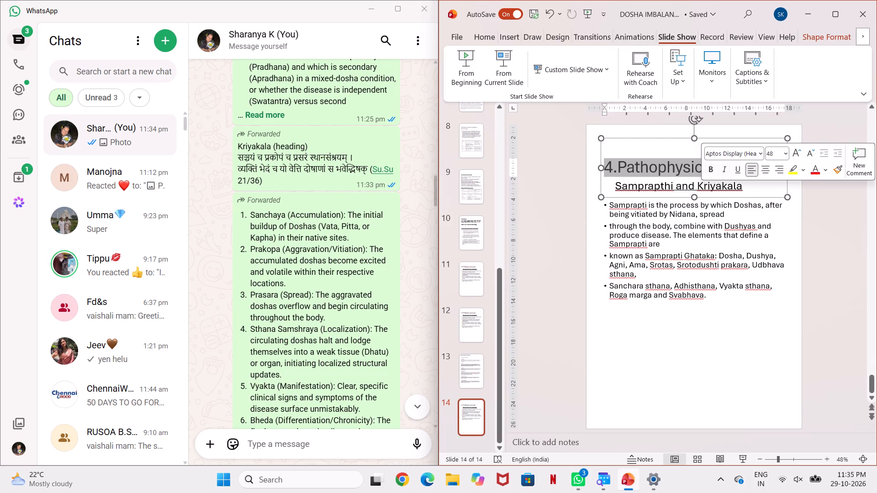
{"action": "key", "text": "Delete"}
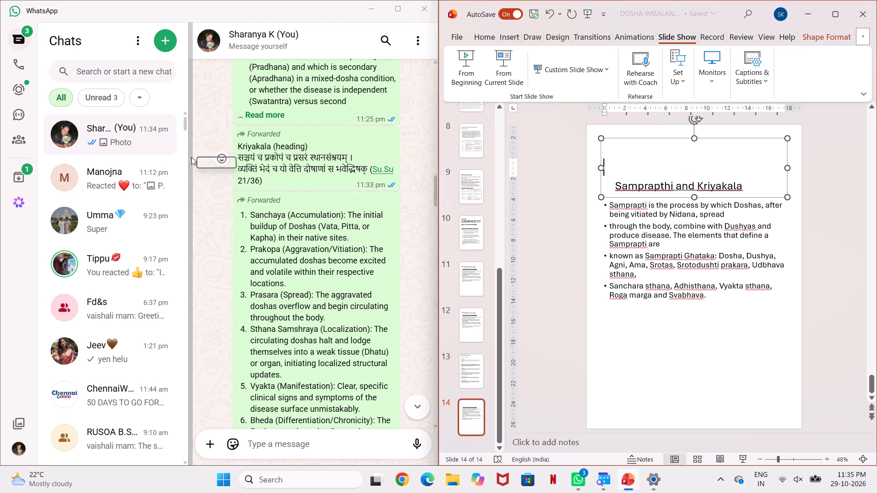
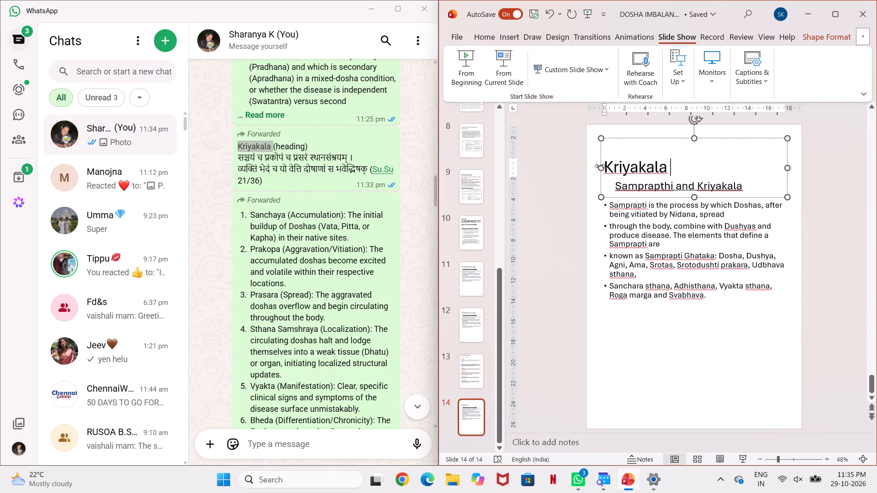
Select the Kriyakala heading text in the title box on slide 14.
{"action": "left_click_drag", "start_coordinate": [605, 169], "coordinate": [662, 172]}
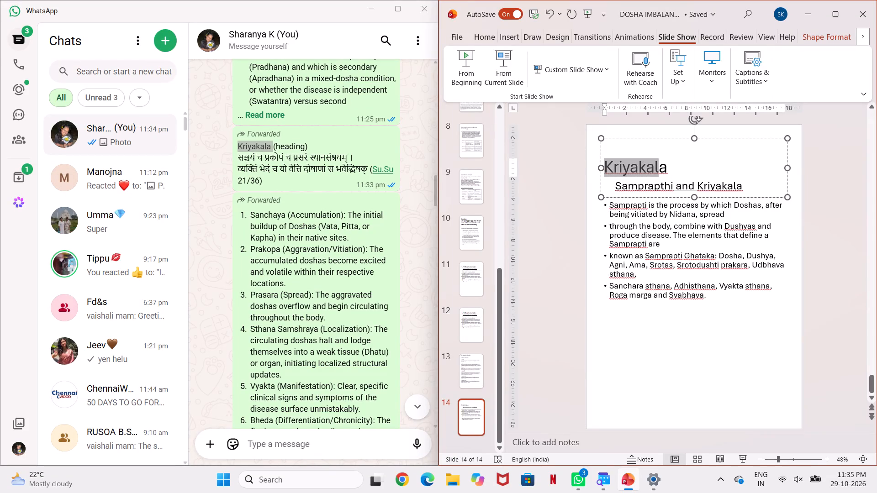
Reduce the Kriyakala heading on slide 14 to font size 40.
{"action": "left_click_drag", "start_coordinate": [662, 172], "coordinate": [676, 171]}
{"action": "left_click", "coordinate": [761, 132]}
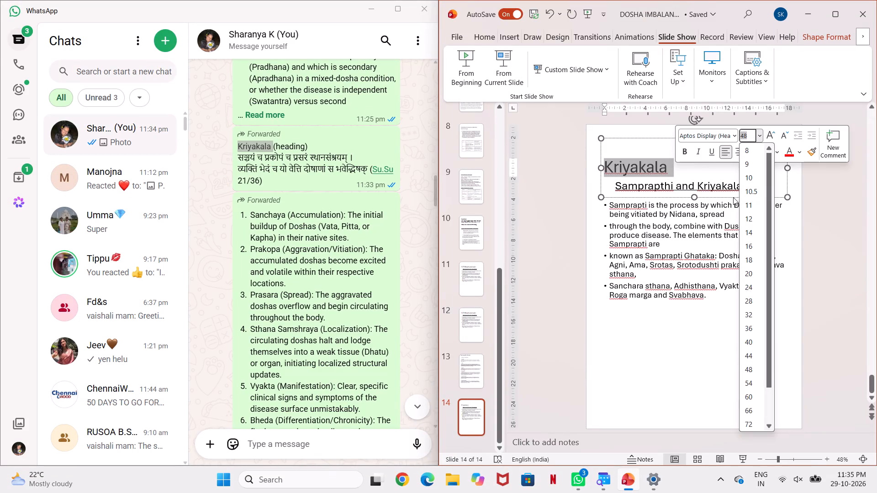
{"action": "left_click", "coordinate": [752, 336]}
{"action": "left_click", "coordinate": [617, 294]}
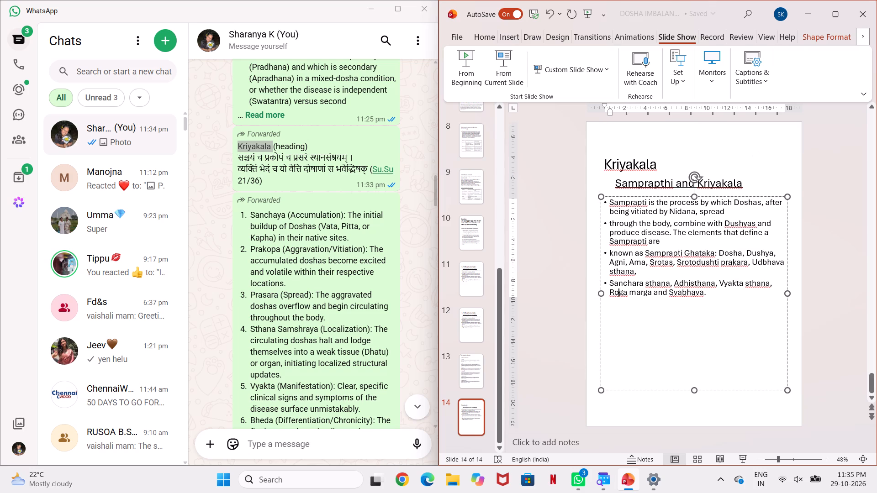
Move the Kriyakala title box up and slightly left, close to the top edge of slide 14.
{"action": "left_click", "coordinate": [630, 157]}
{"action": "left_click", "coordinate": [631, 173]}
{"action": "left_click", "coordinate": [697, 165]}
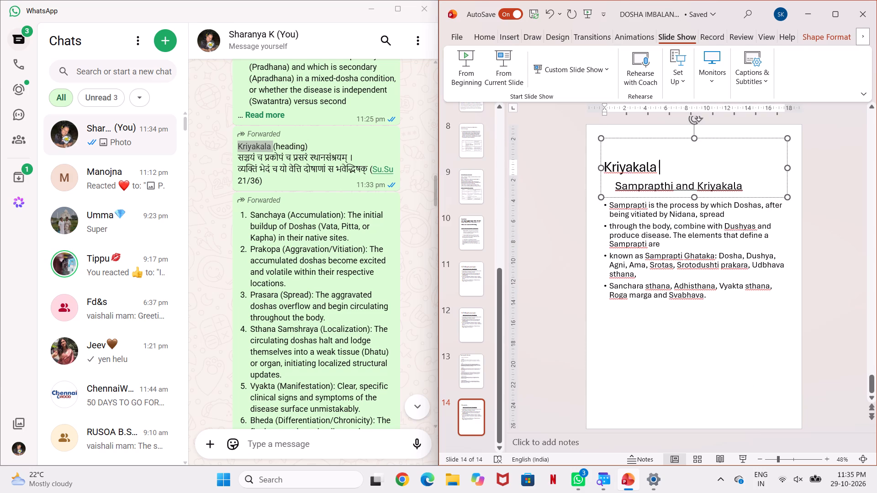
{"action": "left_click_drag", "start_coordinate": [687, 199], "coordinate": [681, 178]}
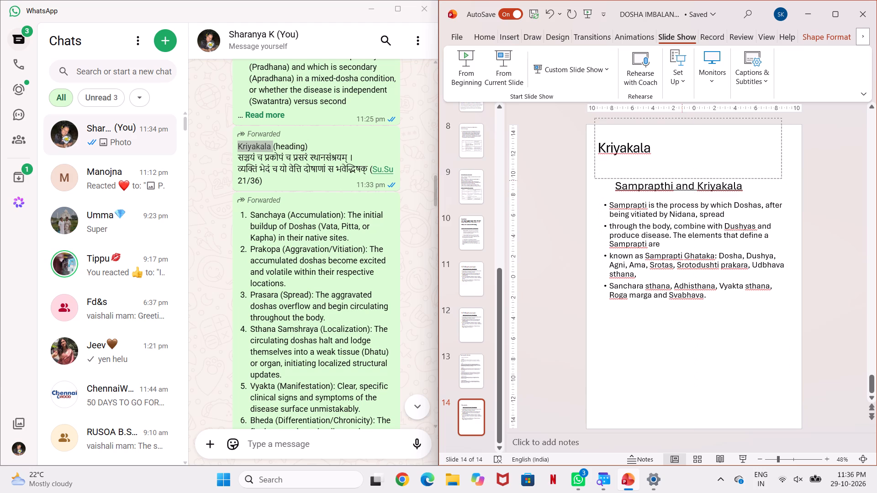
{"action": "left_click_drag", "start_coordinate": [681, 178], "coordinate": [676, 171]}
{"action": "left_click", "coordinate": [574, 203]}
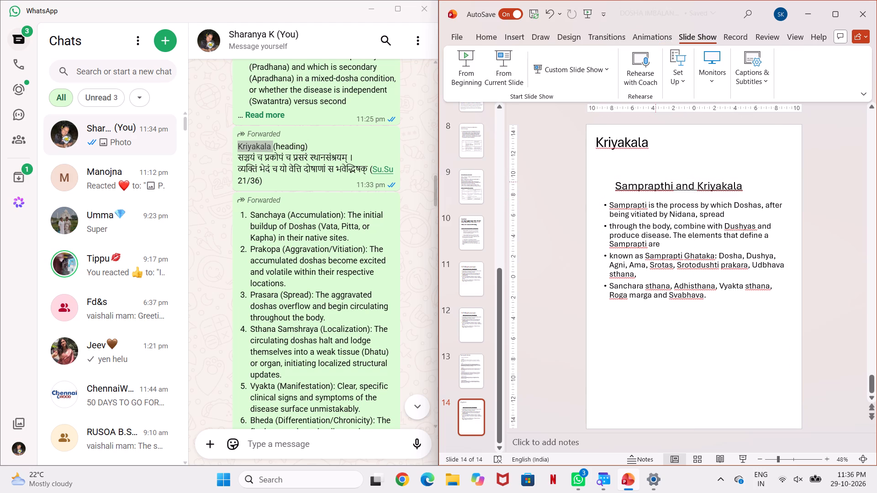
Delete all the Samprapthi and Kriyakala subheading text from its text box on slide 14.
{"action": "left_click", "coordinate": [655, 185]}
{"action": "double_click", "coordinate": [655, 185]}
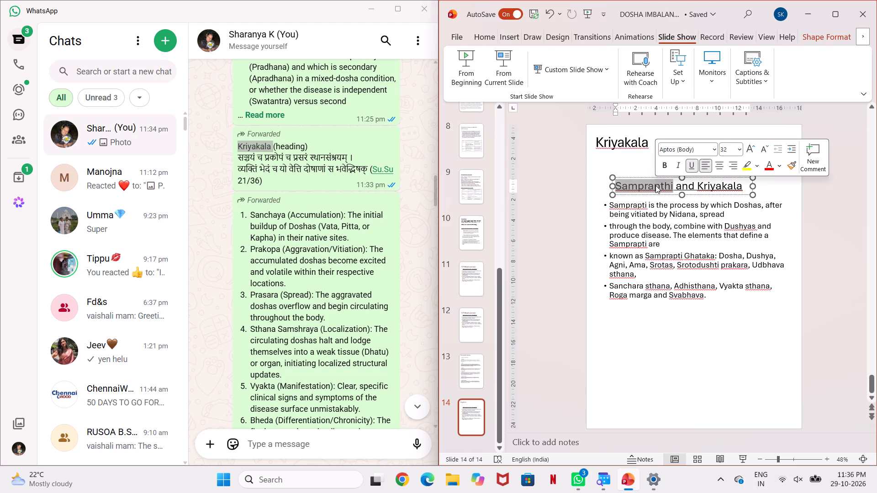
{"action": "double_click", "coordinate": [656, 185]}
{"action": "left_click_drag", "start_coordinate": [660, 185], "coordinate": [742, 180]}
{"action": "double_click", "coordinate": [622, 184]}
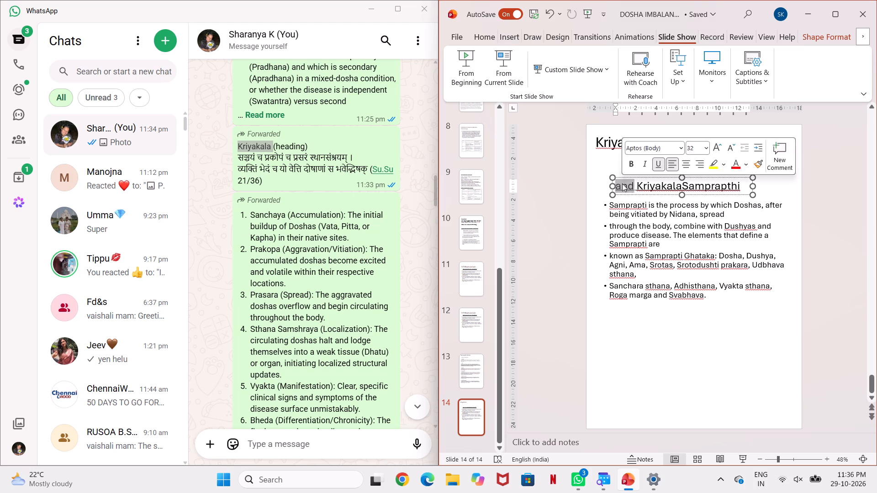
{"action": "left_click_drag", "start_coordinate": [622, 184], "coordinate": [666, 188]}
{"action": "key", "text": "Delete"}
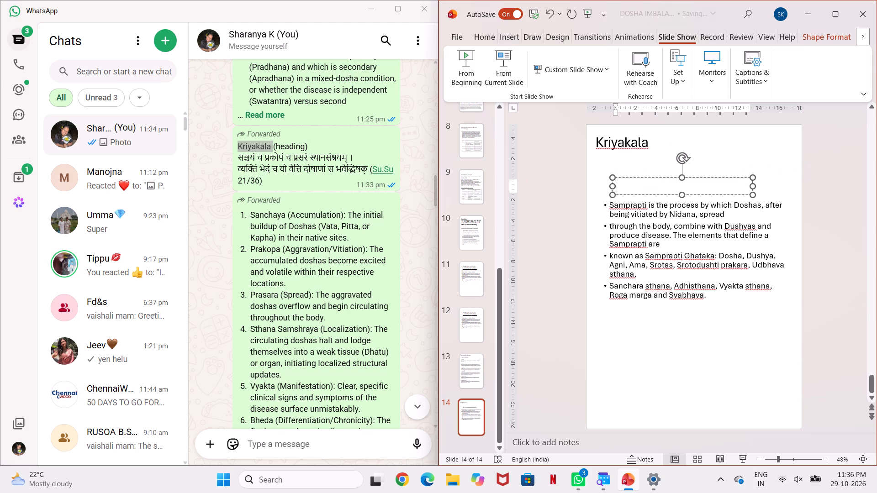
{"action": "left_click", "coordinate": [586, 190]}
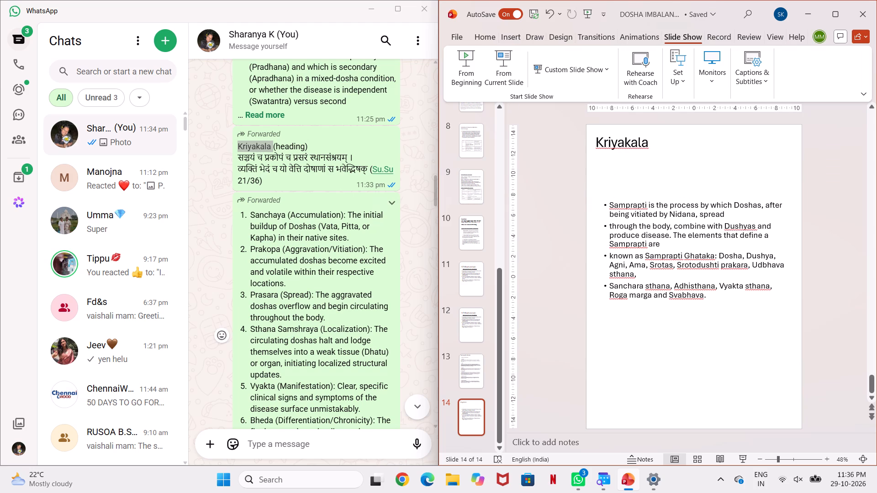
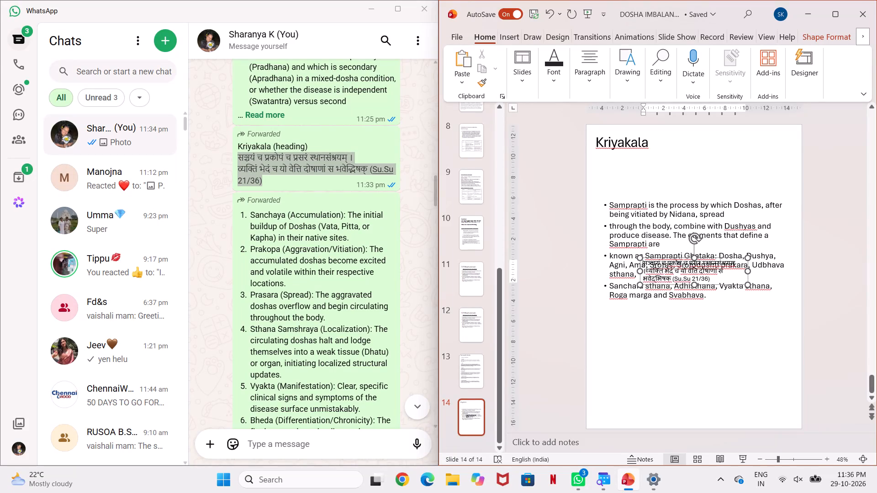
Move the Sanskrit verse text box on slide 14 to just below the Kriyakala heading, above the bullet text.
{"action": "left_click_drag", "start_coordinate": [673, 286], "coordinate": [675, 261]}
{"action": "left_click", "coordinate": [683, 298]}
{"action": "left_click", "coordinate": [689, 270]}
{"action": "left_click_drag", "start_coordinate": [722, 283], "coordinate": [676, 186]}
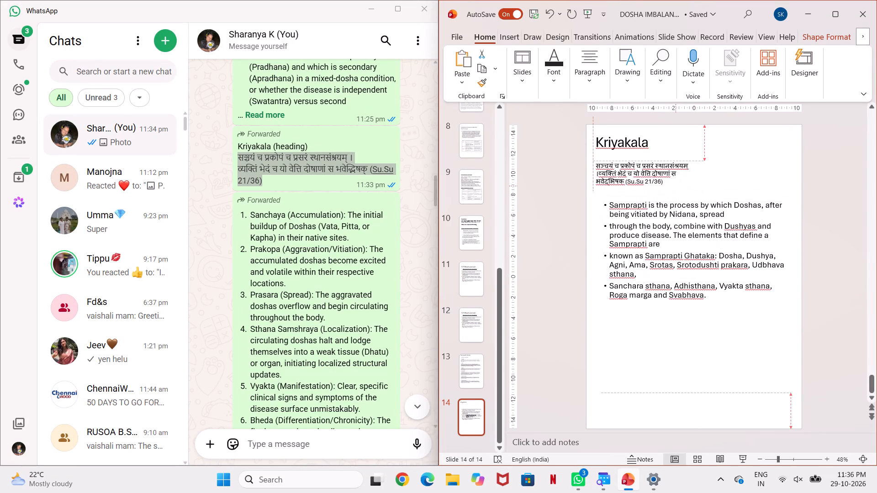
{"action": "left_click_drag", "start_coordinate": [676, 186], "coordinate": [676, 186]}
Select the full Sanskrit verse, including the Su.Su 21/36 reference, and open its font size choices.
{"action": "double_click", "coordinate": [696, 173]}
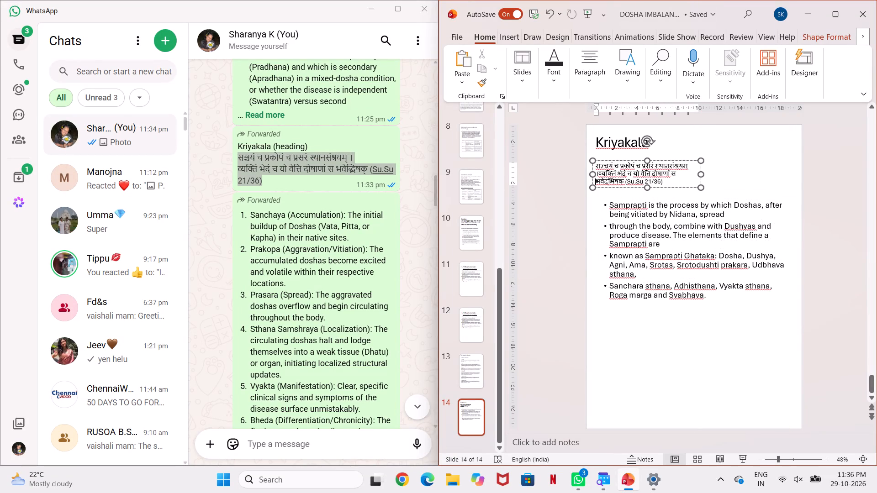
{"action": "left_click_drag", "start_coordinate": [597, 163], "coordinate": [624, 180]}
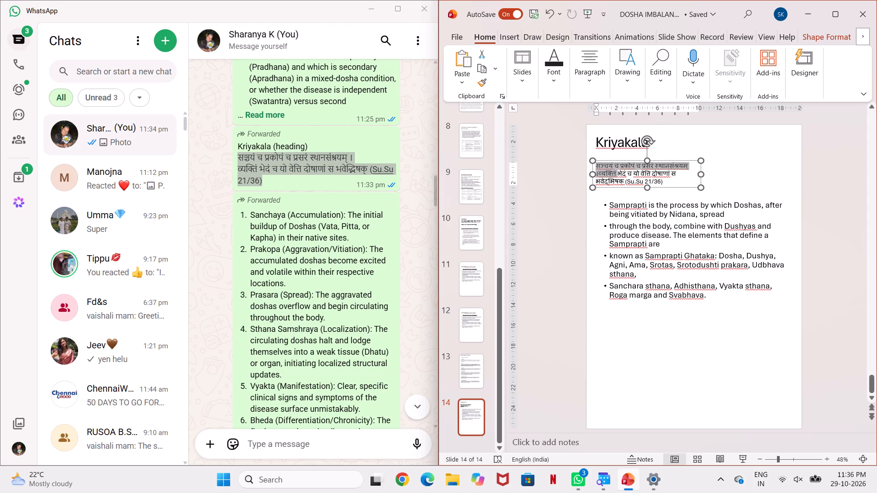
{"action": "left_click_drag", "start_coordinate": [624, 180], "coordinate": [683, 182]}
{"action": "left_click", "coordinate": [770, 146]}
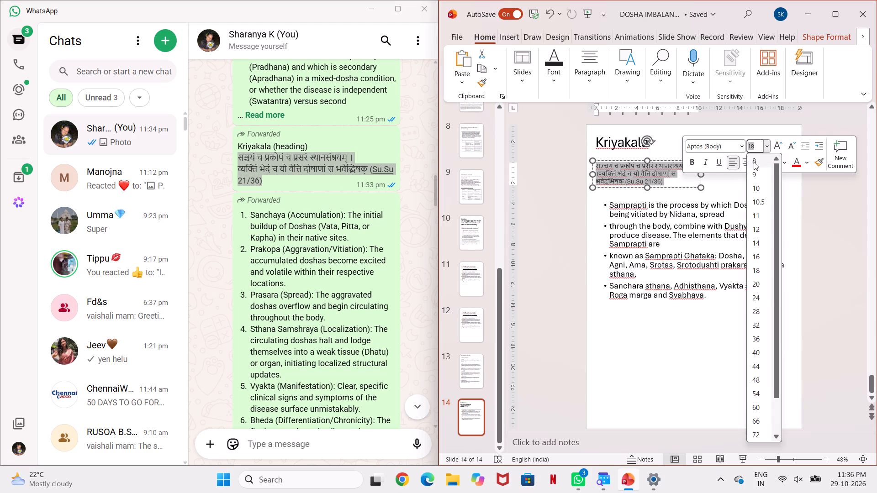
Set the Kriyakala heading's font size to 24.
{"action": "left_click", "coordinate": [755, 303]}
{"action": "left_click", "coordinate": [691, 348]}
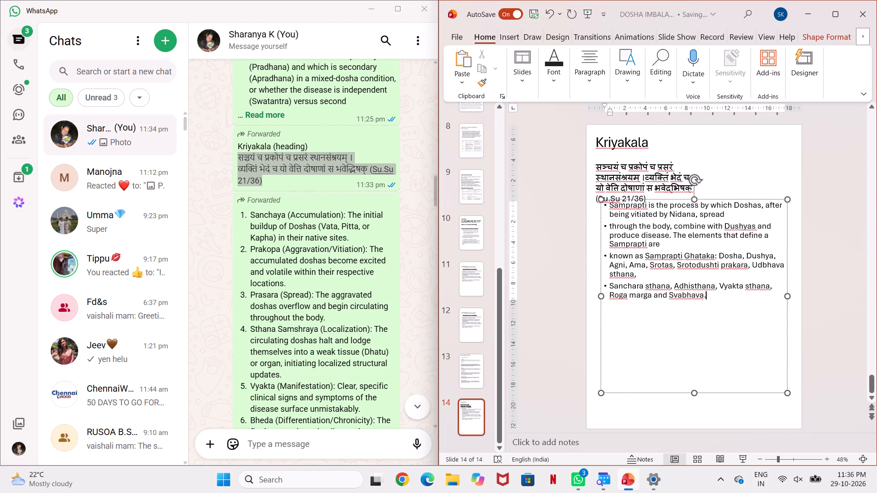
Widen the Sanskrit verse box under the Kriyakala heading so the verse fits on three lines above the body text.
{"action": "left_click", "coordinate": [649, 193]}
{"action": "left_click_drag", "start_coordinate": [701, 160], "coordinate": [705, 160]}
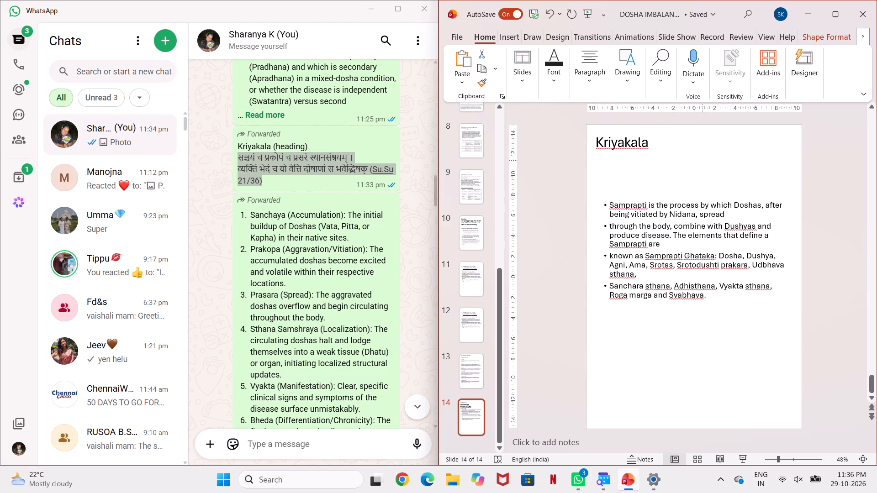
{"action": "left_click_drag", "start_coordinate": [705, 160], "coordinate": [730, 157]}
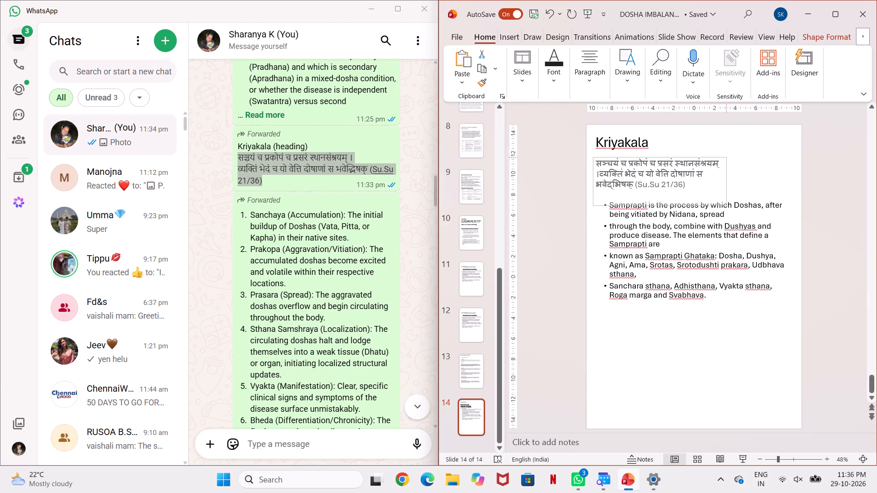
{"action": "left_click_drag", "start_coordinate": [730, 157], "coordinate": [737, 157]}
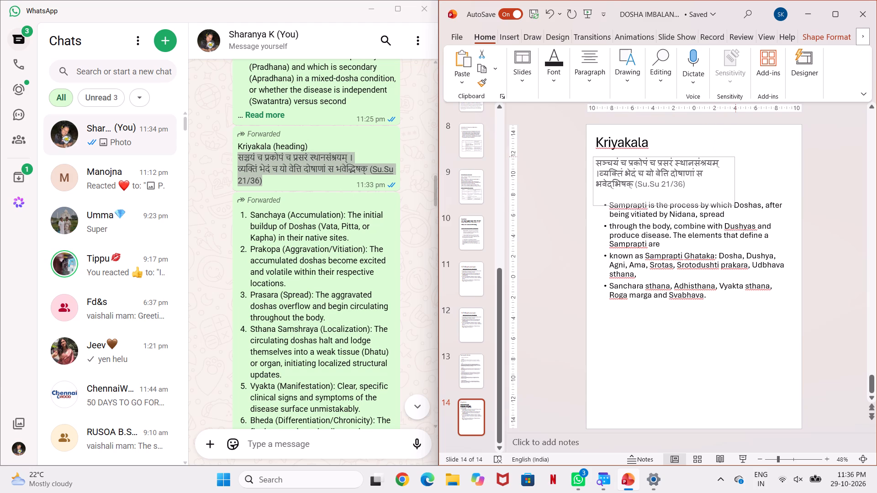
{"action": "left_click_drag", "start_coordinate": [737, 157], "coordinate": [748, 157]}
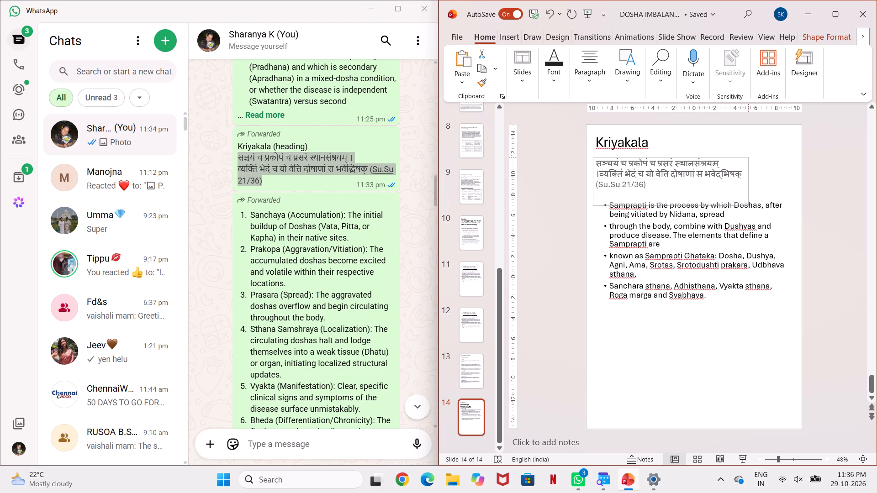
{"action": "left_click_drag", "start_coordinate": [748, 157], "coordinate": [743, 160]}
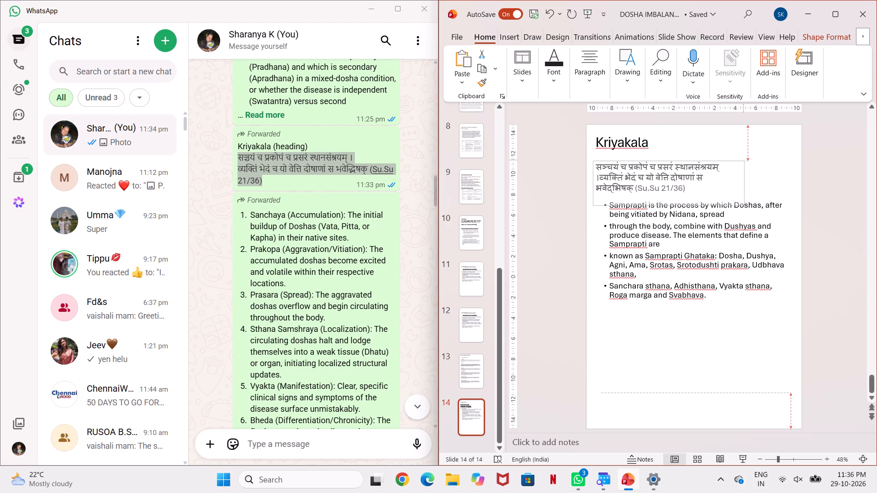
{"action": "left_click_drag", "start_coordinate": [743, 160], "coordinate": [744, 162]}
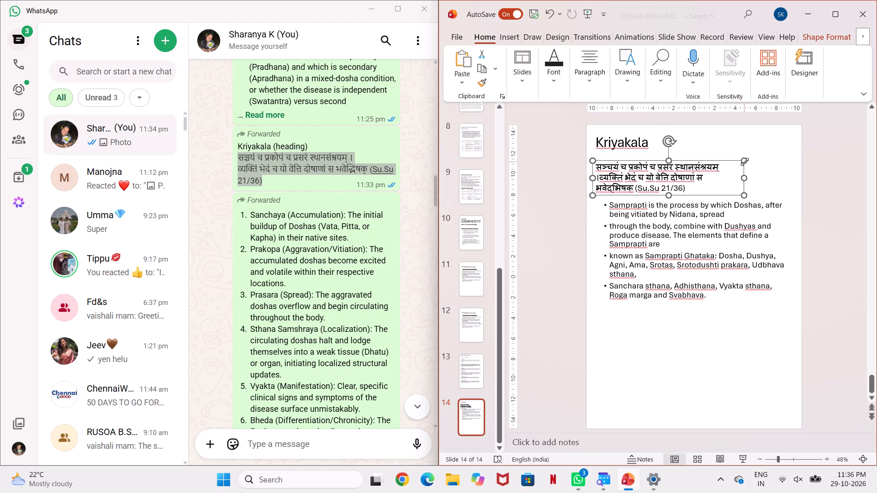
{"action": "left_click", "coordinate": [817, 153]}
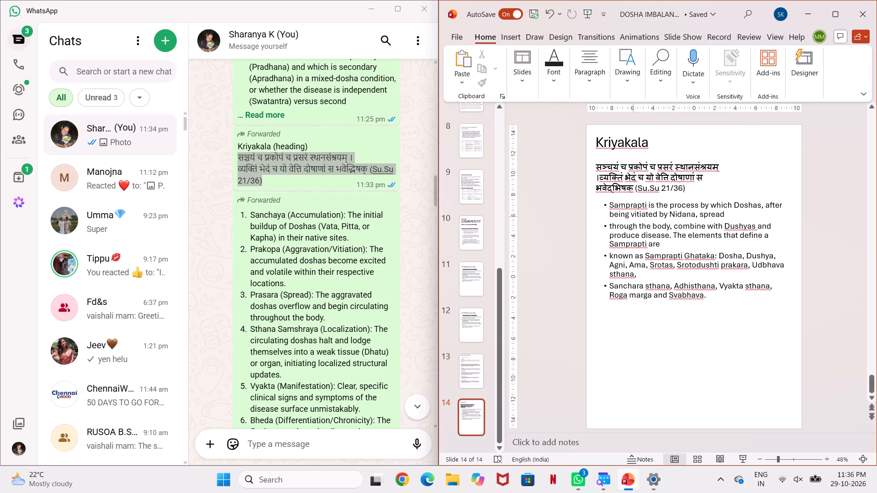
Delete all the copied Samprapti bullet text from the body placeholder on slide 14.
{"action": "left_click_drag", "start_coordinate": [606, 207], "coordinate": [630, 217]}
{"action": "left_click", "coordinate": [589, 228]}
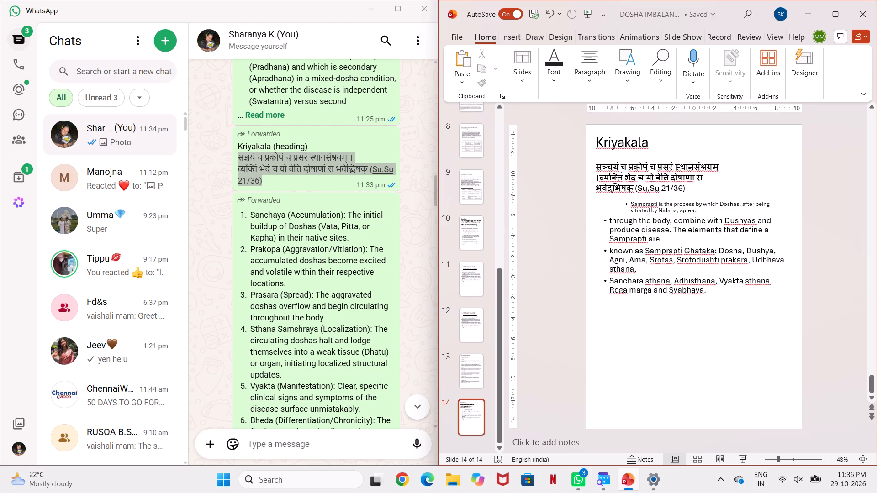
{"action": "left_click", "coordinate": [629, 215]}
{"action": "key", "text": "Delete"}
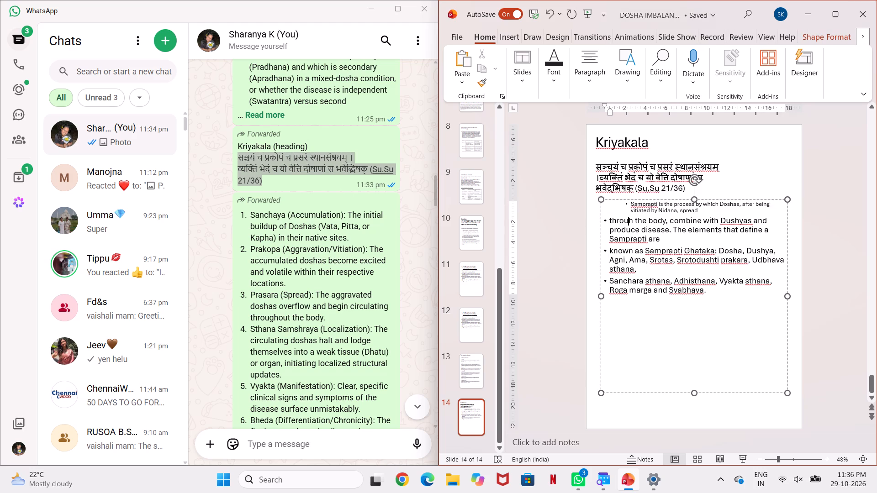
{"action": "left_click", "coordinate": [685, 314]}
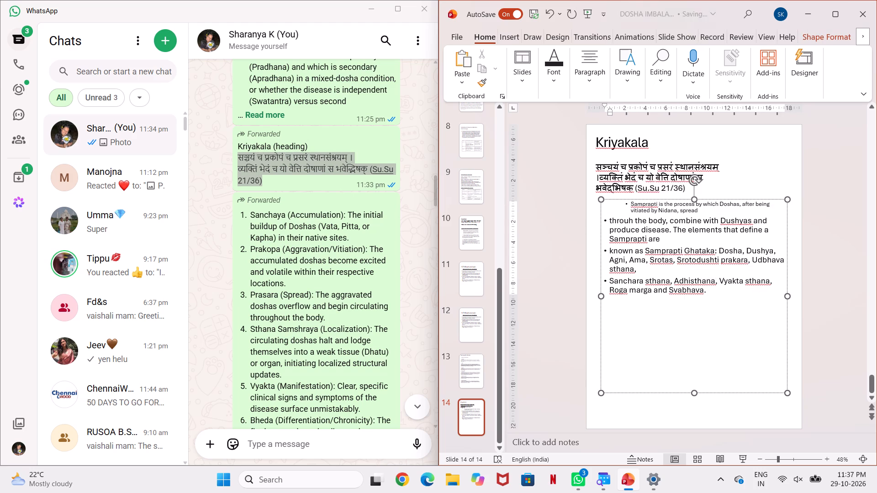
{"action": "left_click_drag", "start_coordinate": [613, 200], "coordinate": [630, 223]}
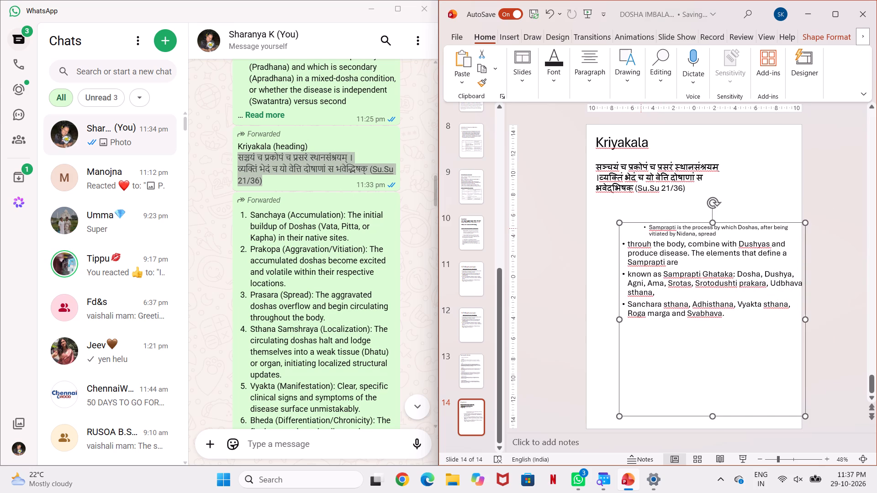
{"action": "double_click", "coordinate": [641, 228]}
{"action": "left_click_drag", "start_coordinate": [641, 228], "coordinate": [730, 319]}
{"action": "key", "text": "Delete"}
{"action": "key", "text": "Delete"}
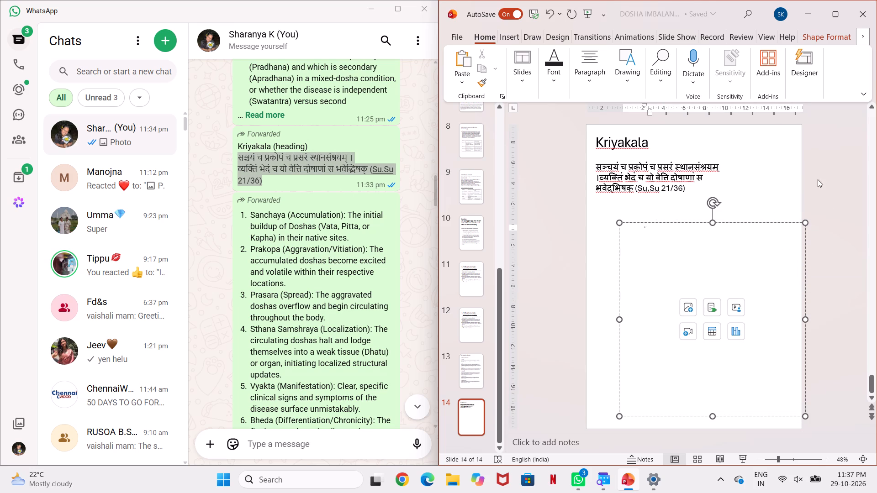
{"action": "left_click", "coordinate": [818, 179]}
Move the empty body placeholder to just below the Sanskrit verse, within the slide's side edges.
{"action": "left_click", "coordinate": [739, 230]}
{"action": "left_click_drag", "start_coordinate": [742, 222], "coordinate": [733, 215]}
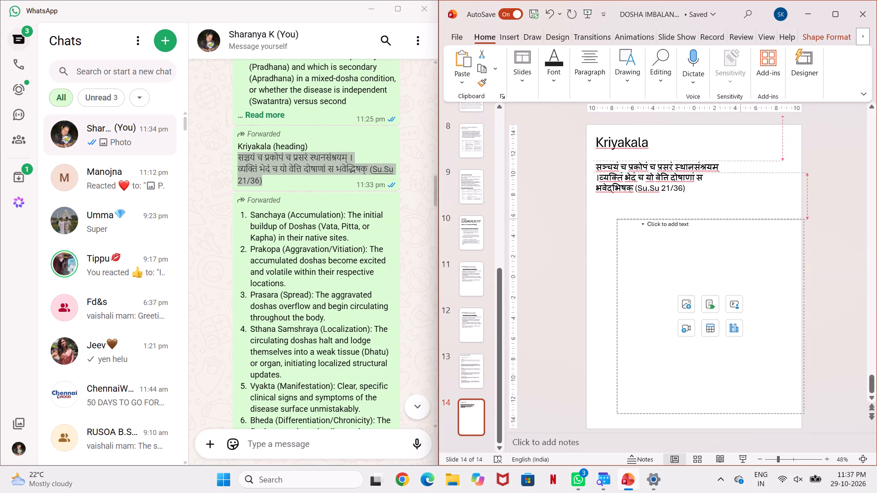
{"action": "left_click_drag", "start_coordinate": [733, 215], "coordinate": [716, 205]}
{"action": "left_click", "coordinate": [818, 183]}
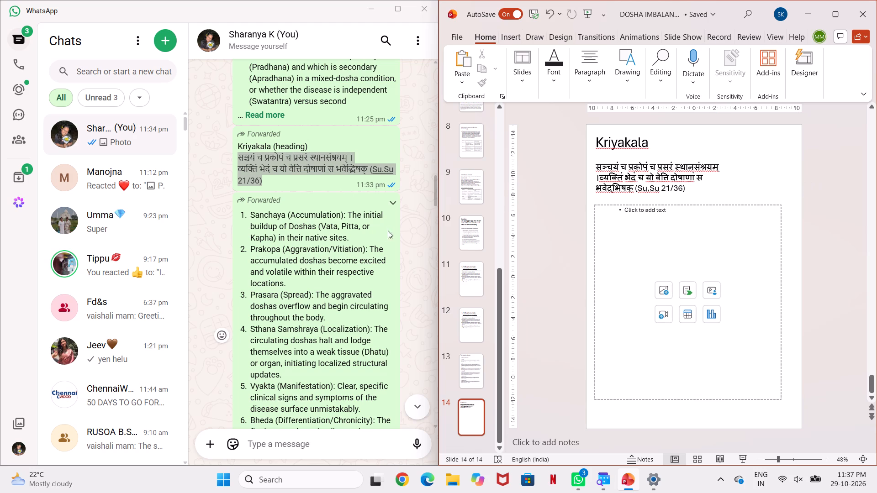
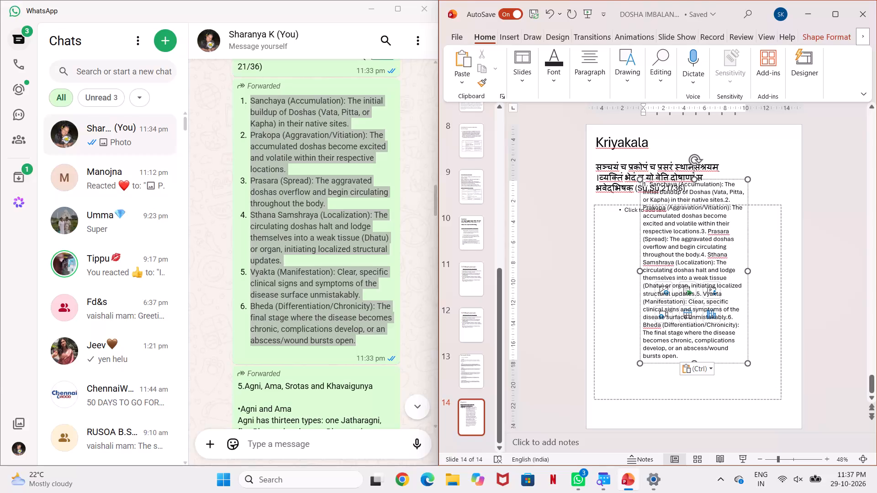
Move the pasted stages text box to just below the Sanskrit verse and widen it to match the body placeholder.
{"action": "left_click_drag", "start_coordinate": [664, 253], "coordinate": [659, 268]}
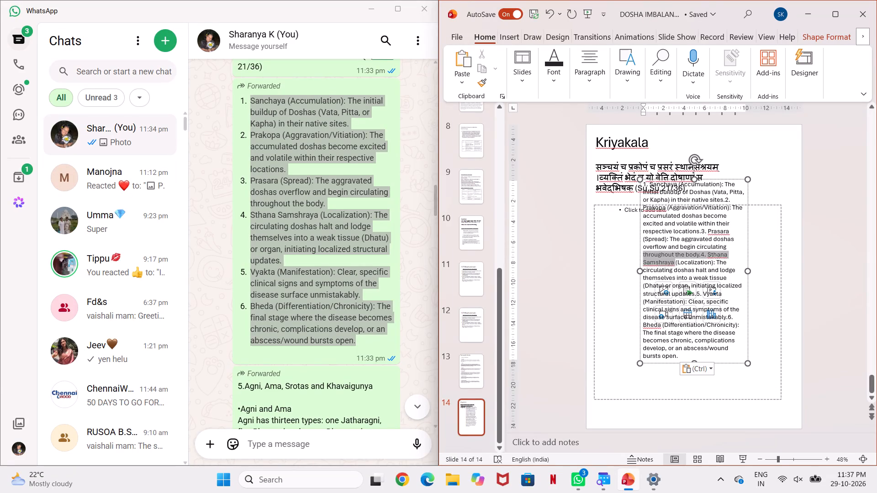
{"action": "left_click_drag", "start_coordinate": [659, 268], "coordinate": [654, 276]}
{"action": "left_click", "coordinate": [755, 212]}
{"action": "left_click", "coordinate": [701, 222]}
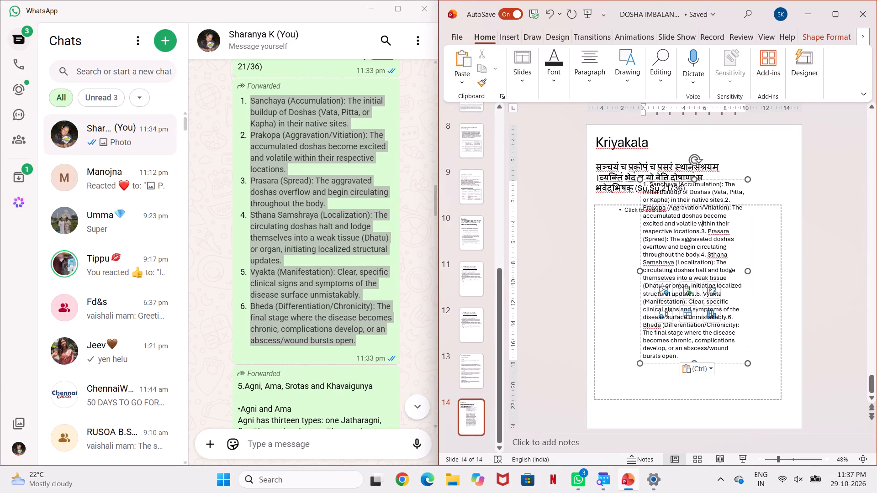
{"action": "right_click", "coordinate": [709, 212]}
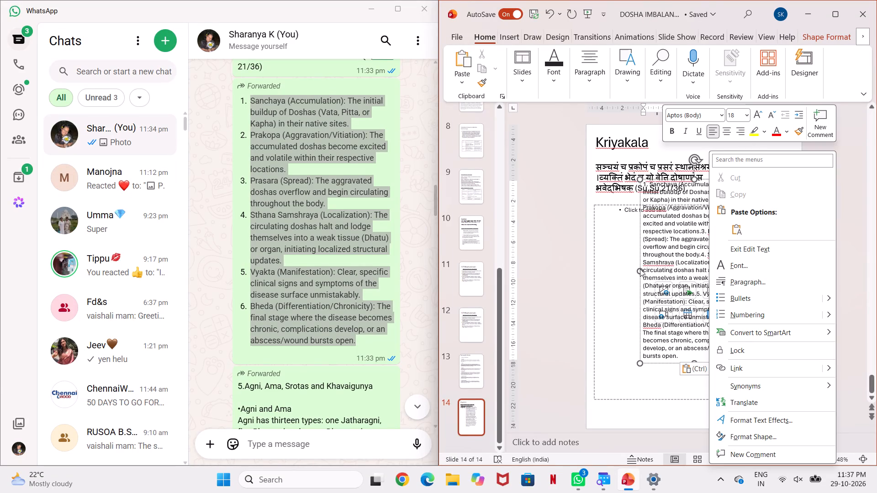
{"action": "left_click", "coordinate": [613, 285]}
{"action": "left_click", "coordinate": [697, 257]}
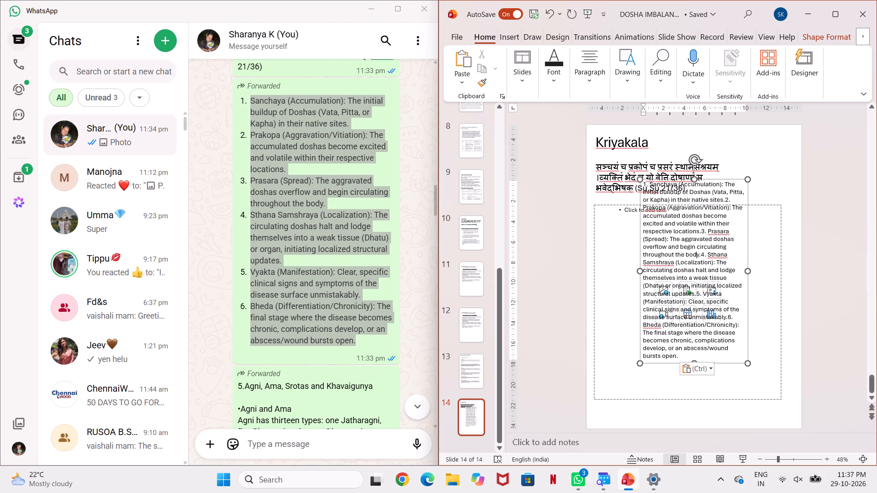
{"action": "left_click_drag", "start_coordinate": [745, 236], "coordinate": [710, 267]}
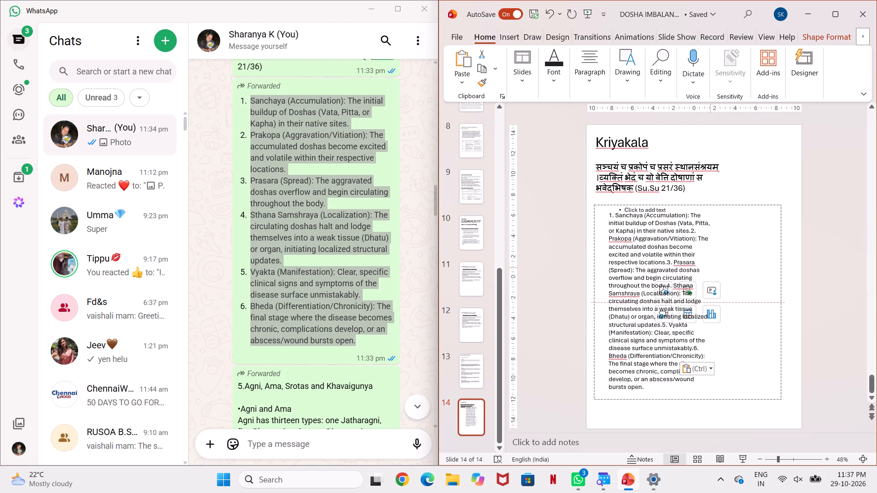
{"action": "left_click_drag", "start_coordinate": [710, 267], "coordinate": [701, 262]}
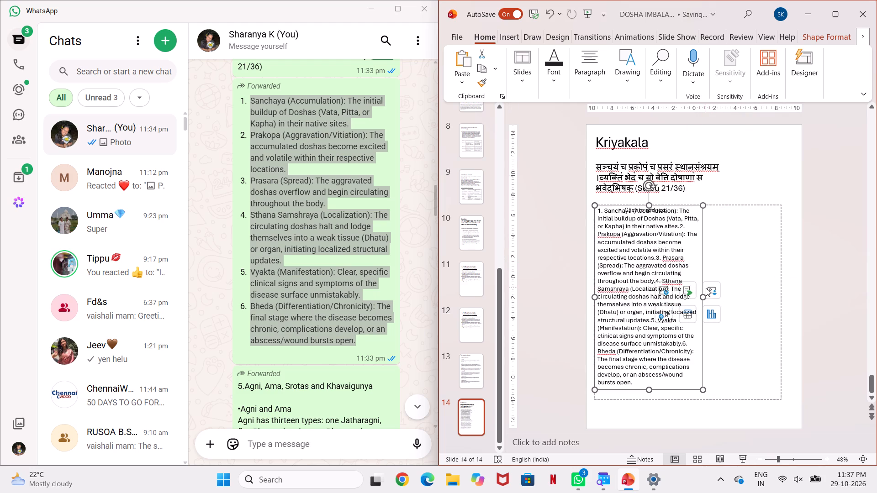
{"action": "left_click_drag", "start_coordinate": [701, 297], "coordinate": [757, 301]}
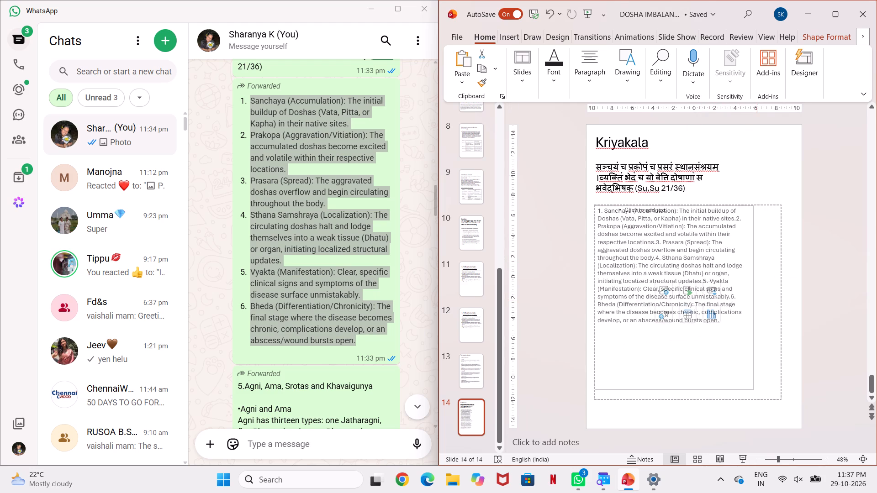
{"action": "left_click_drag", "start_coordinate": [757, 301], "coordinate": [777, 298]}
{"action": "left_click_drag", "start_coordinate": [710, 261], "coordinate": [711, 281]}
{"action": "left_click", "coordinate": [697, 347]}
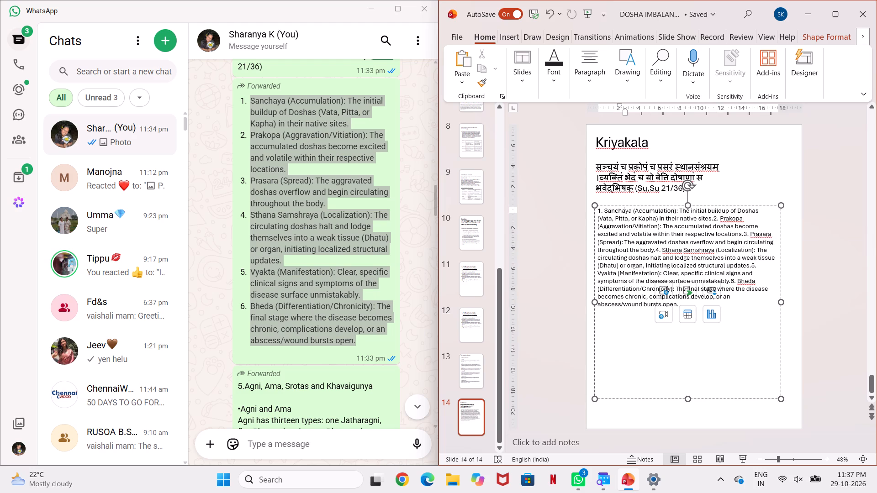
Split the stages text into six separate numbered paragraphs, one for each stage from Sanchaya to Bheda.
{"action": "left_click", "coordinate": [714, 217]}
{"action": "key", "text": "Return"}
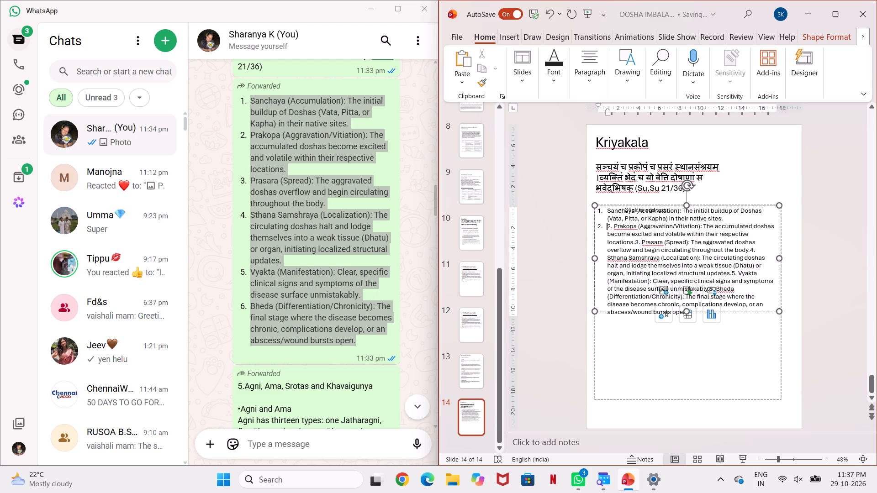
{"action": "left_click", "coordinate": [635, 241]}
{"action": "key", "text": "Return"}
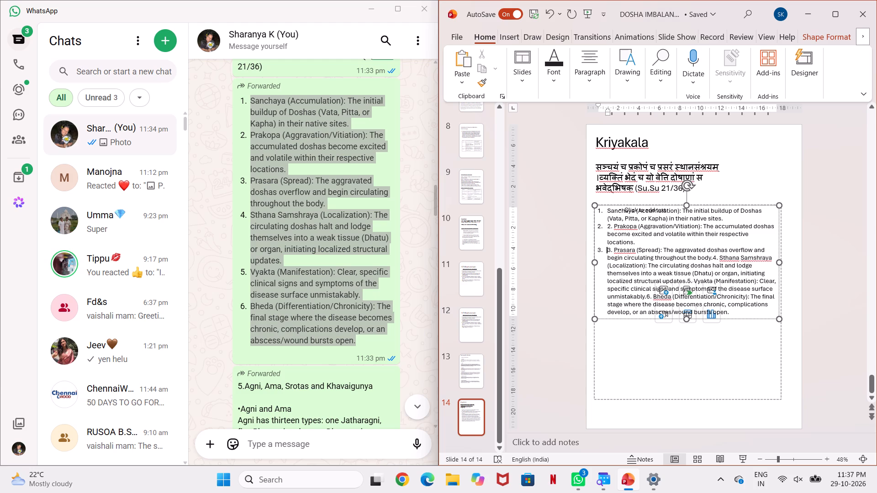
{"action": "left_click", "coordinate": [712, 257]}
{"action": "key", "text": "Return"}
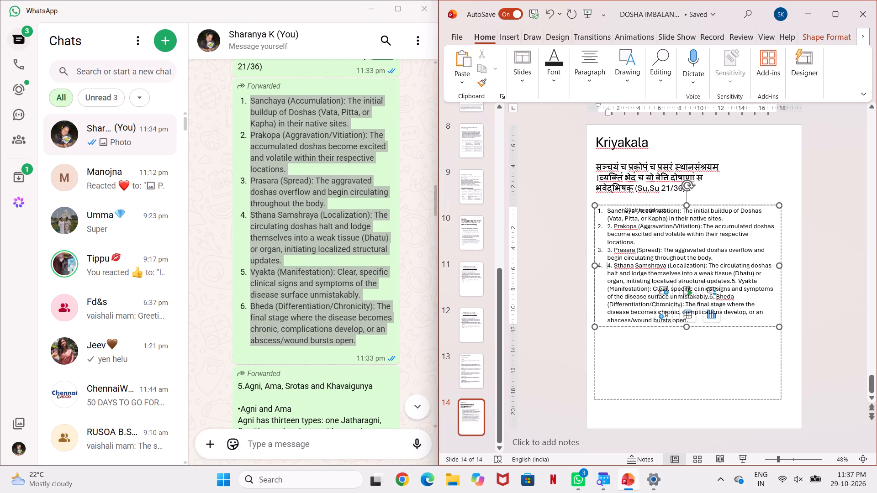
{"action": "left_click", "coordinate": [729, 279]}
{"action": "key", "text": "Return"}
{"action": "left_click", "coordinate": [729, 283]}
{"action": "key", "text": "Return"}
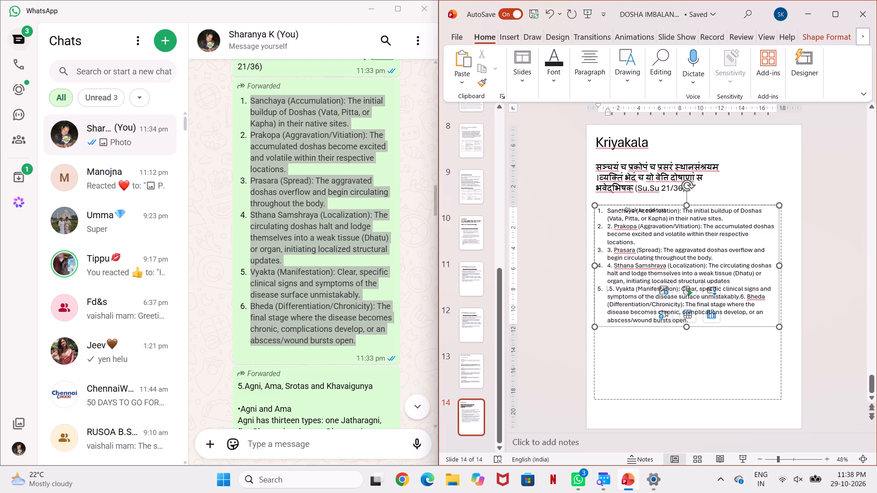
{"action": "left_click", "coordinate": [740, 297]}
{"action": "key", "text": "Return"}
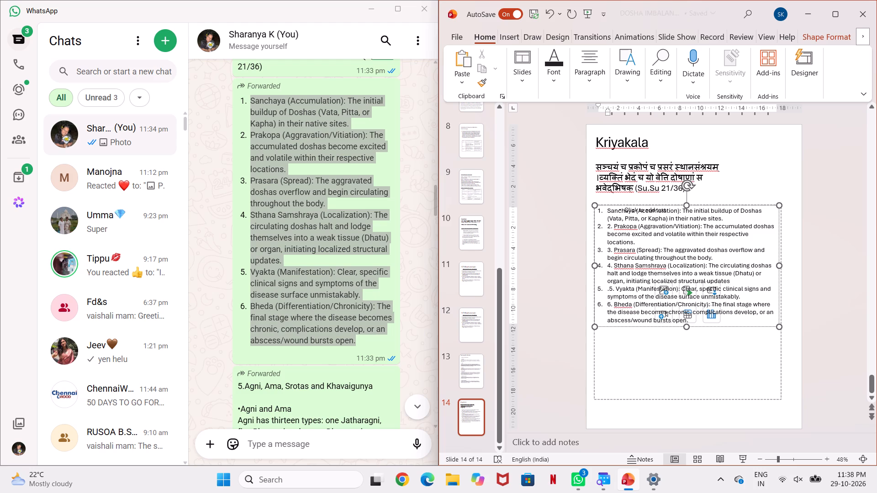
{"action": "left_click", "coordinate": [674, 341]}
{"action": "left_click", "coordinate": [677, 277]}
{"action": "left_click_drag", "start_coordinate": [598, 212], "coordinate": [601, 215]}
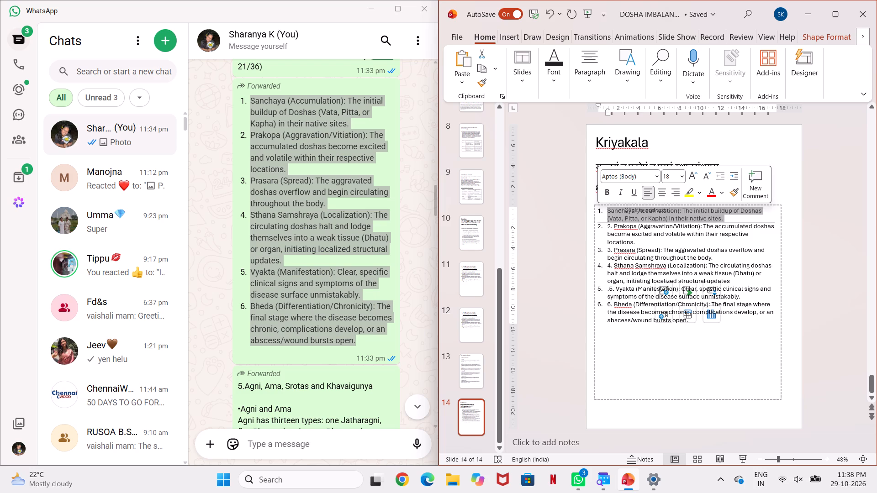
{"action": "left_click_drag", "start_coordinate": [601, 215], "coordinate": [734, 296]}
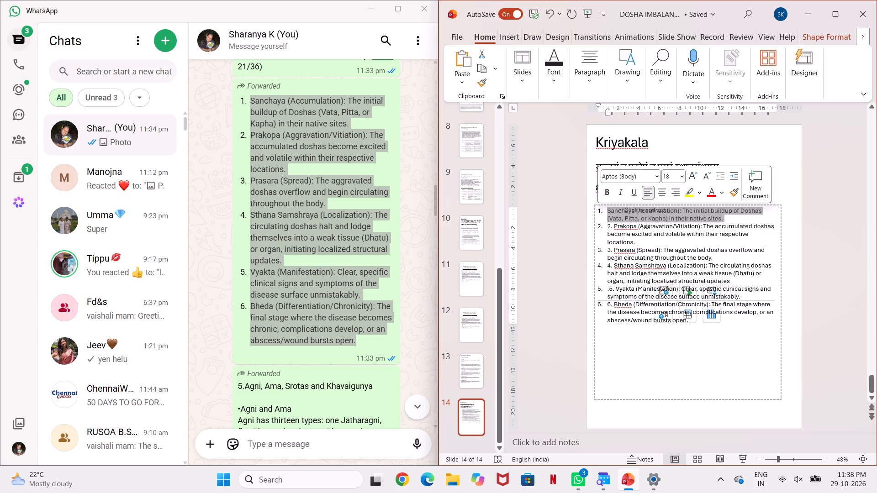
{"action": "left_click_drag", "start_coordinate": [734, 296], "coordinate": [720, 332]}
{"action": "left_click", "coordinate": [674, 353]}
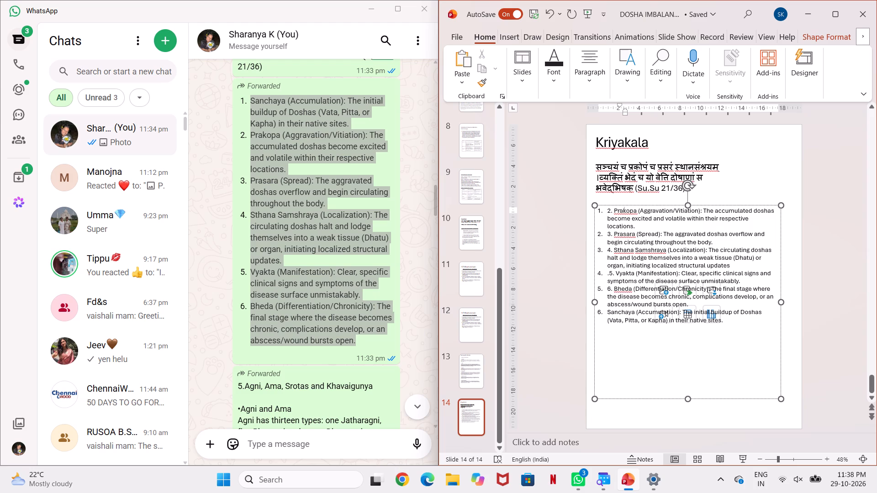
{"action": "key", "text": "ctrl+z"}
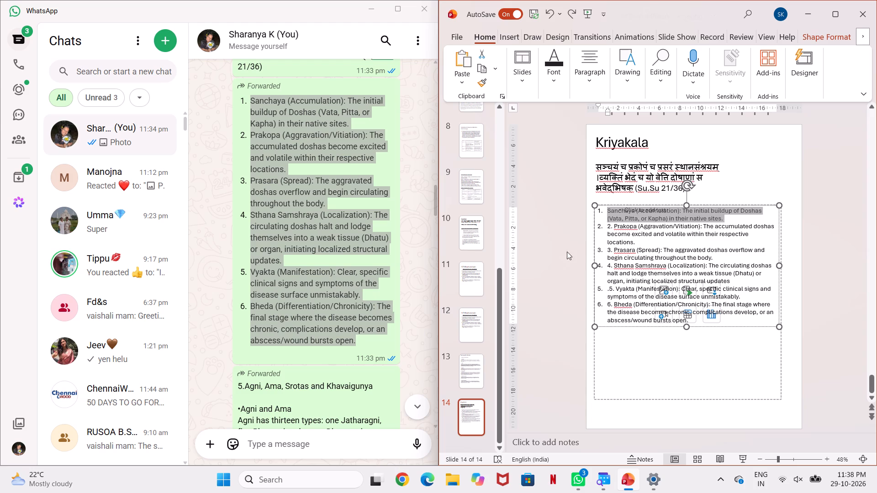
{"action": "left_click", "coordinate": [652, 348]}
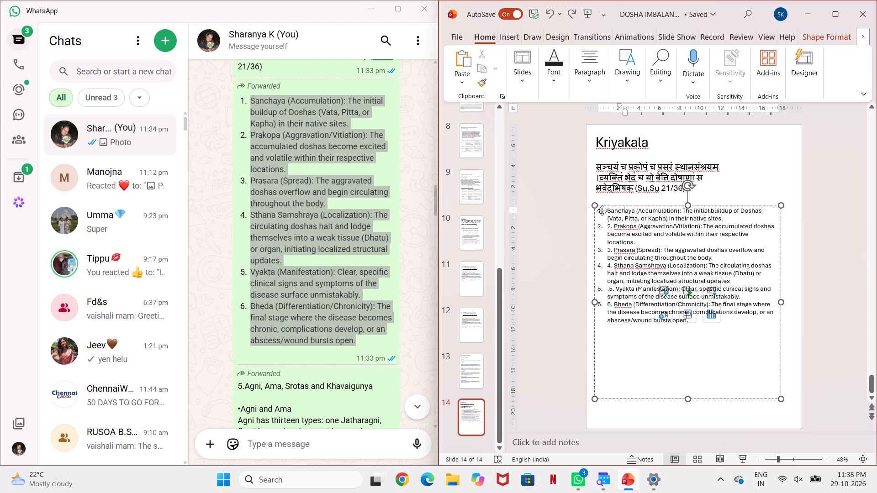
{"action": "left_click_drag", "start_coordinate": [606, 211], "coordinate": [648, 265]}
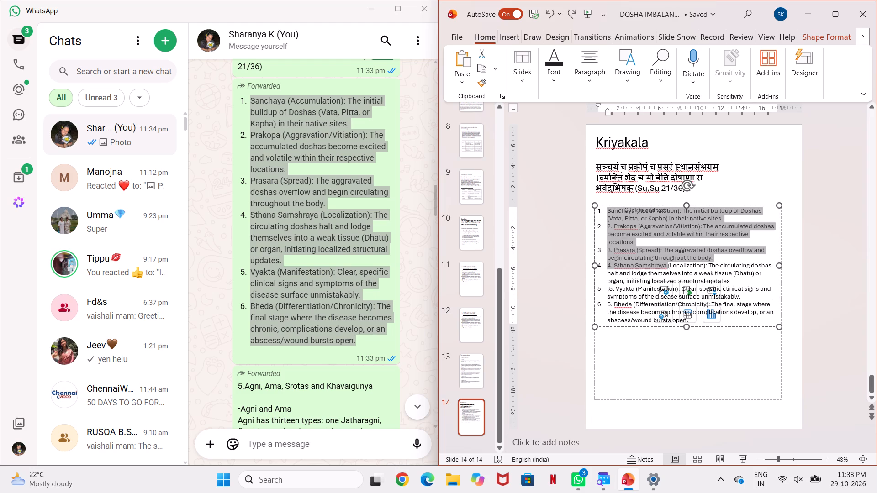
{"action": "left_click_drag", "start_coordinate": [648, 265], "coordinate": [708, 323]}
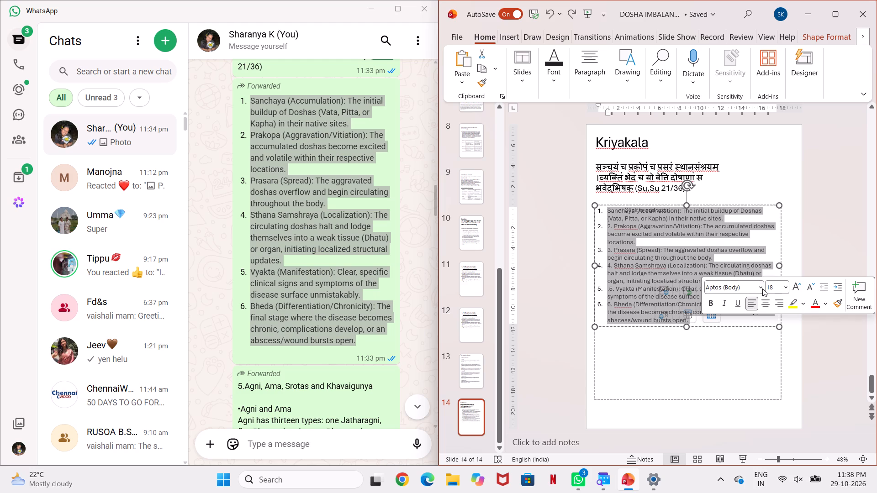
{"action": "left_click", "coordinate": [787, 284]}
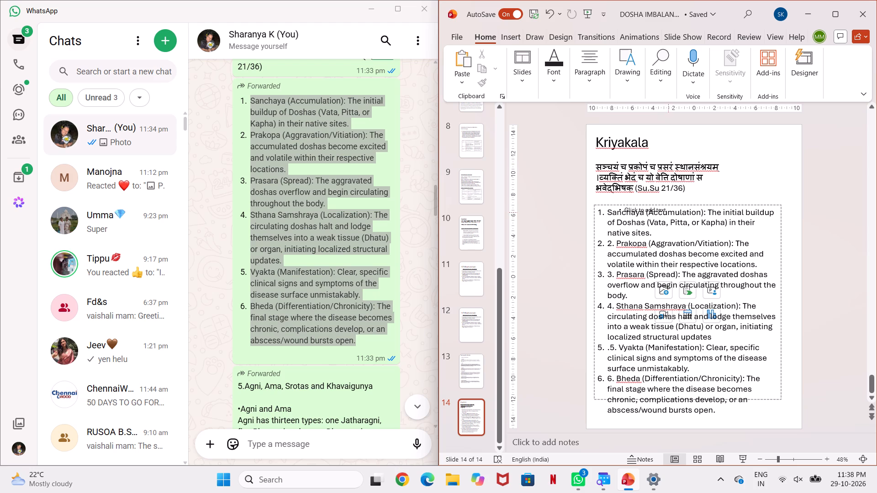
Delete the numbered stages text box that overlaps the empty body placeholder below the Sanskrit verse on slide 14.
{"action": "left_click", "coordinate": [659, 212]}
{"action": "left_click", "coordinate": [669, 205]}
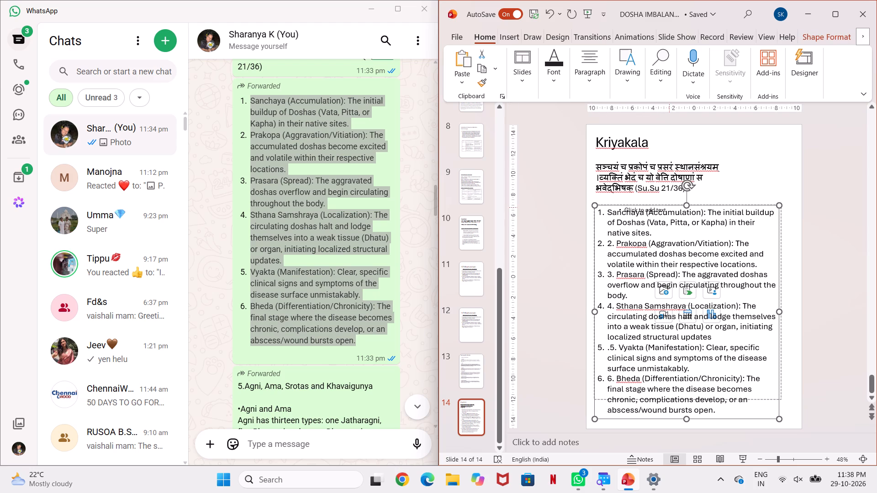
{"action": "left_click", "coordinate": [669, 207]}
{"action": "scroll", "coordinate": [669, 207], "scroll_direction": "up", "scroll_amount": 3, "text": "ctrl"}
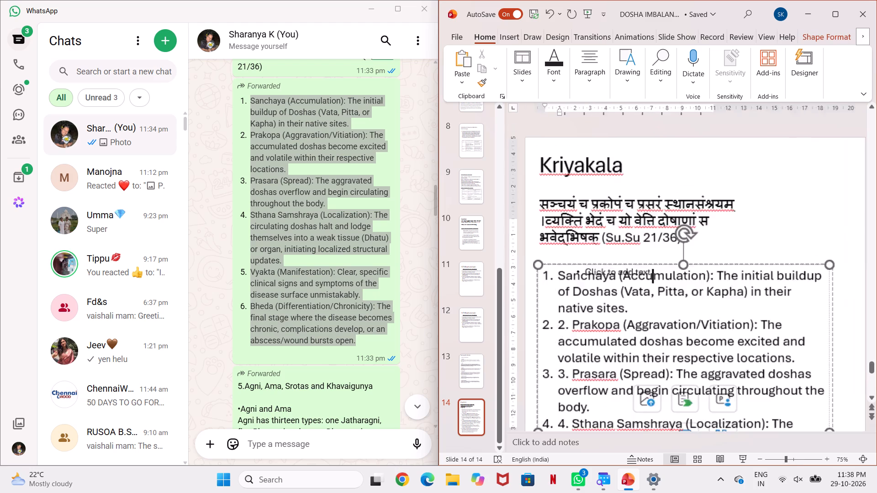
{"action": "scroll", "coordinate": [669, 207], "scroll_direction": "up", "scroll_amount": 2, "text": "ctrl"}
{"action": "scroll", "coordinate": [669, 207], "scroll_direction": "down", "scroll_amount": 1, "text": "ctrl"}
{"action": "left_click", "coordinate": [676, 257], "text": "ctrl"}
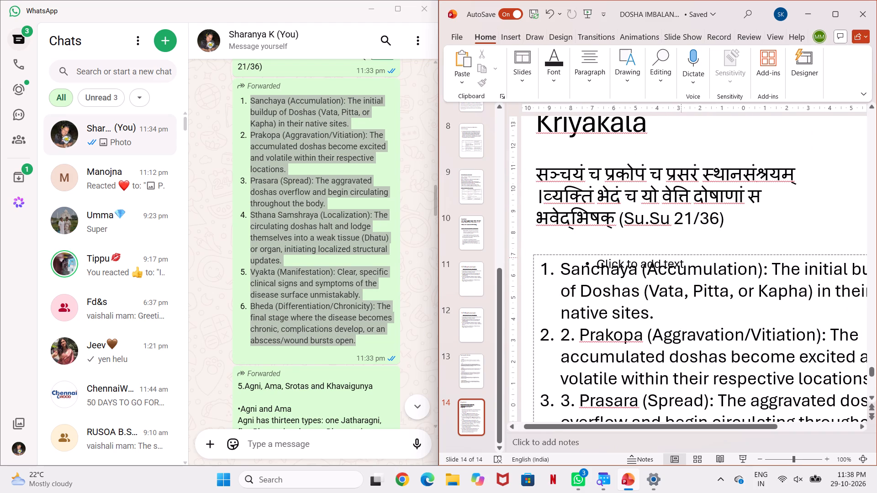
{"action": "left_click", "coordinate": [686, 258], "text": "ctrl"}
{"action": "left_click", "coordinate": [687, 264], "text": "ctrl"}
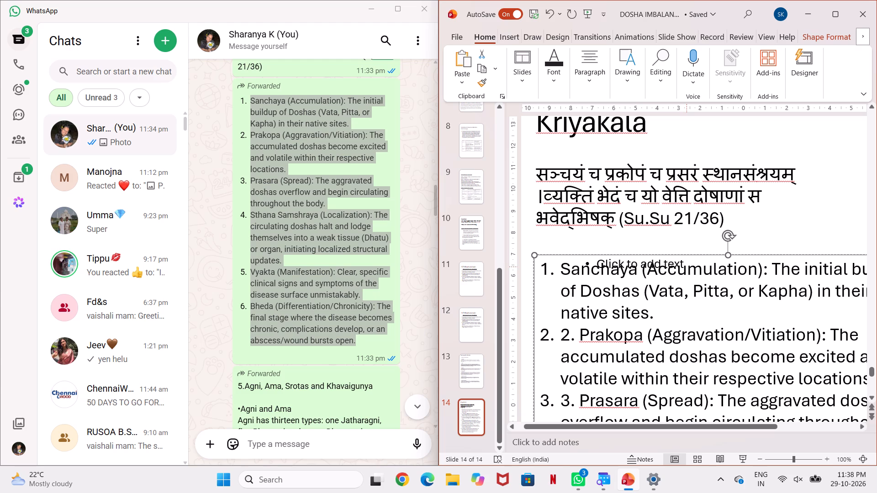
{"action": "key", "text": "BackSpace"}
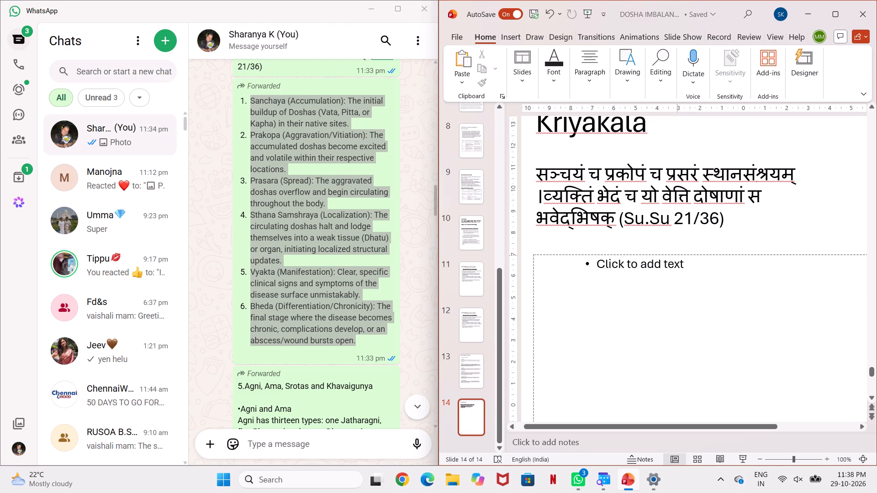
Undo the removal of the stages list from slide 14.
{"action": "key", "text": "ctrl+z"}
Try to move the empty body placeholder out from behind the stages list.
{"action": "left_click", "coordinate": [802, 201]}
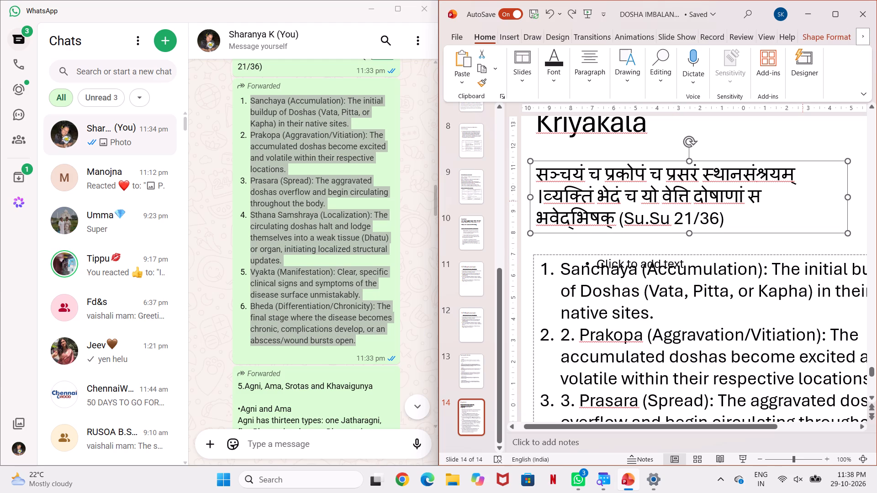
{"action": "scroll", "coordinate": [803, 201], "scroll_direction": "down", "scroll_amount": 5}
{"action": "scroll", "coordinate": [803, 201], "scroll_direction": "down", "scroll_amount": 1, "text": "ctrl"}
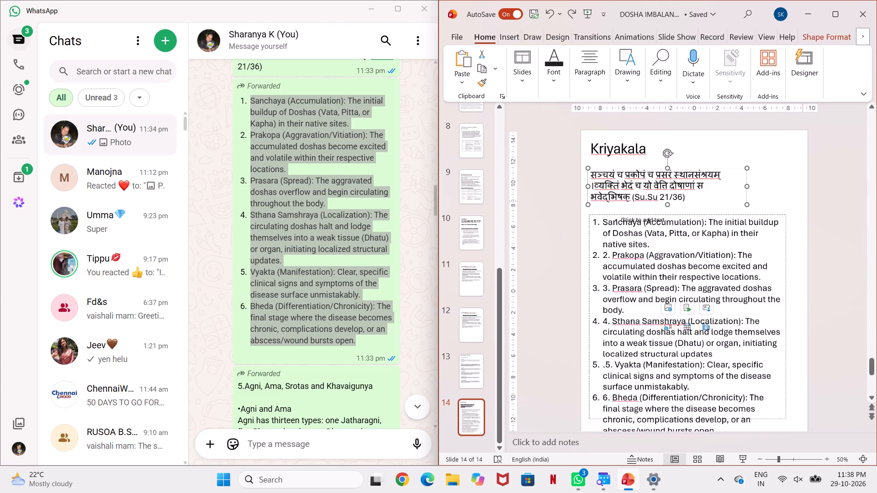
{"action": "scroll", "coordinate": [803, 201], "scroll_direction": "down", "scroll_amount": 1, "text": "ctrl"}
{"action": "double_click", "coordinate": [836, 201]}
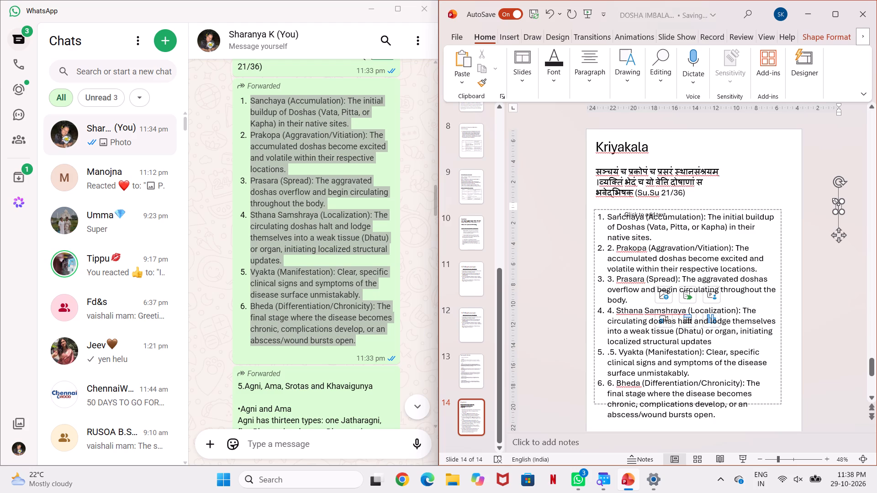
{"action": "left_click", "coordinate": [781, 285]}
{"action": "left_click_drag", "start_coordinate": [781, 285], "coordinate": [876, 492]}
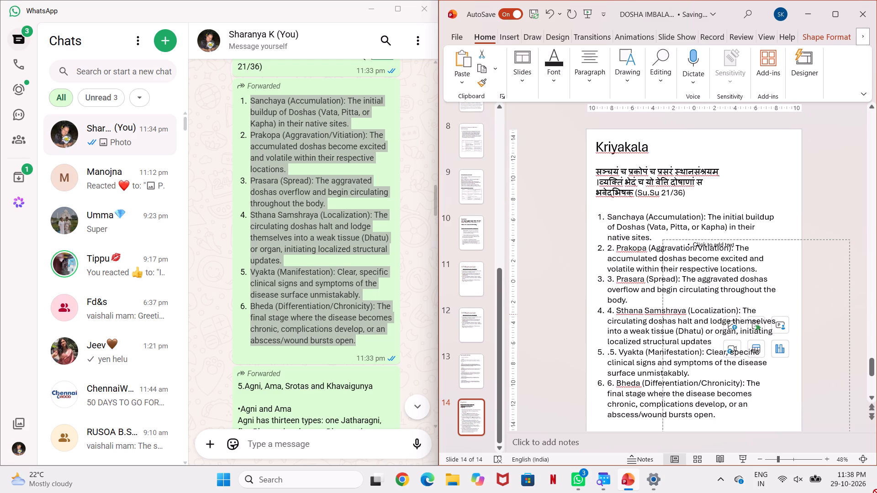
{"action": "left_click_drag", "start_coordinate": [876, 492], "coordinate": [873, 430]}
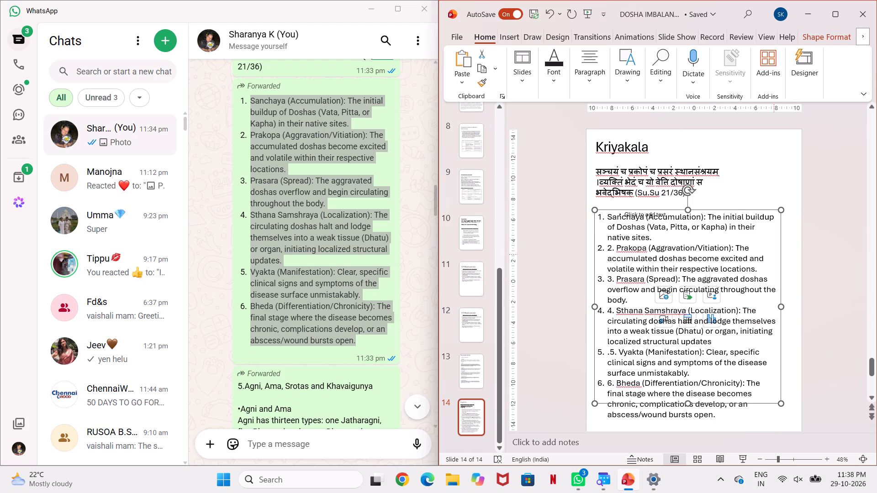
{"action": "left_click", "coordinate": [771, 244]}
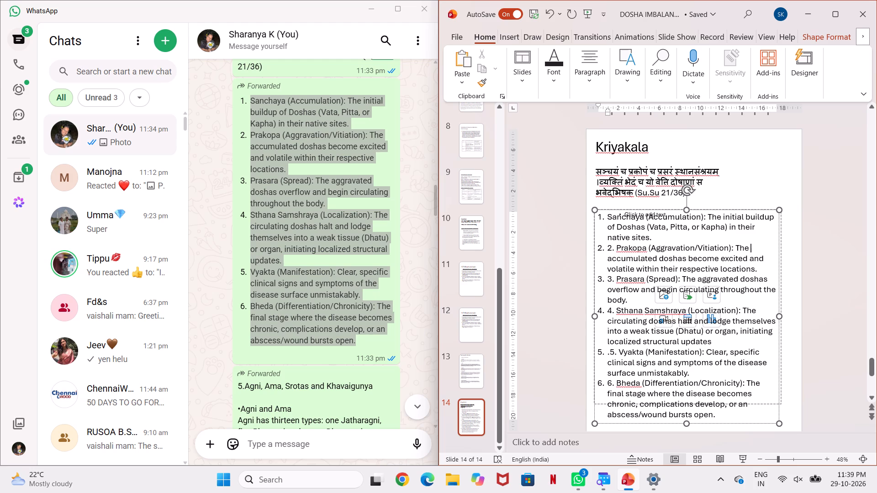
Undo the recent slide 14 edits step by step, back to before the Sanskrit verse box was widened.
{"action": "key", "text": "ctrl+z"}
{"action": "key", "text": "ctrl+z"}
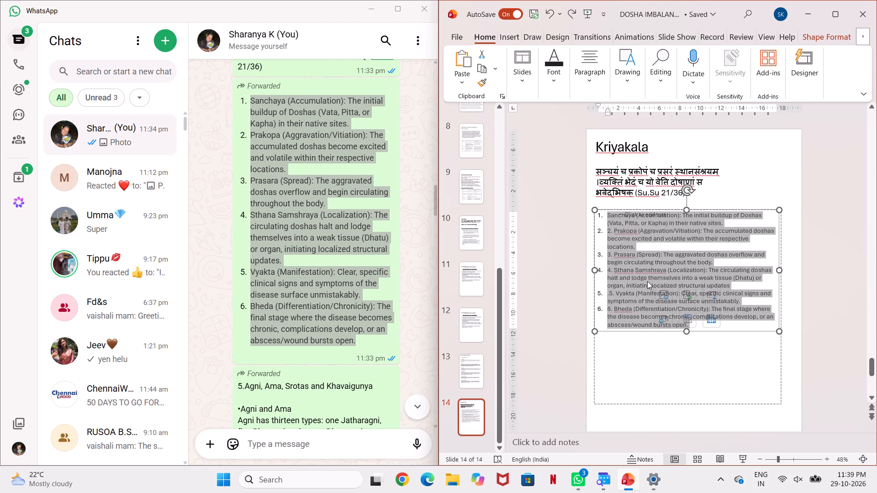
{"action": "key", "text": "ctrl+z"}
{"action": "key", "text": "ctrl+z"}
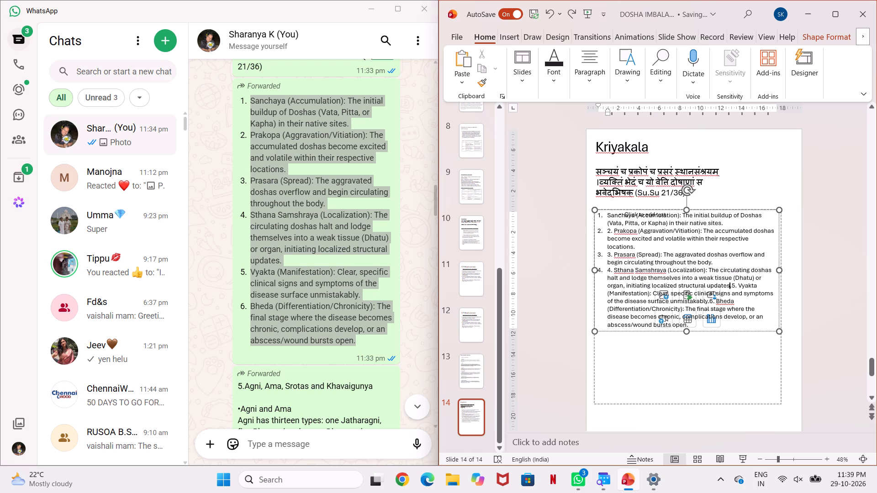
{"action": "key", "text": "ctrl+z"}
{"action": "key", "text": "ctrl+z"}
{"action": "key", "text": "ctrl+z"}
{"action": "key", "text": "ctrl+z"}
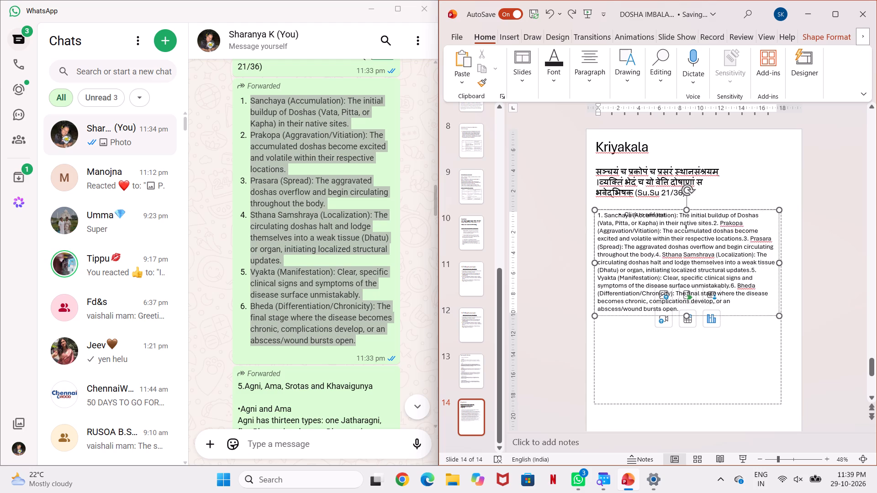
{"action": "key", "text": "ctrl+z"}
{"action": "key", "text": "ctrl+z"}
{"action": "key", "text": "ctrl+z"}
{"action": "key", "text": "ctrl+z"}
{"action": "key", "text": "ctrl+z"}
{"action": "key", "text": "ctrl+z"}
{"action": "key", "text": "ctrl+z"}
{"action": "key", "text": "ctrl+z"}
{"action": "key", "text": "ctrl+z"}
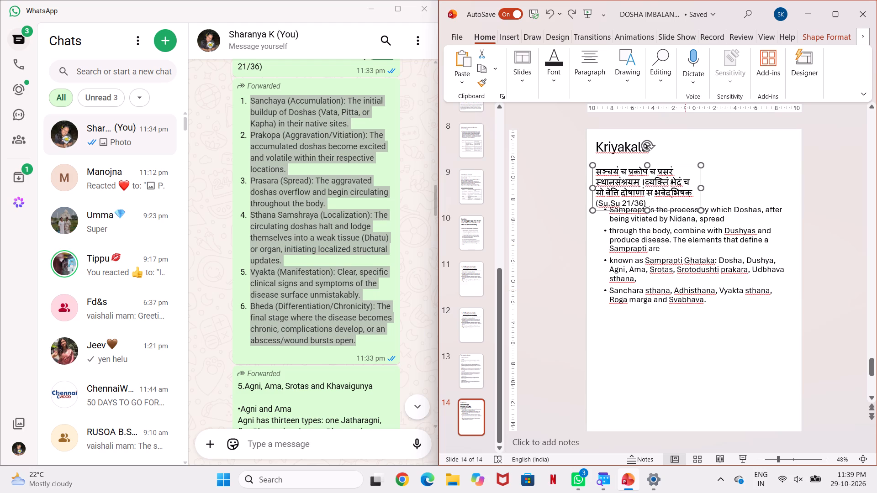
Redo the widening of the Sanskrit verse box and the formatting change to the first Samprapti bullet.
{"action": "key", "text": "ctrl+y"}
{"action": "key", "text": "ctrl+y"}
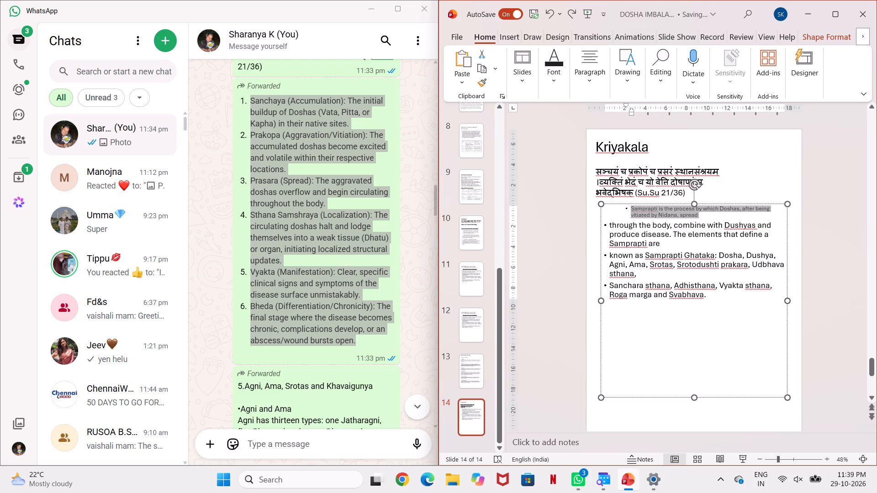
Delete all the Samprapti bullet text from the body placeholder on the Kriyakala slide.
{"action": "left_click", "coordinate": [708, 366]}
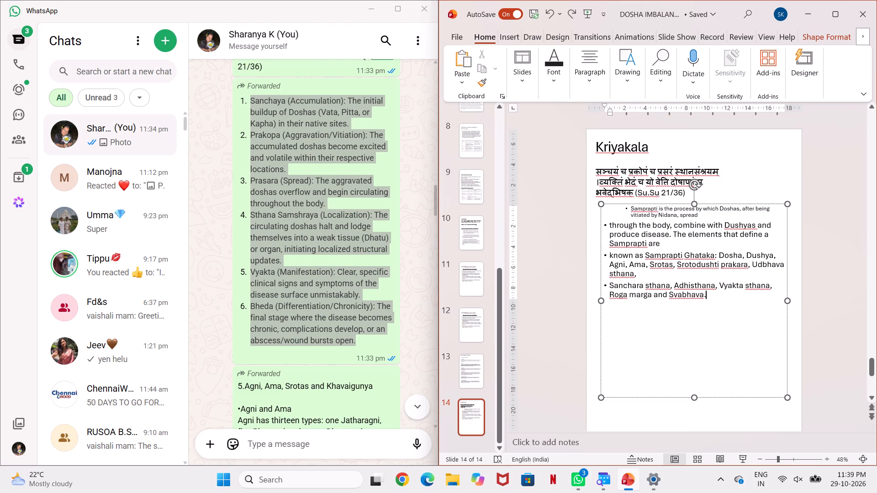
{"action": "left_click_drag", "start_coordinate": [623, 210], "coordinate": [642, 222]}
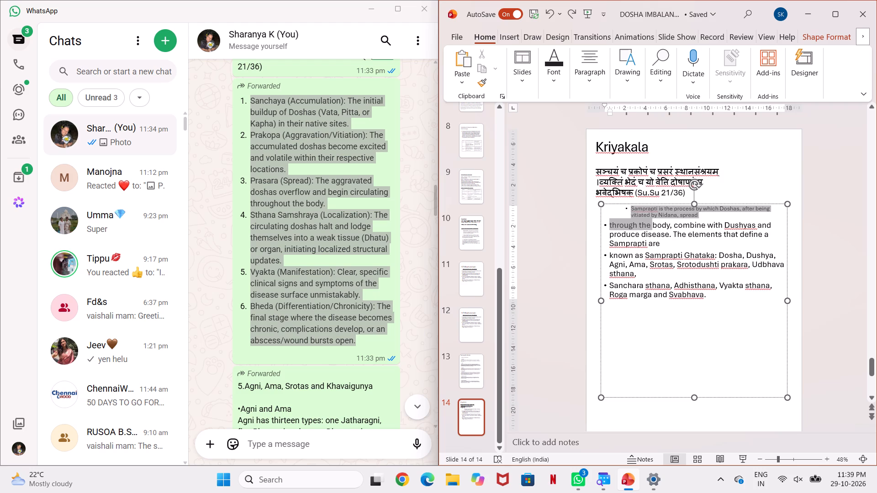
{"action": "left_click_drag", "start_coordinate": [642, 222], "coordinate": [742, 324]}
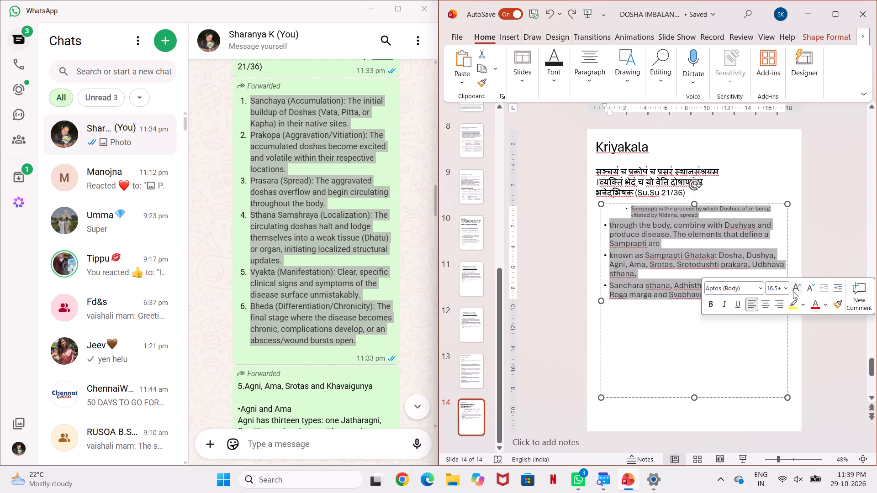
{"action": "key", "text": "Delete"}
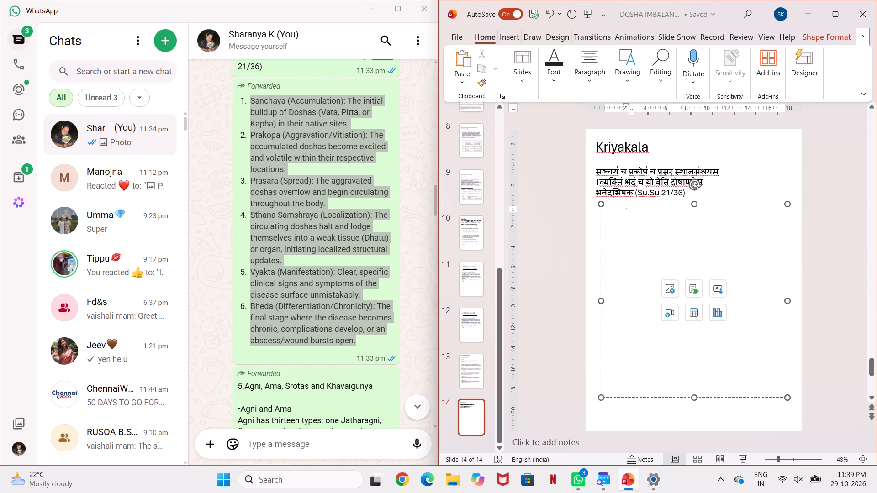
Paste the copied text of the six stages, Sanchaya to Bheda, directly into the empty body placeholder.
{"action": "left_click", "coordinate": [616, 218]}
{"action": "key", "text": "ctrl+v"}
{"action": "left_click_drag", "start_coordinate": [693, 245], "coordinate": [676, 248]}
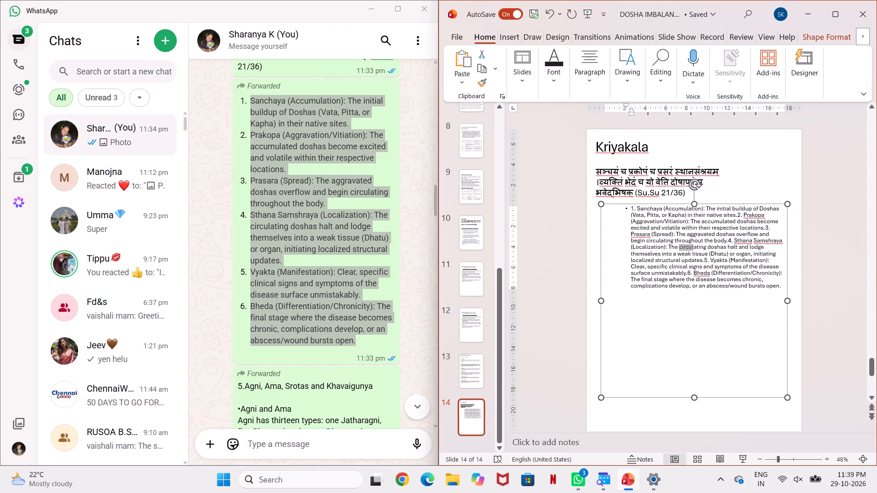
{"action": "left_click_drag", "start_coordinate": [676, 248], "coordinate": [676, 249]}
{"action": "left_click", "coordinate": [633, 286]}
Split the pasted Kriyakala text into six separate bullets, one for each numbered stage from Sanchaya to Bheda.
{"action": "left_click", "coordinate": [736, 213]}
{"action": "key", "text": "Return"}
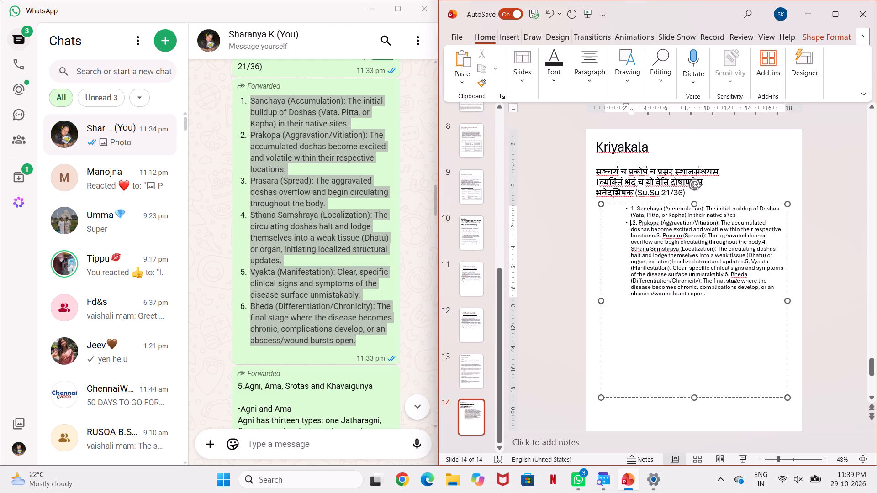
{"action": "left_click", "coordinate": [655, 234]}
{"action": "key", "text": "Return"}
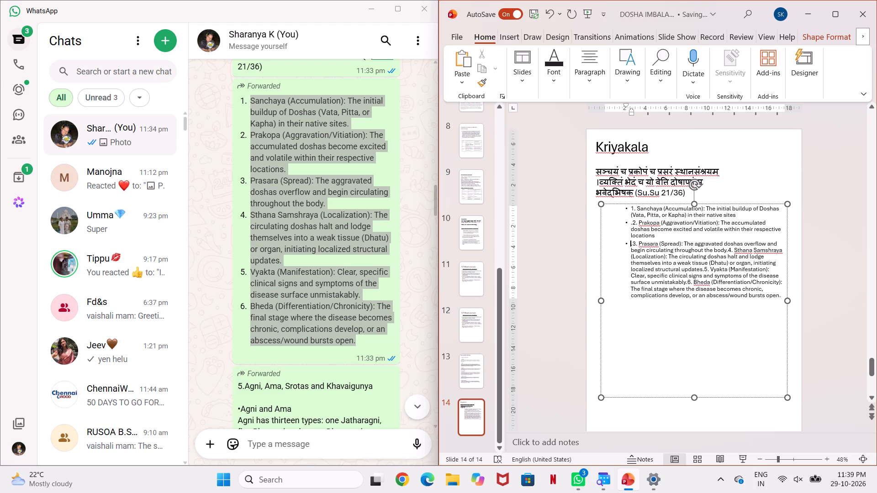
{"action": "left_click", "coordinate": [727, 250]}
{"action": "key", "text": "Return"}
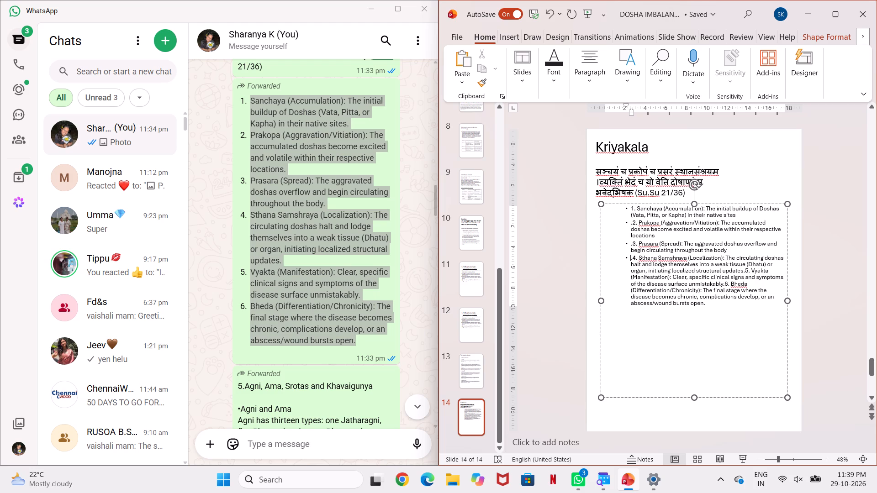
{"action": "left_click", "coordinate": [742, 269]}
{"action": "key", "text": "Return"}
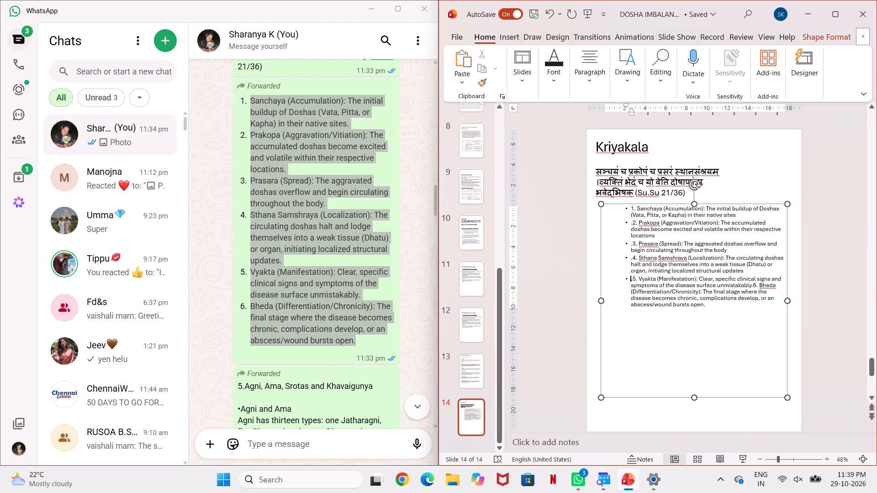
{"action": "left_click", "coordinate": [752, 286]}
{"action": "key", "text": "Return"}
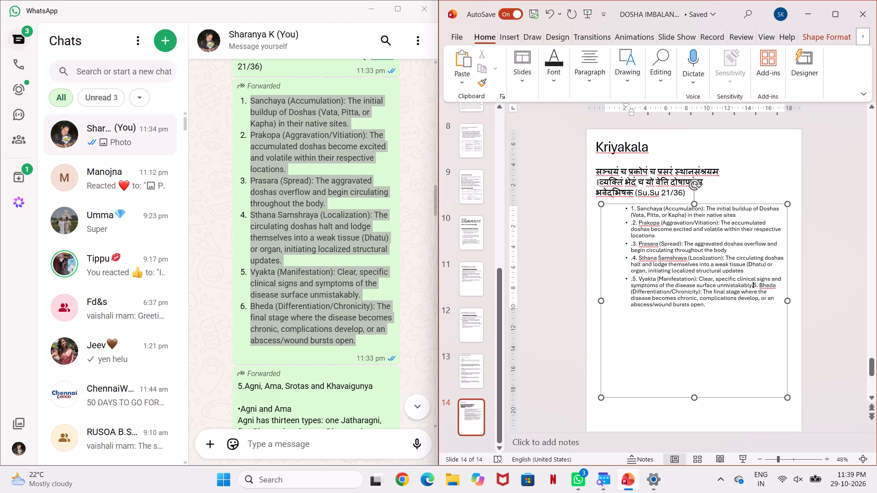
{"action": "left_click", "coordinate": [752, 285]}
{"action": "key", "text": "Return"}
{"action": "left_click", "coordinate": [736, 348]}
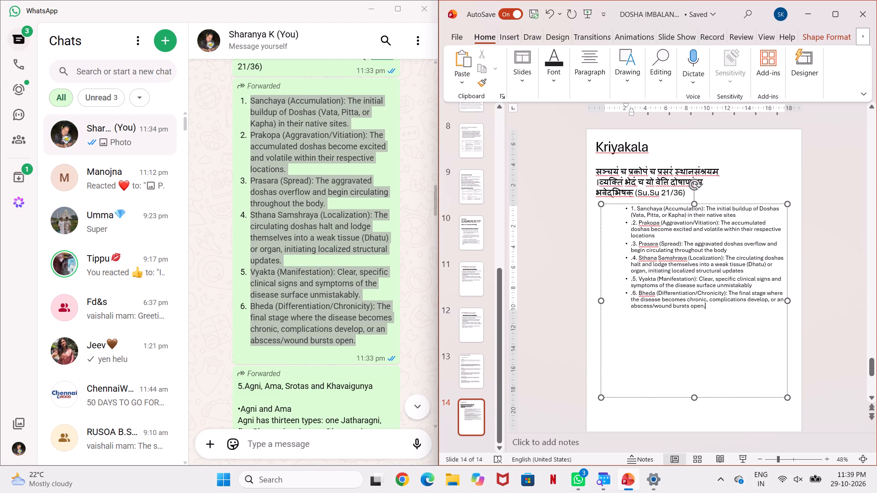
Set the font size of all six stage bullets on the Kriyakala slide to 24.
{"action": "left_click_drag", "start_coordinate": [617, 205], "coordinate": [671, 280]}
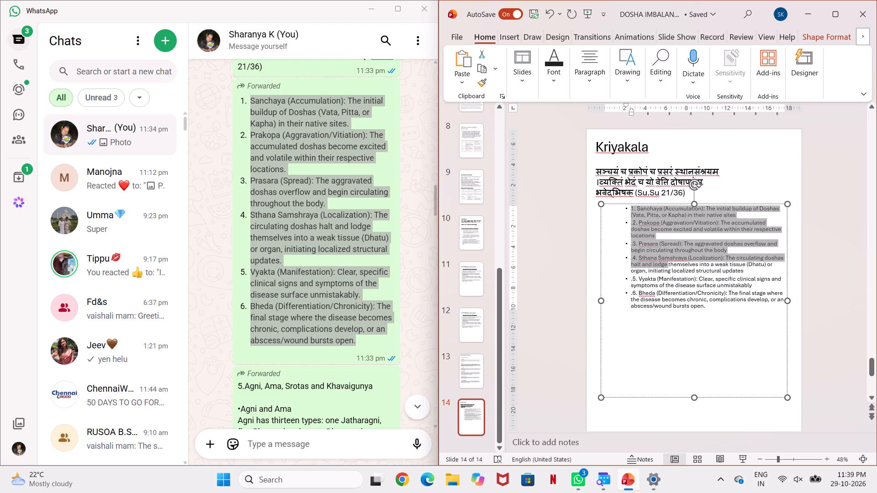
{"action": "left_click_drag", "start_coordinate": [671, 280], "coordinate": [708, 320]}
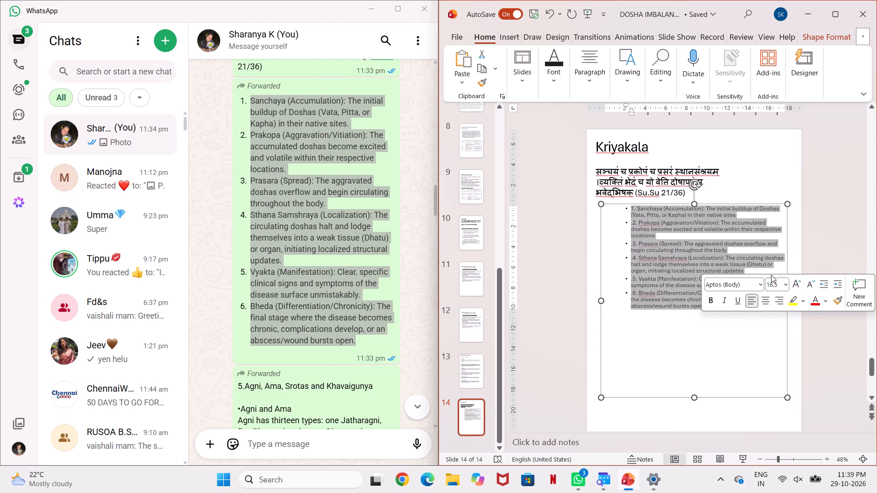
{"action": "left_click", "coordinate": [784, 283]}
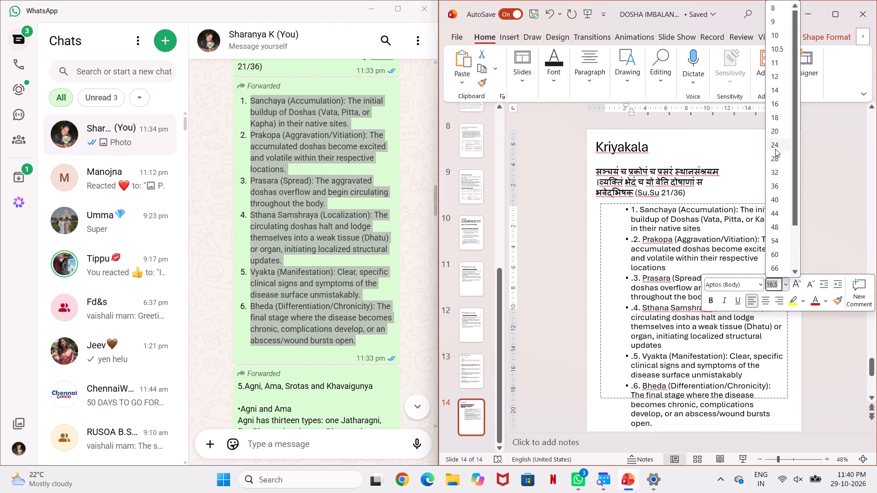
{"action": "left_click", "coordinate": [831, 218]}
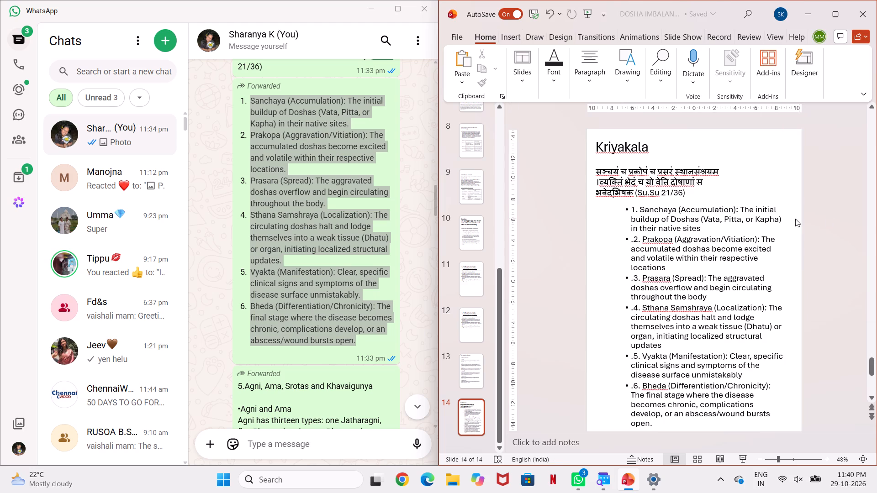
Shift the six-stage text box toward the slide's left edge and widen it to almost reach the slide's right edge.
{"action": "left_click", "coordinate": [760, 225]}
{"action": "left_click_drag", "start_coordinate": [756, 203], "coordinate": [754, 202]}
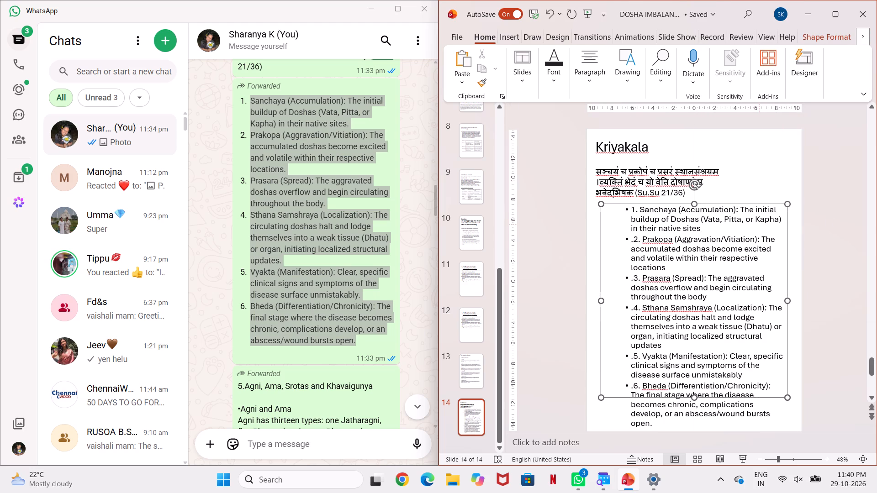
{"action": "left_click_drag", "start_coordinate": [754, 202], "coordinate": [727, 200]}
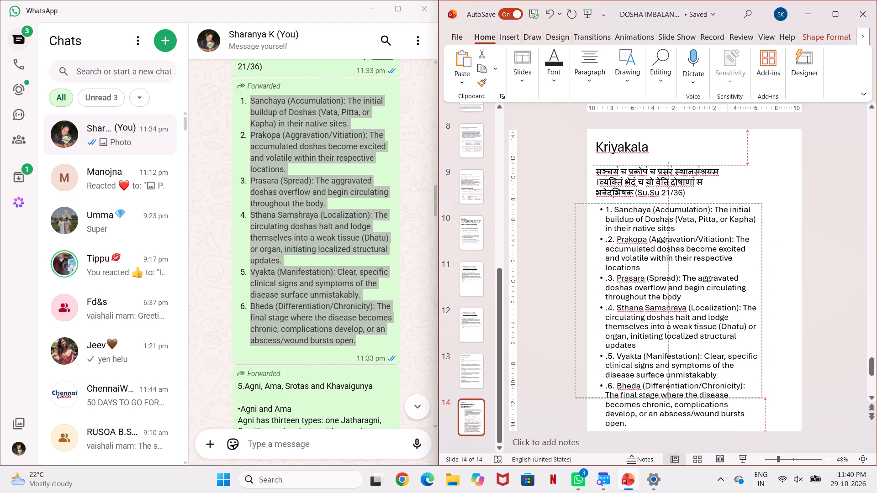
{"action": "left_click_drag", "start_coordinate": [727, 200], "coordinate": [721, 205]}
{"action": "left_click", "coordinate": [839, 203]}
{"action": "left_click", "coordinate": [737, 244]}
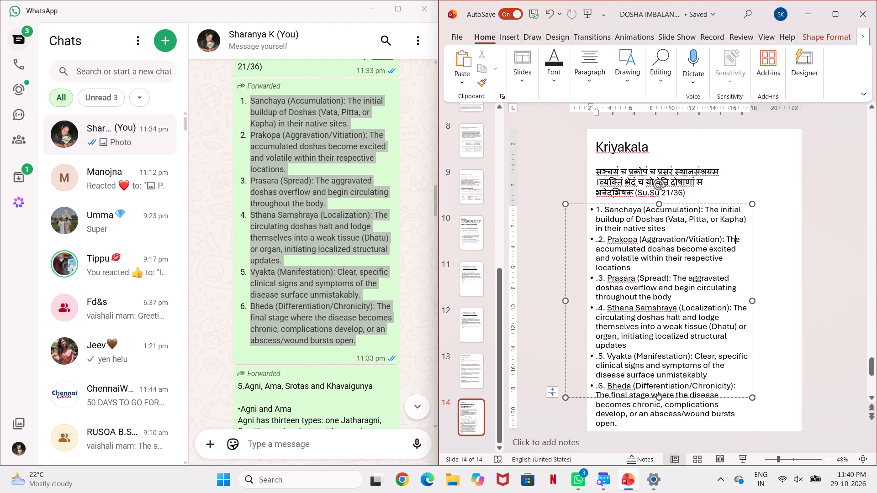
{"action": "left_click_drag", "start_coordinate": [753, 301], "coordinate": [799, 298]}
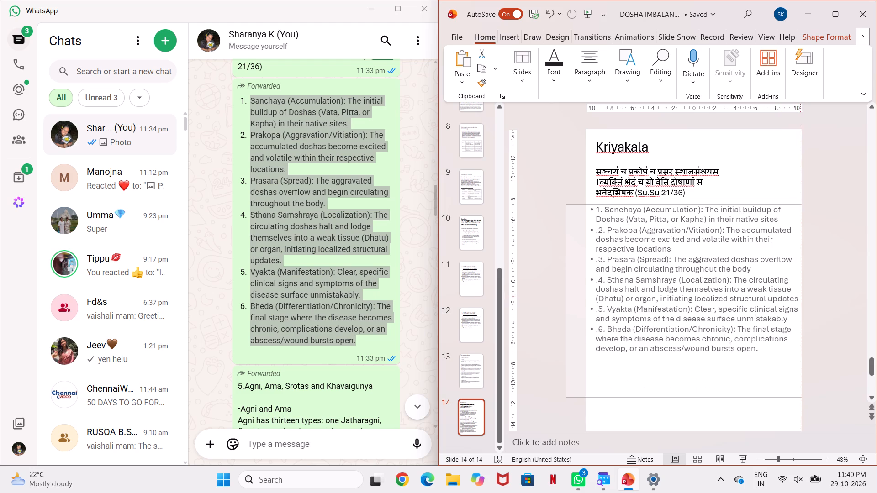
Narrow the six-stage text box slightly from its right edge and nudge it a little right and down on the slide.
{"action": "left_click_drag", "start_coordinate": [799, 298], "coordinate": [792, 306]}
{"action": "left_click", "coordinate": [835, 279]}
{"action": "left_click", "coordinate": [704, 293]}
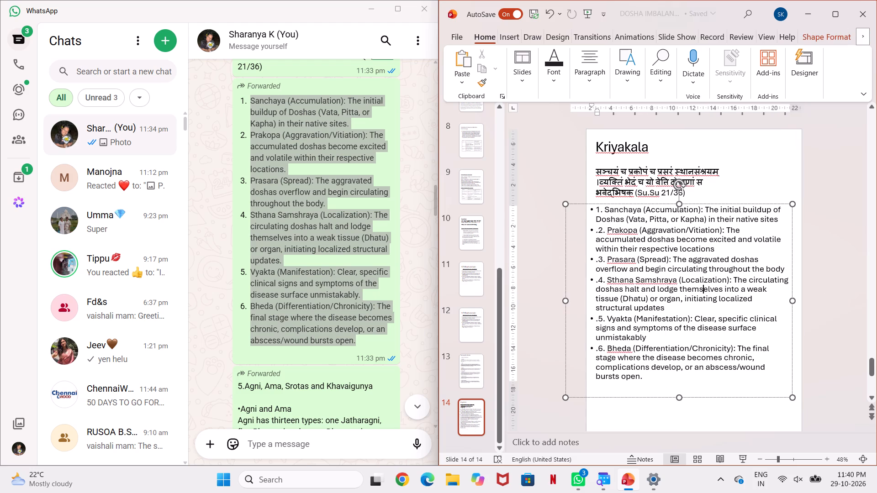
{"action": "left_click_drag", "start_coordinate": [730, 203], "coordinate": [737, 204]}
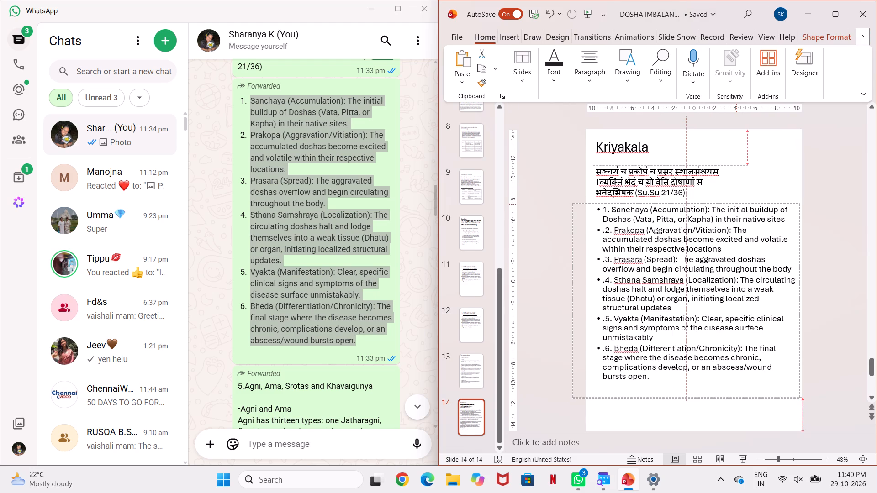
{"action": "left_click_drag", "start_coordinate": [737, 204], "coordinate": [733, 205]}
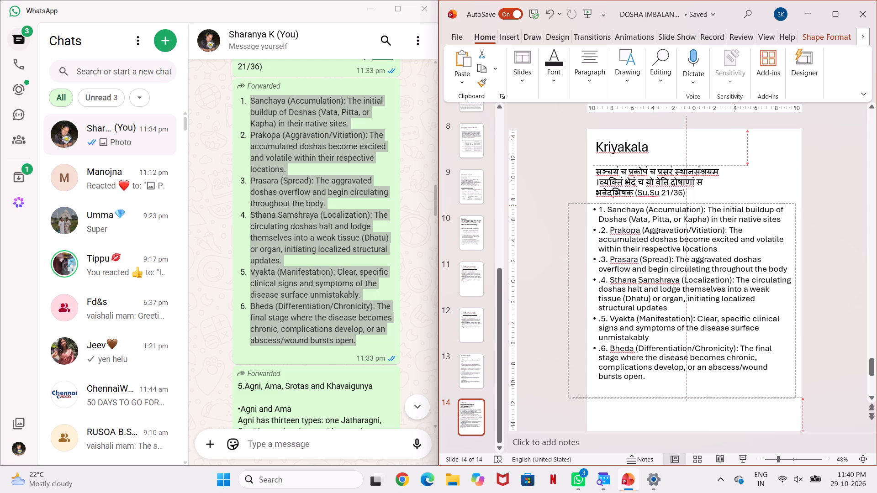
{"action": "left_click_drag", "start_coordinate": [733, 205], "coordinate": [736, 208]}
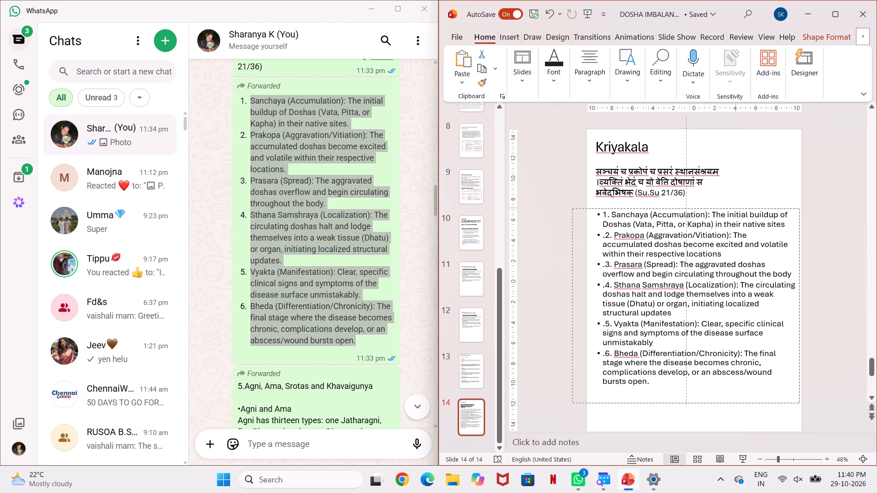
{"action": "left_click_drag", "start_coordinate": [736, 208], "coordinate": [736, 207]}
Nudge the Sanskrit verse text box slightly to the right, closer in line with the stage bullets below.
{"action": "left_click", "coordinate": [614, 187]}
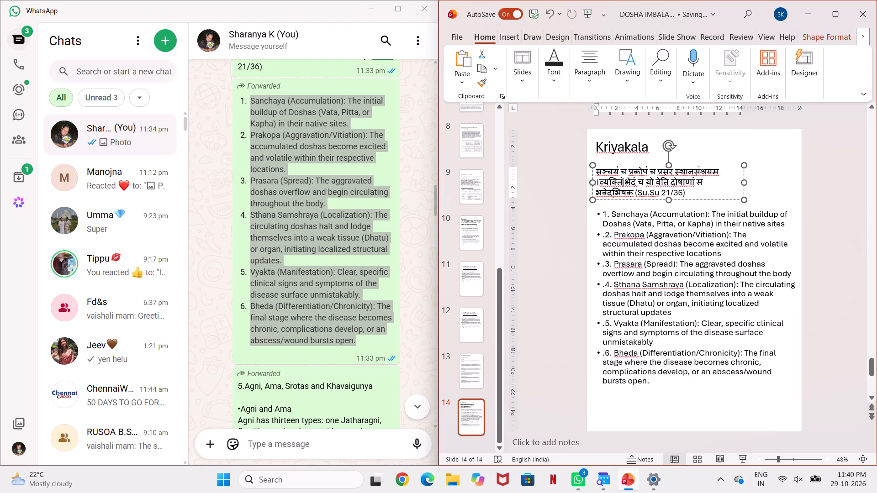
{"action": "left_click_drag", "start_coordinate": [728, 167], "coordinate": [735, 167]}
Shift the Kriyakala title slightly right and down so it sits just above the Sanskrit verse, and deselect it.
{"action": "left_click", "coordinate": [634, 147]}
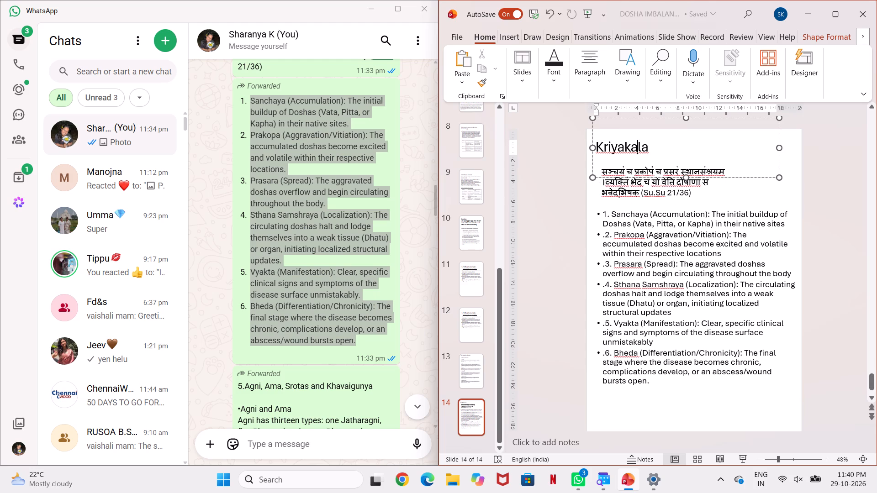
{"action": "left_click", "coordinate": [651, 144]}
{"action": "left_click_drag", "start_coordinate": [665, 118], "coordinate": [672, 137]}
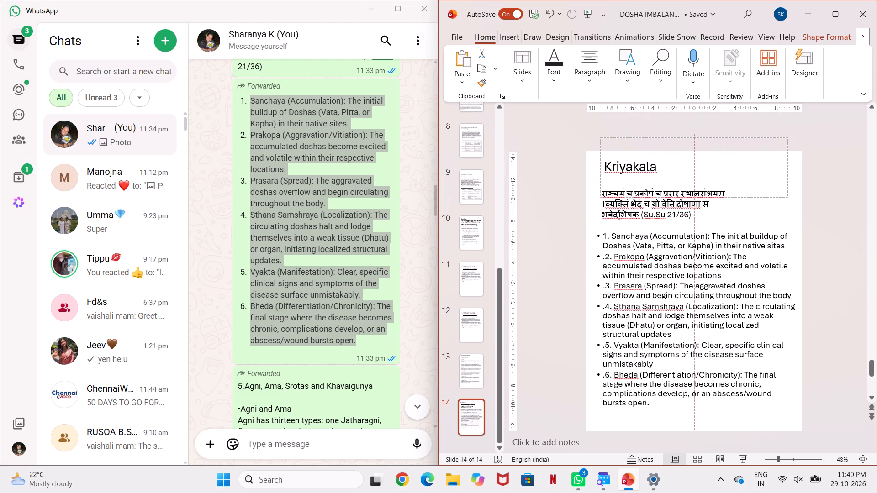
{"action": "left_click_drag", "start_coordinate": [672, 137], "coordinate": [673, 141]}
{"action": "left_click", "coordinate": [554, 191]}
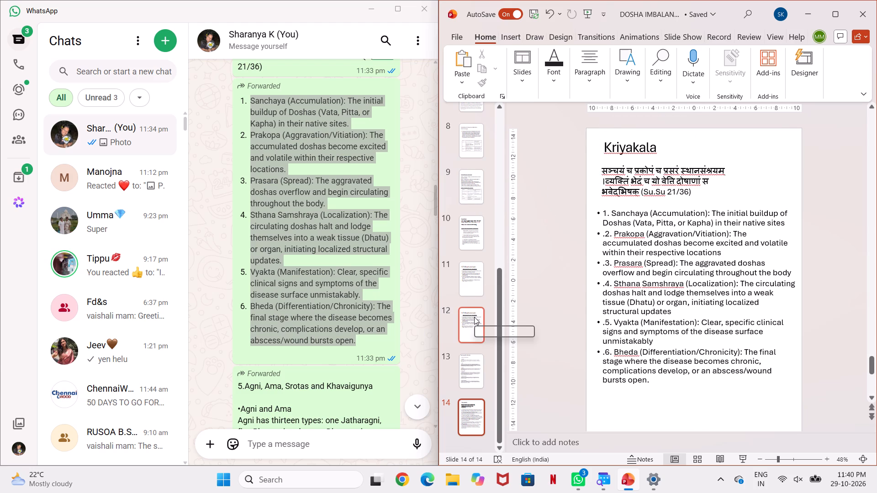
Remove the bullet markers in front of the numbered stages, working down from Sanchaya and Prakopa to Prasara.
{"action": "left_click", "coordinate": [602, 212]}
{"action": "key", "text": "BackSpace"}
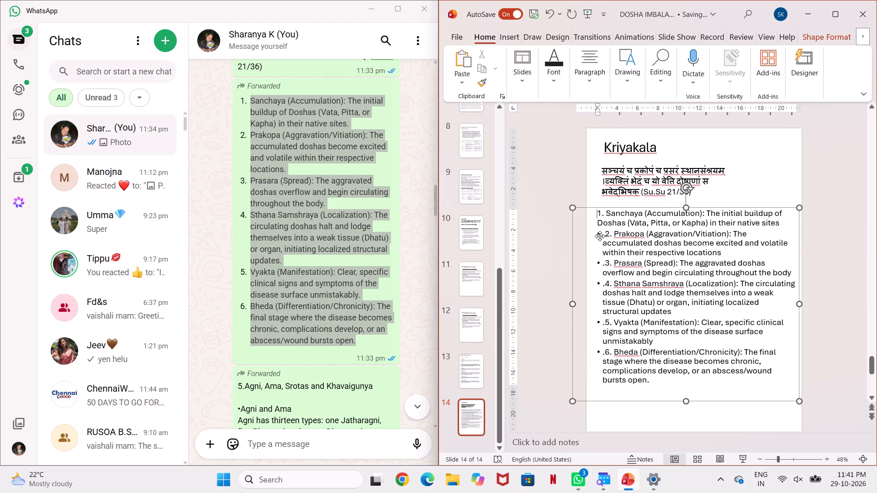
{"action": "left_click", "coordinate": [601, 234]}
{"action": "key", "text": "BackSpace"}
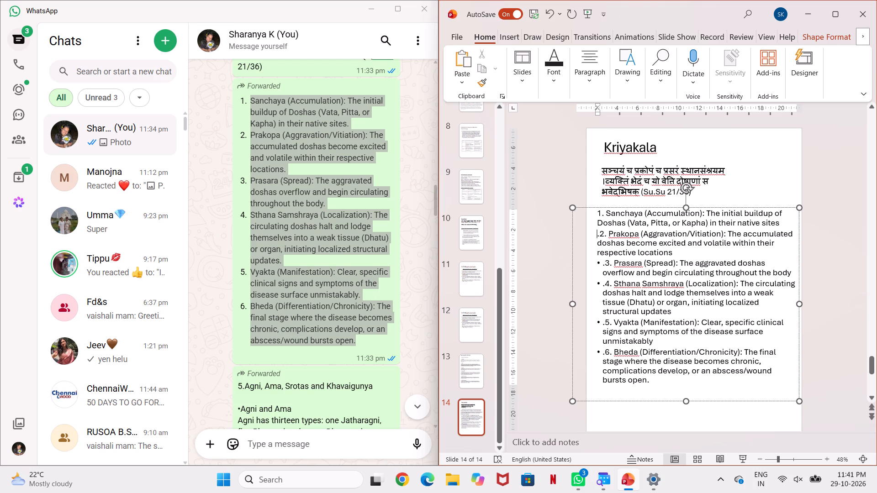
{"action": "left_click", "coordinate": [601, 263]}
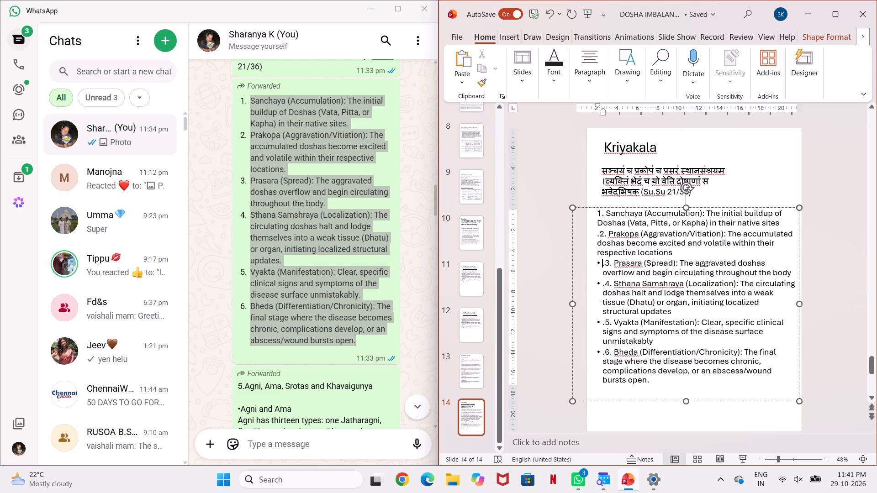
Remove the bullet markers in front of the numbered Prasara and Sthana Samshraya stages on the Kriyakala slide.
{"action": "key", "text": "BackSpace"}
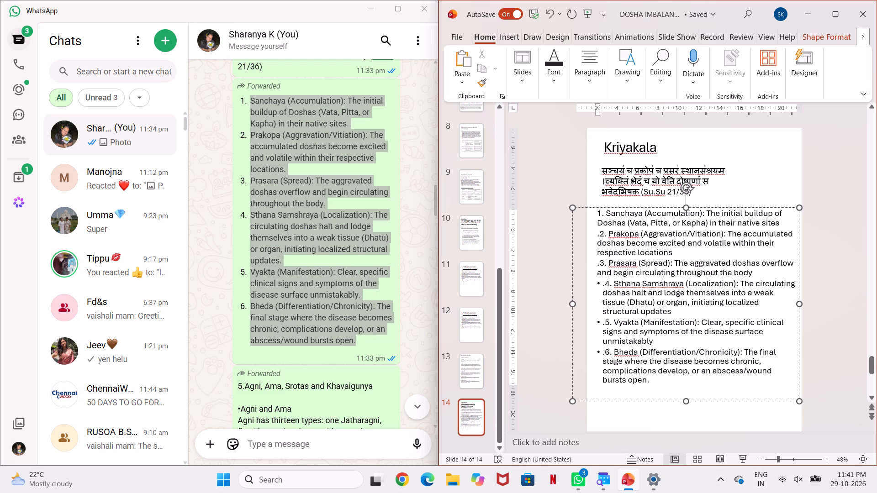
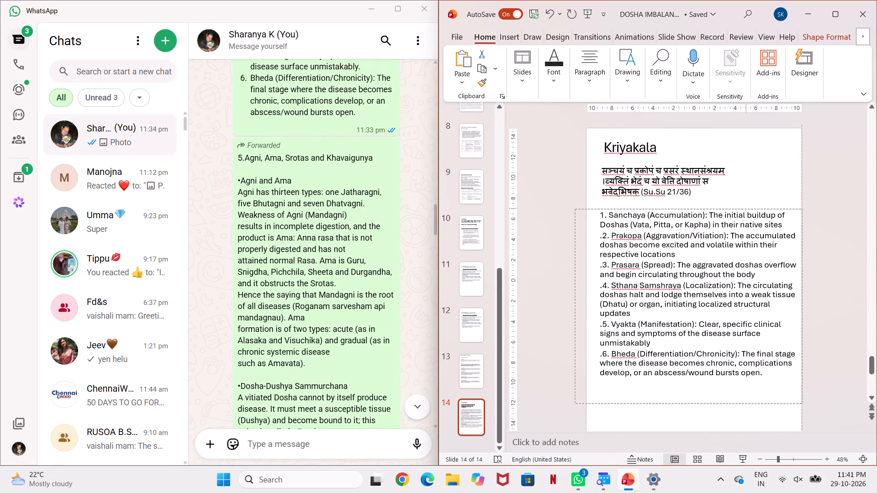
Review the content and layout of the earlier slides, checking slides 10 to 12 and going back through slide 9 to slide 6.
{"action": "left_click", "coordinate": [549, 244]}
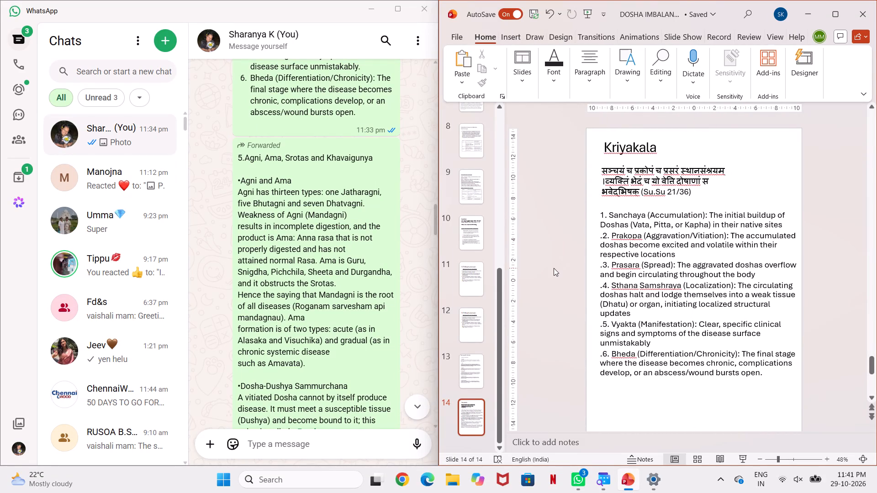
{"action": "scroll", "coordinate": [649, 230], "scroll_direction": "down", "scroll_amount": 2}
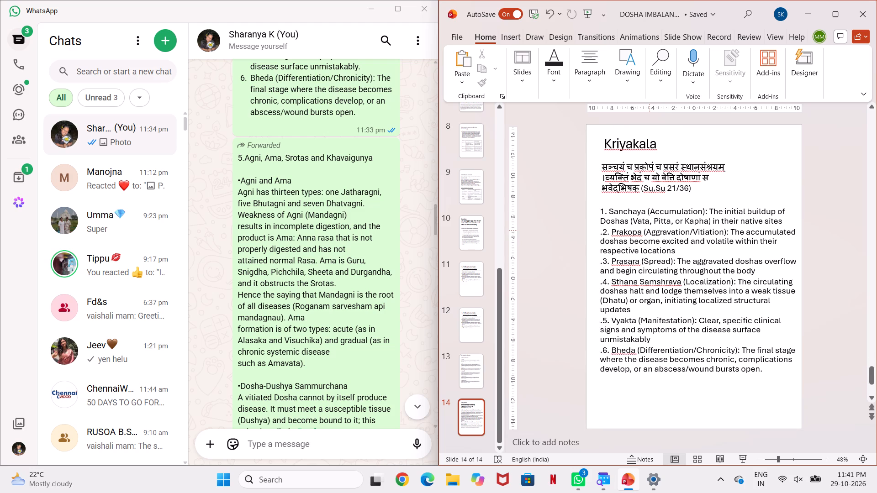
{"action": "scroll", "coordinate": [650, 230], "scroll_direction": "down", "scroll_amount": 4}
{"action": "left_click", "coordinate": [463, 233]}
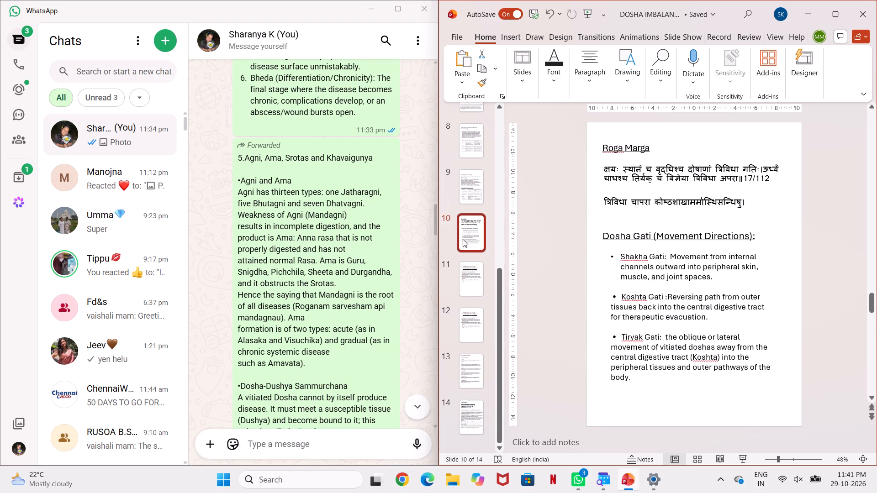
{"action": "left_click", "coordinate": [476, 275]}
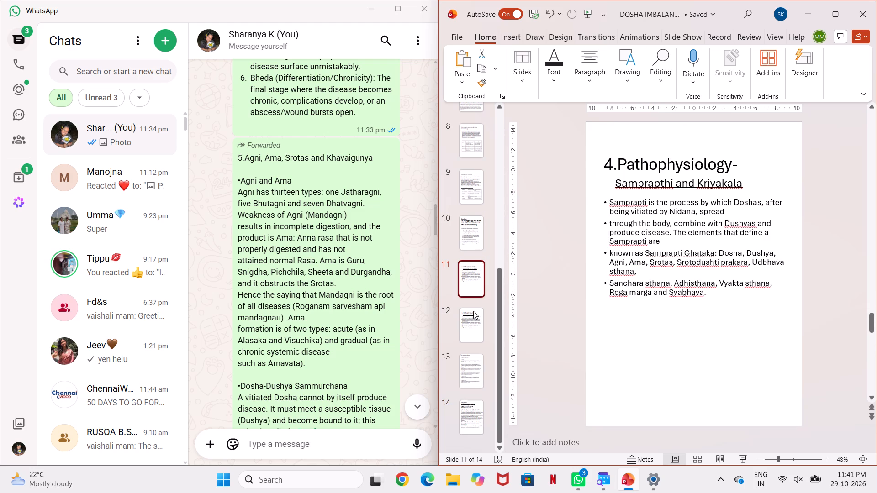
{"action": "left_click", "coordinate": [473, 311]}
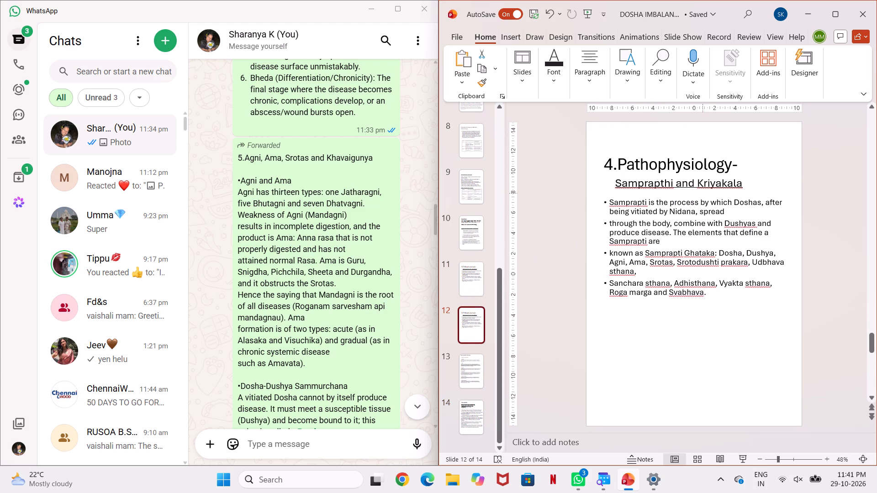
{"action": "left_click", "coordinate": [474, 267]}
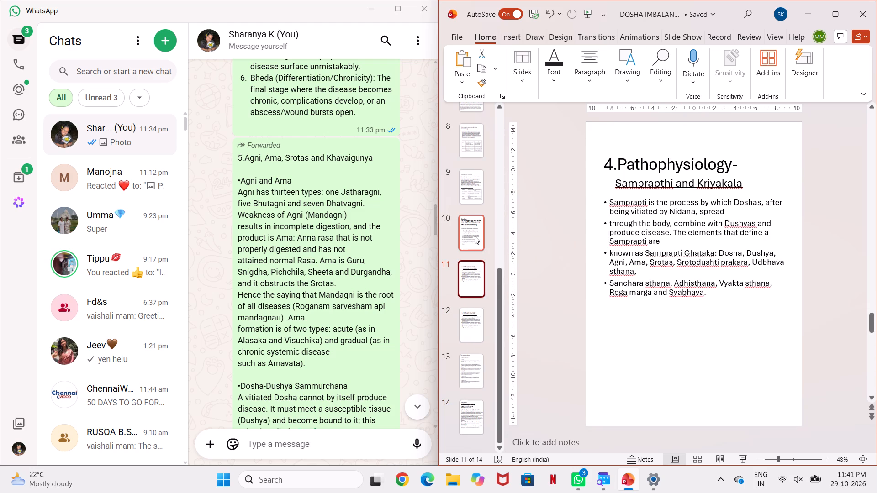
{"action": "left_click", "coordinate": [475, 236]}
{"action": "left_click", "coordinate": [472, 177]}
{"action": "scroll", "coordinate": [472, 177], "scroll_direction": "up", "scroll_amount": 4}
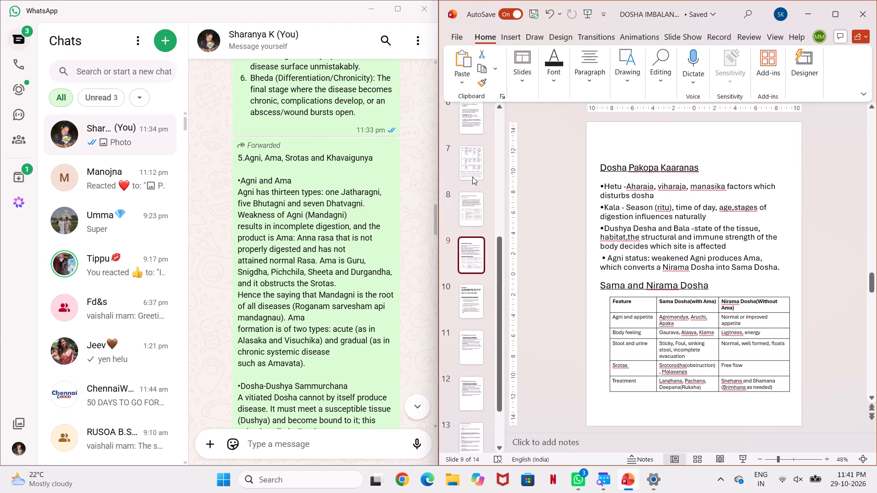
{"action": "scroll", "coordinate": [472, 177], "scroll_direction": "up", "scroll_amount": 3}
{"action": "left_click", "coordinate": [472, 177]}
{"action": "scroll", "coordinate": [472, 177], "scroll_direction": "up", "scroll_amount": 2}
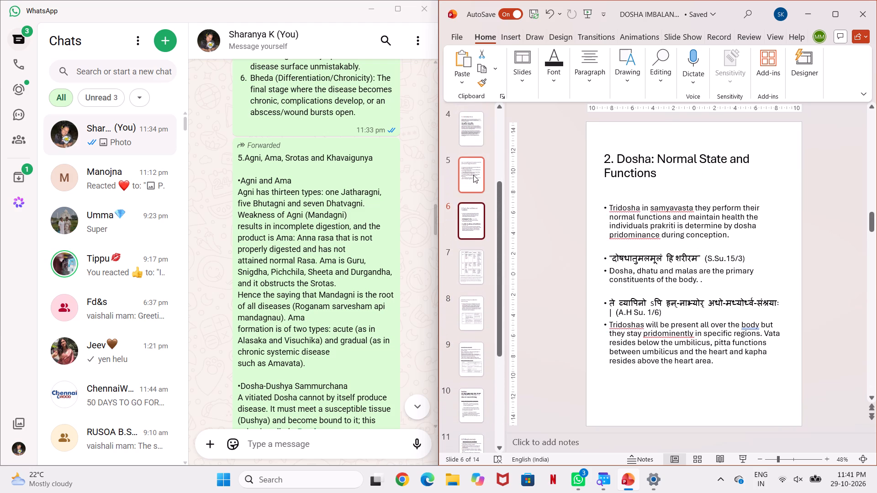
Review the slides from the Aim slide through Samprapthi Bheda, comparing the two Pathophysiology slides 11 and 12.
{"action": "left_click", "coordinate": [473, 175]}
{"action": "scroll", "coordinate": [473, 175], "scroll_direction": "down", "scroll_amount": 14}
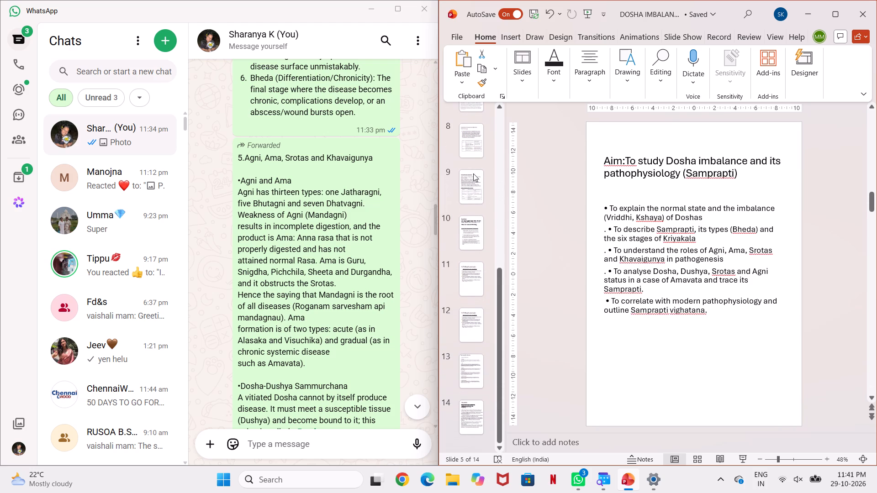
{"action": "scroll", "coordinate": [473, 173], "scroll_direction": "down", "scroll_amount": 6}
{"action": "left_click", "coordinate": [480, 255]}
{"action": "left_click", "coordinate": [472, 267]}
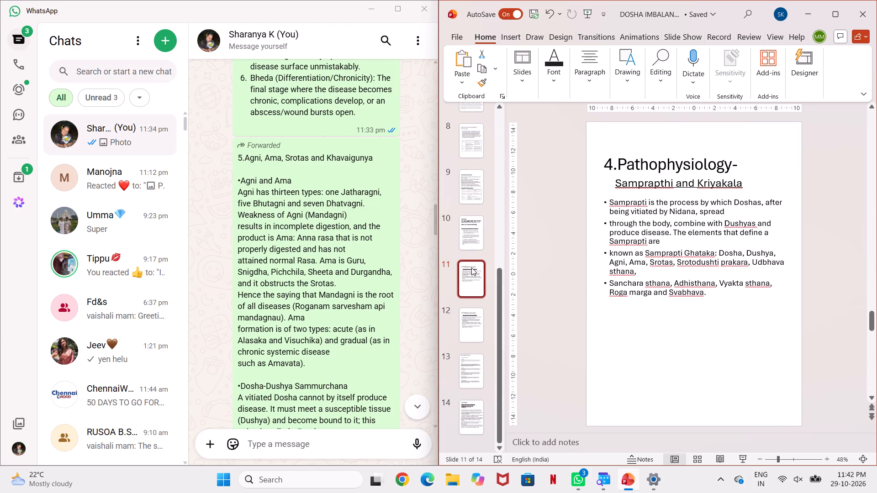
{"action": "left_click", "coordinate": [465, 320]}
{"action": "left_click", "coordinate": [470, 230]}
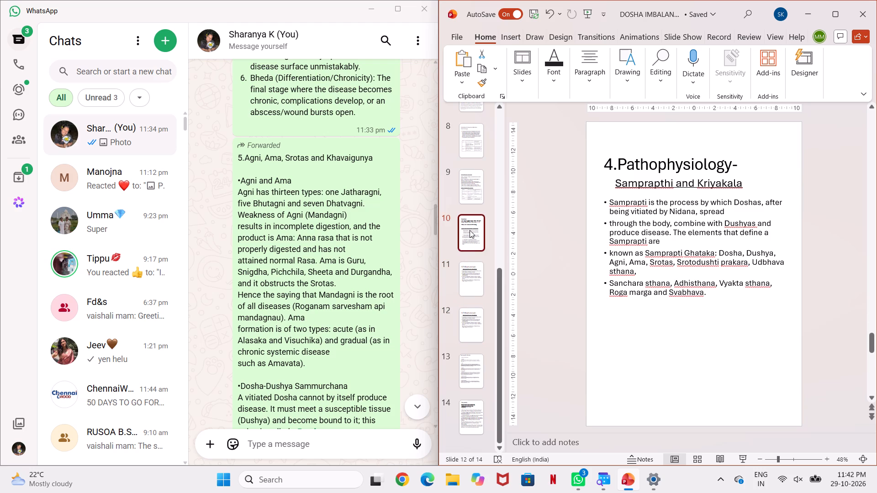
{"action": "left_click", "coordinate": [469, 198]}
{"action": "left_click", "coordinate": [475, 152]}
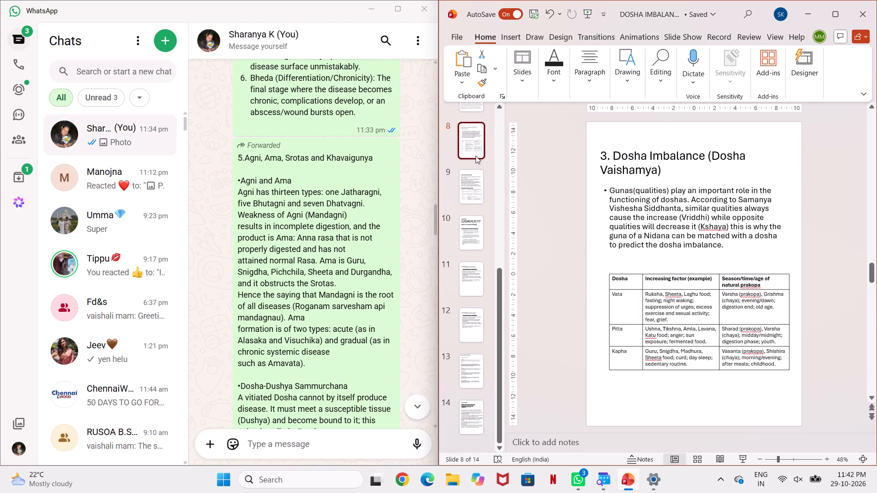
{"action": "left_click", "coordinate": [472, 315]}
{"action": "scroll", "coordinate": [472, 313], "scroll_direction": "down", "scroll_amount": 5}
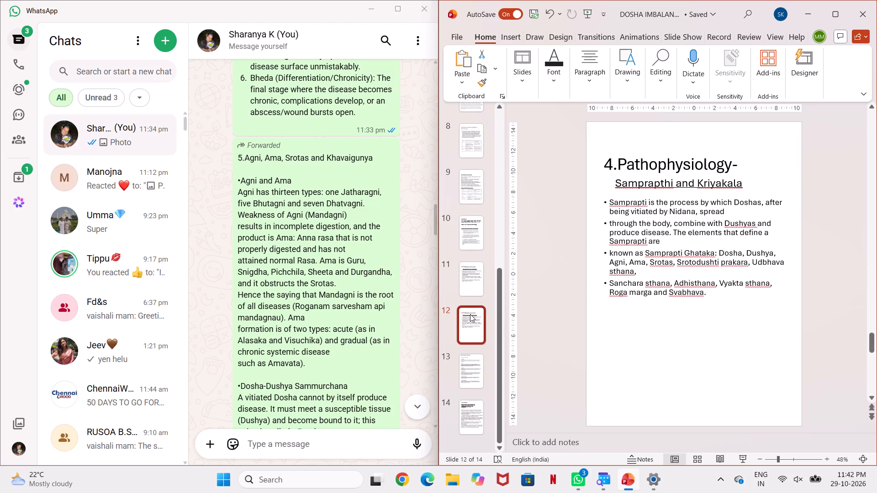
{"action": "left_click", "coordinate": [459, 361]}
{"action": "scroll", "coordinate": [460, 348], "scroll_direction": "down", "scroll_amount": 7}
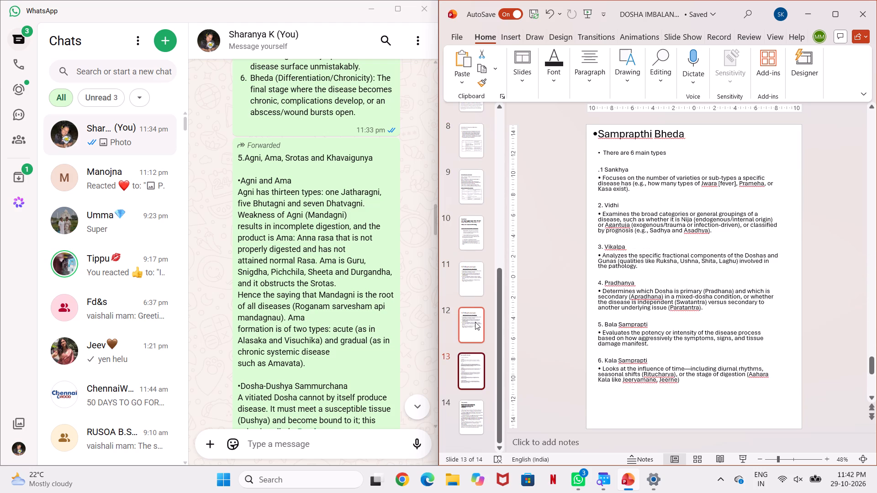
{"action": "left_click", "coordinate": [458, 336]}
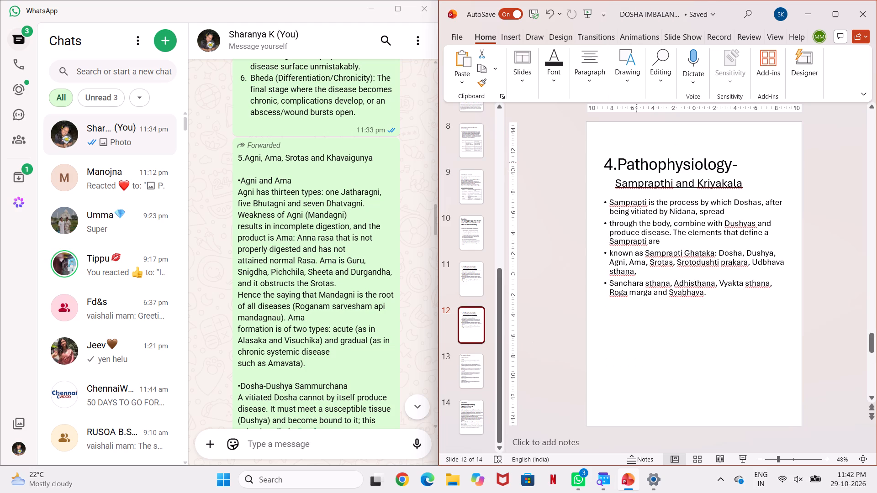
In WhatsApp, look through the forwarded notes after the Kriyakala message, down to the references and images.
{"action": "scroll", "coordinate": [273, 255], "scroll_direction": "down", "scroll_amount": 5}
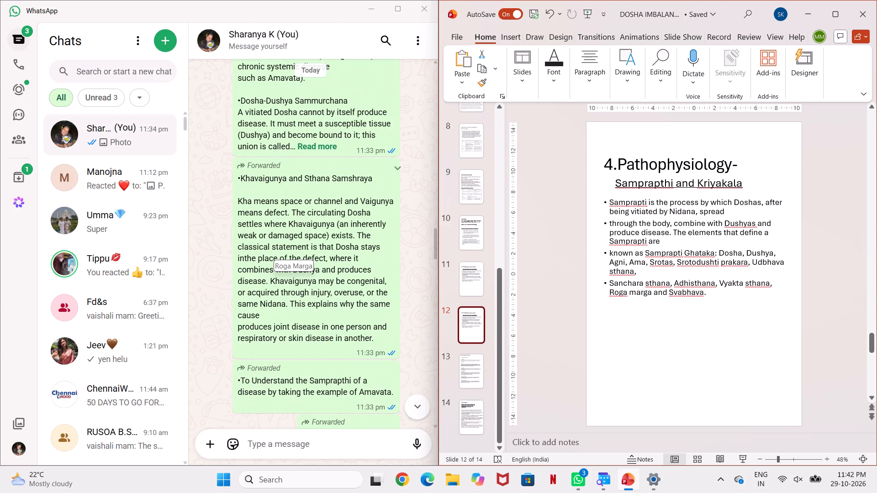
{"action": "scroll", "coordinate": [377, 203], "scroll_direction": "down", "scroll_amount": 15}
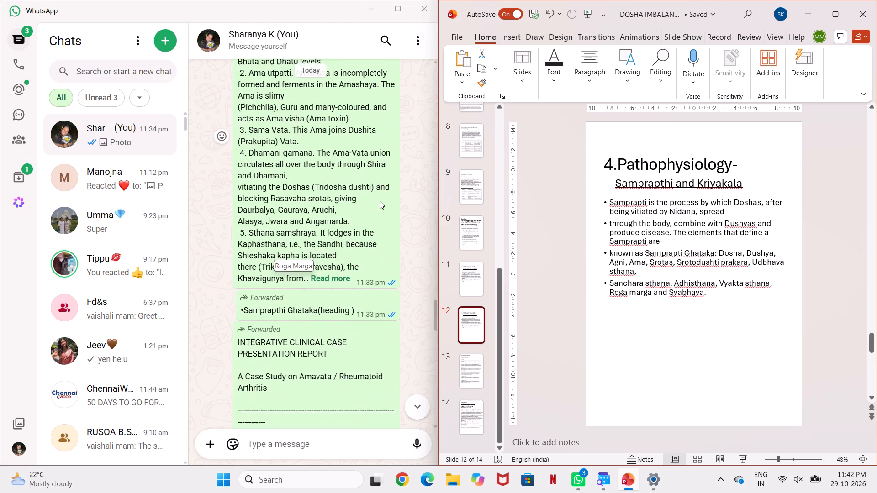
{"action": "scroll", "coordinate": [380, 201], "scroll_direction": "down", "scroll_amount": 15}
{"action": "scroll", "coordinate": [380, 200], "scroll_direction": "down", "scroll_amount": 14}
{"action": "scroll", "coordinate": [380, 199], "scroll_direction": "up", "scroll_amount": 5}
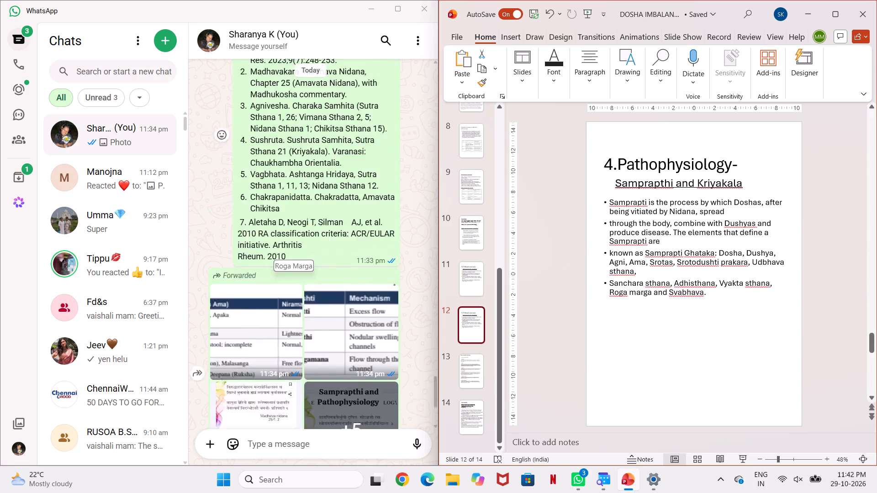
{"action": "scroll", "coordinate": [381, 199], "scroll_direction": "up", "scroll_amount": 17}
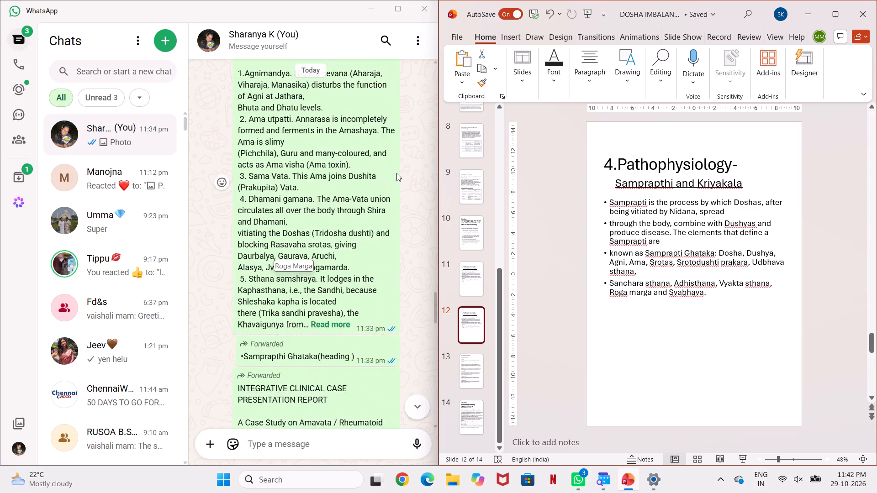
{"action": "scroll", "coordinate": [420, 142], "scroll_direction": "up", "scroll_amount": 2}
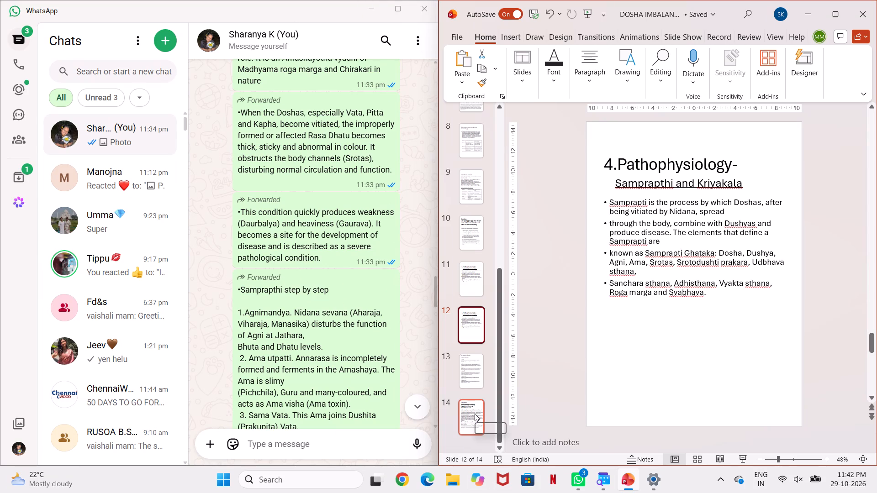
{"action": "scroll", "coordinate": [478, 403], "scroll_direction": "down", "scroll_amount": 5}
{"action": "left_click", "coordinate": [669, 337]}
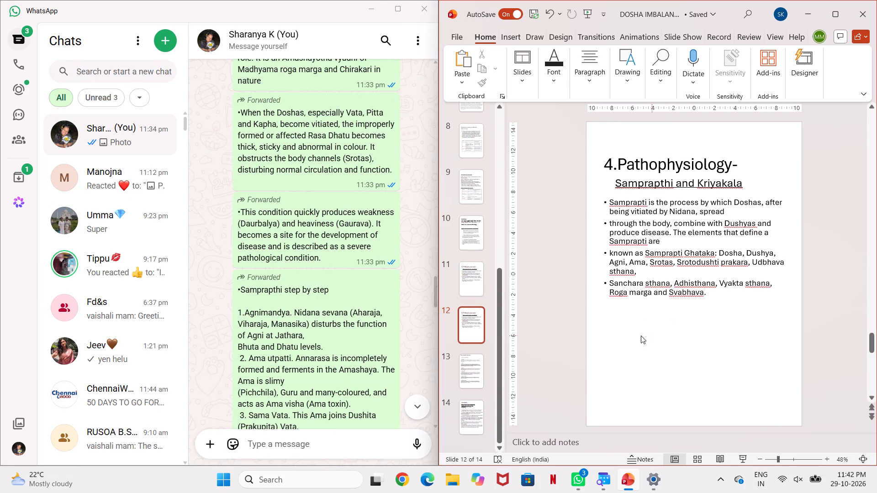
{"action": "left_click", "coordinate": [471, 381]}
{"action": "left_click", "coordinate": [458, 428]}
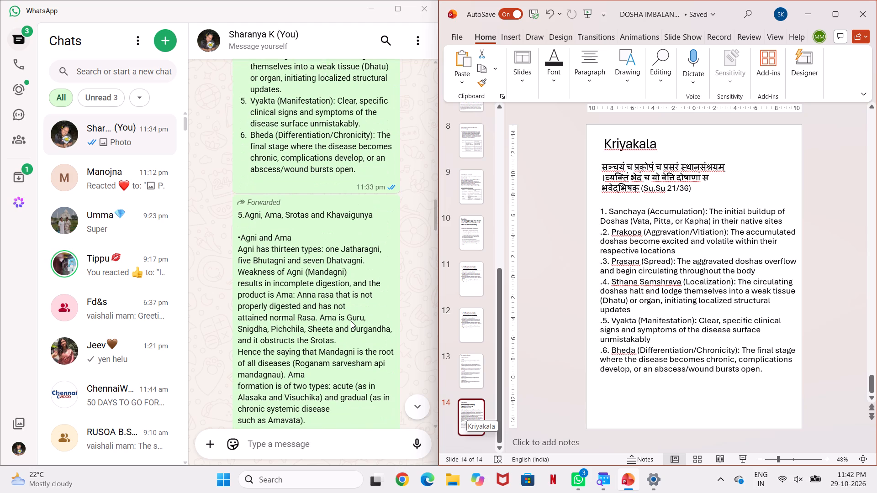
View the Samprapthi Bheda slide 13, and go back through the deck to the title slide.
{"action": "left_click", "coordinate": [465, 364]}
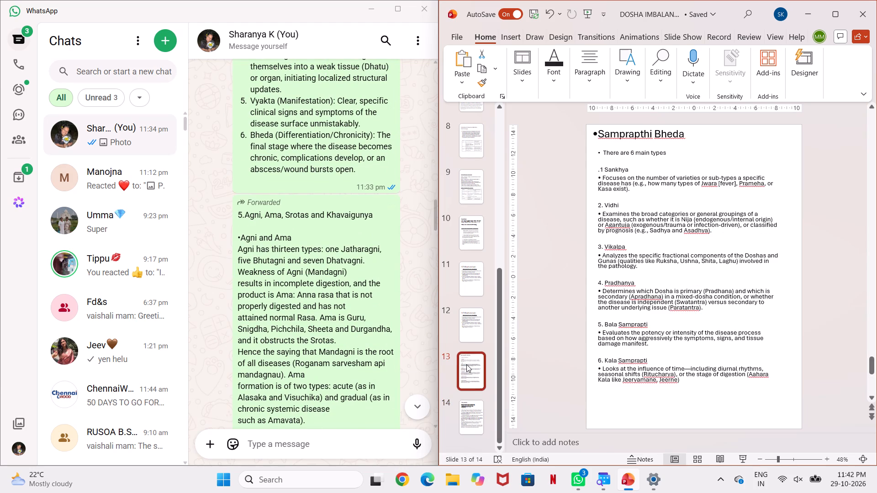
{"action": "scroll", "coordinate": [471, 337], "scroll_direction": "up", "scroll_amount": 5}
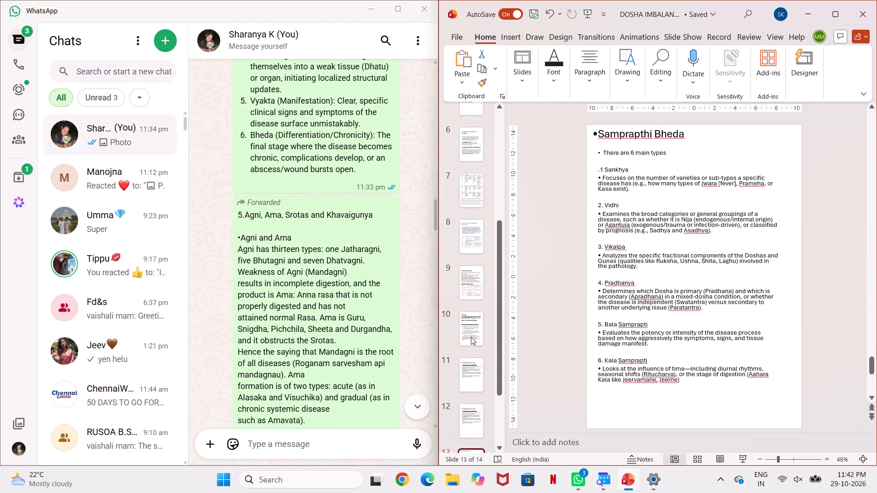
{"action": "scroll", "coordinate": [471, 337], "scroll_direction": "up", "scroll_amount": 16}
{"action": "scroll", "coordinate": [471, 334], "scroll_direction": "up", "scroll_amount": 5}
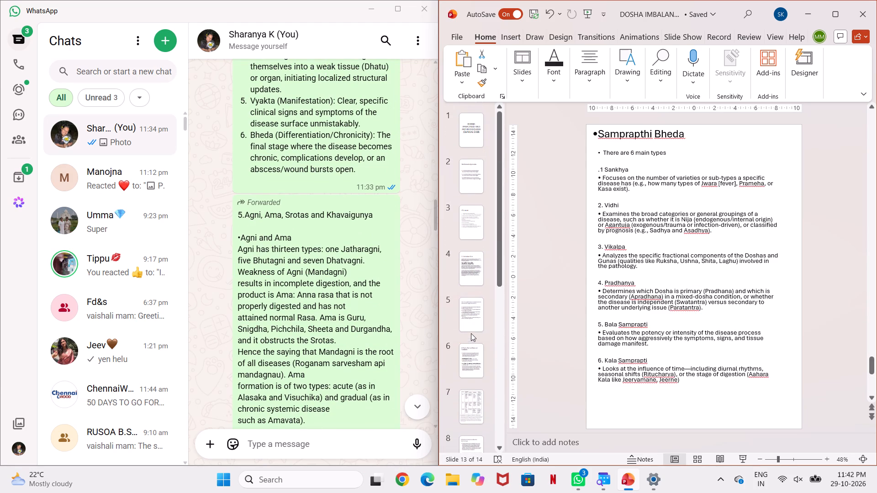
{"action": "left_click", "coordinate": [469, 115]}
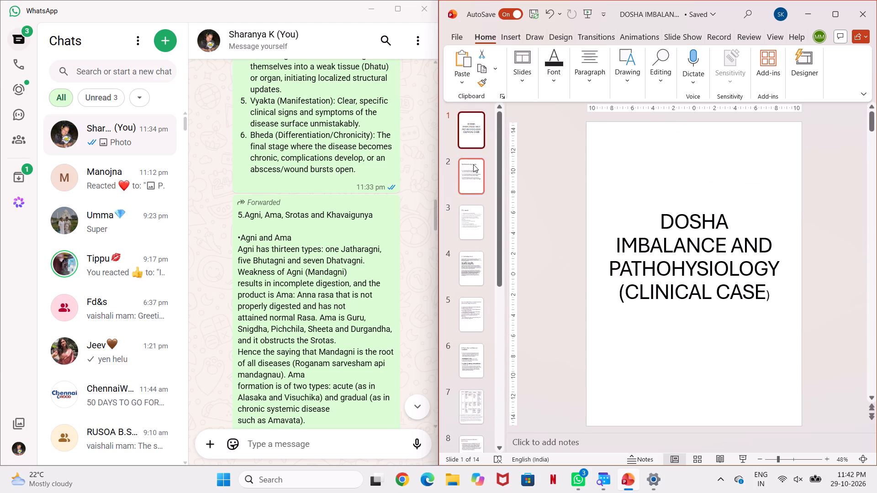
Back in PowerPoint, review the presentation from the opening slides through the Introduction and on to the Kriyakala slide.
{"action": "left_click", "coordinate": [473, 167]}
{"action": "left_click", "coordinate": [457, 206]}
{"action": "left_click", "coordinate": [455, 257]}
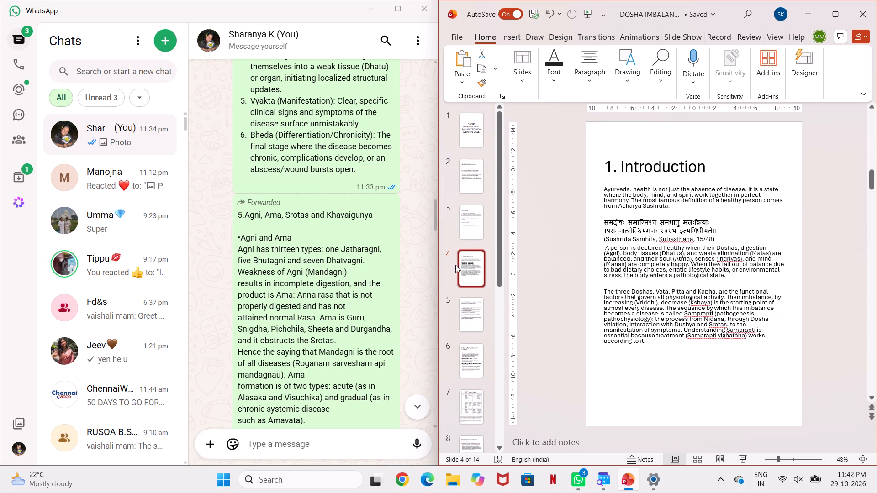
{"action": "scroll", "coordinate": [456, 280], "scroll_direction": "down", "scroll_amount": 6}
{"action": "scroll", "coordinate": [457, 277], "scroll_direction": "down", "scroll_amount": 15}
{"action": "scroll", "coordinate": [457, 275], "scroll_direction": "down", "scroll_amount": 7}
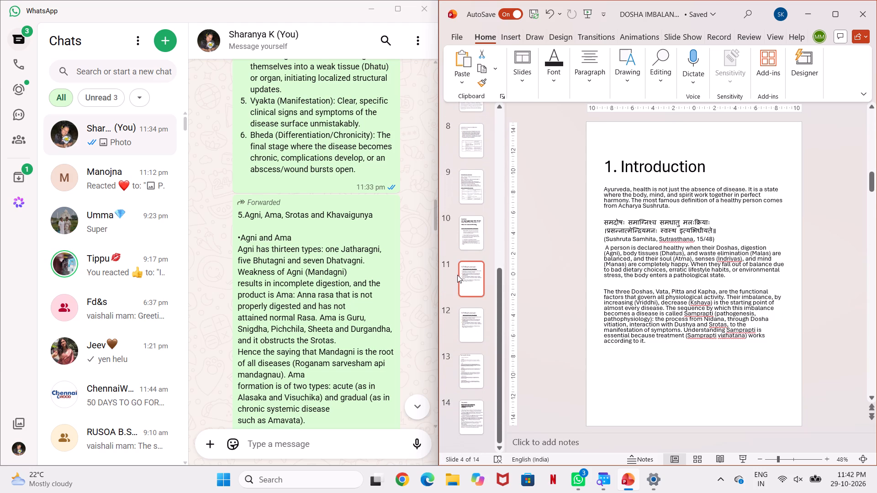
{"action": "left_click", "coordinate": [465, 325]}
{"action": "left_click", "coordinate": [469, 373]}
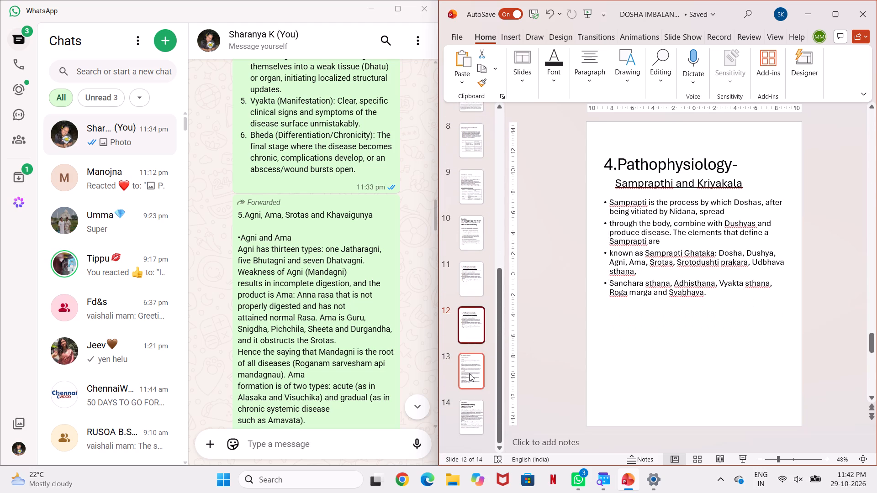
{"action": "left_click", "coordinate": [469, 424]}
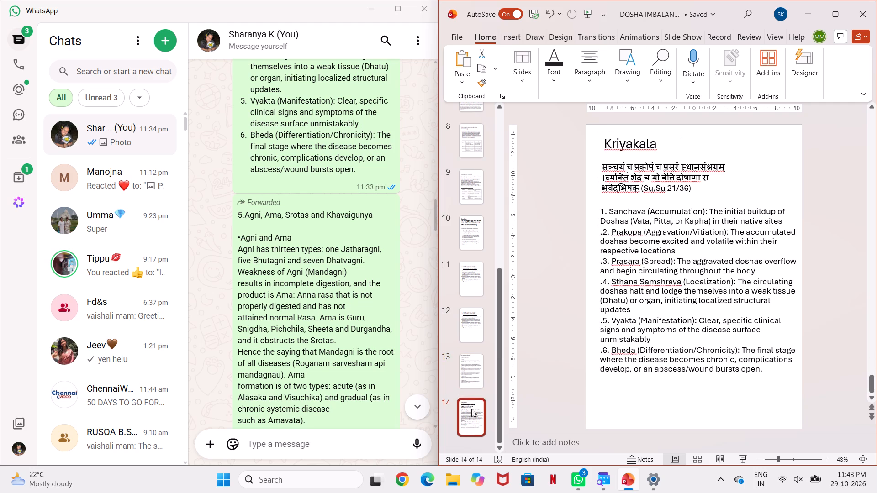
Compare the two identical 4.Pathophysiology slides and delete the duplicate, slide 12.
{"action": "left_click", "coordinate": [472, 377]}
{"action": "left_click", "coordinate": [468, 328]}
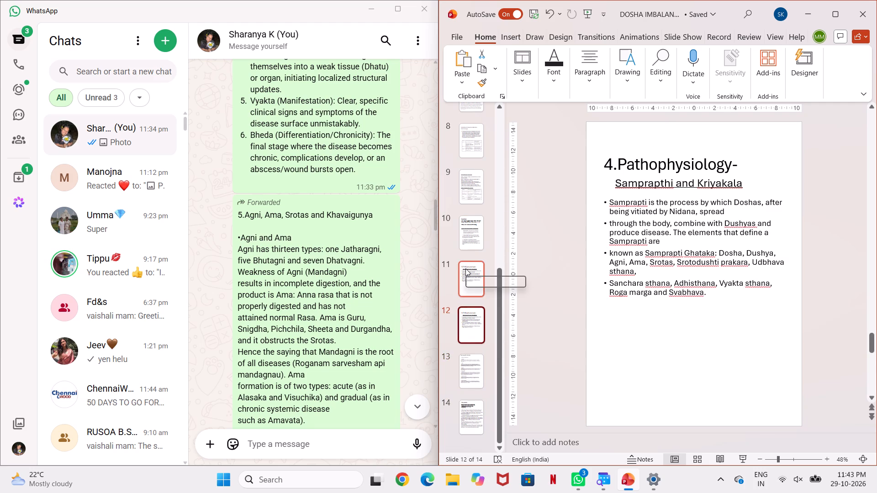
{"action": "left_click", "coordinate": [465, 268]}
{"action": "left_click", "coordinate": [465, 274]}
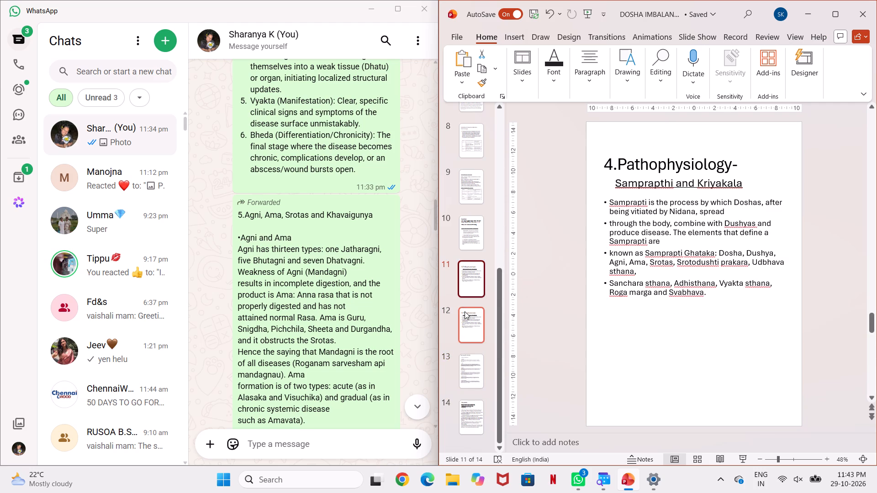
{"action": "left_click", "coordinate": [465, 314]}
{"action": "left_click", "coordinate": [472, 283]}
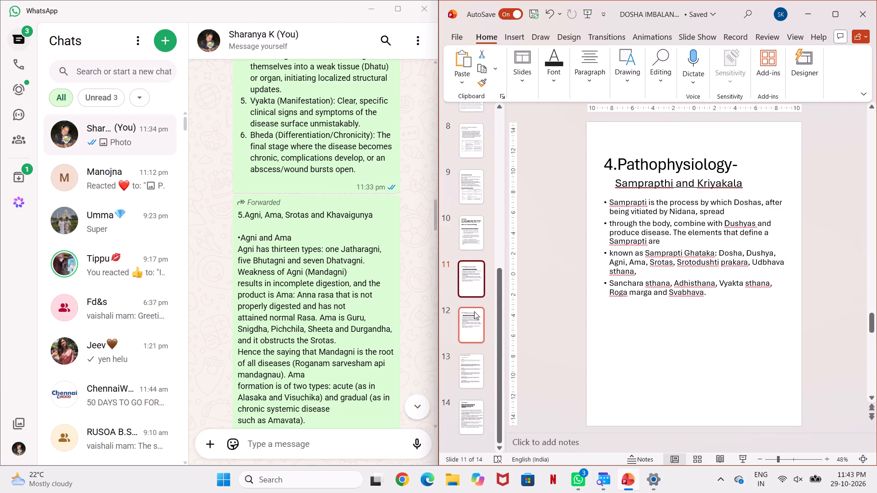
{"action": "left_click", "coordinate": [474, 311]}
{"action": "right_click", "coordinate": [627, 330]}
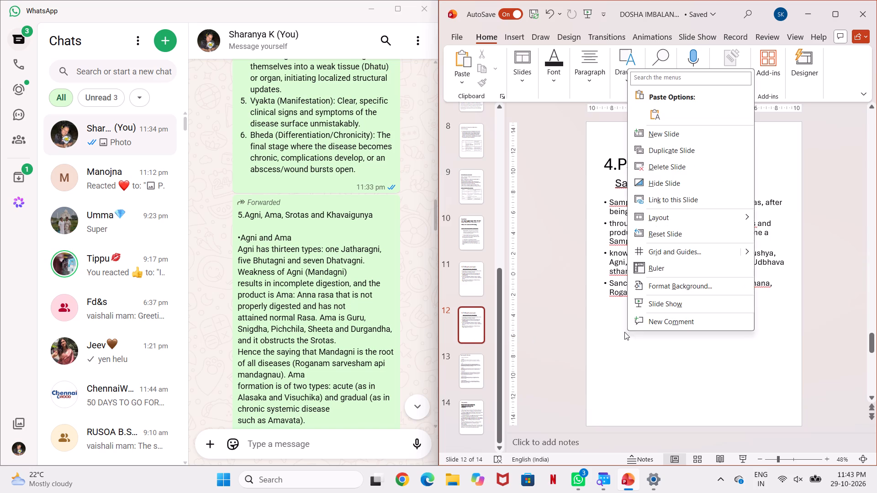
{"action": "left_click", "coordinate": [689, 168]}
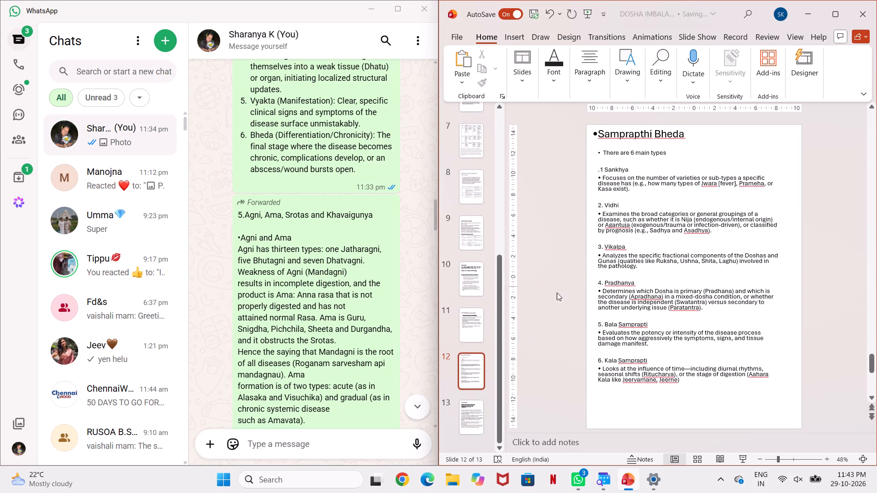
Check the order of the slides around the remaining 4.Pathophysiology slide, including Samprapthi Bheda and Roga Marga.
{"action": "left_click", "coordinate": [478, 330]}
{"action": "left_click", "coordinate": [472, 358]}
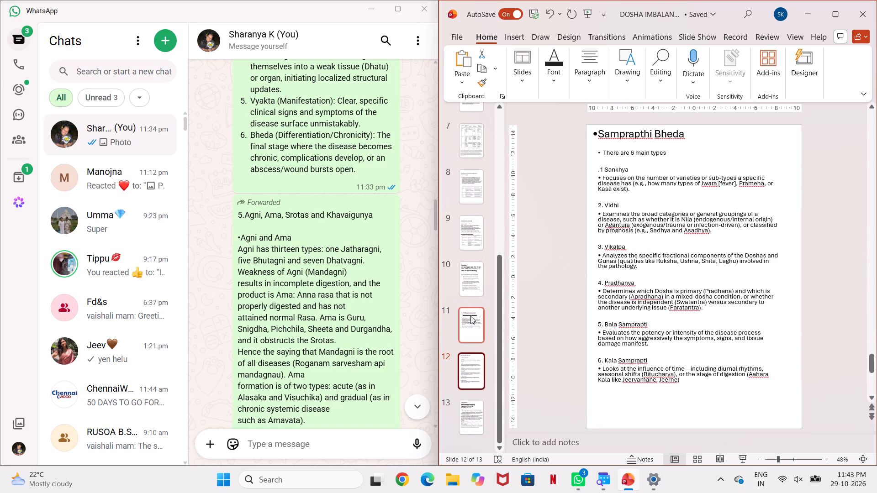
{"action": "left_click", "coordinate": [472, 289]}
{"action": "left_click", "coordinate": [477, 237]}
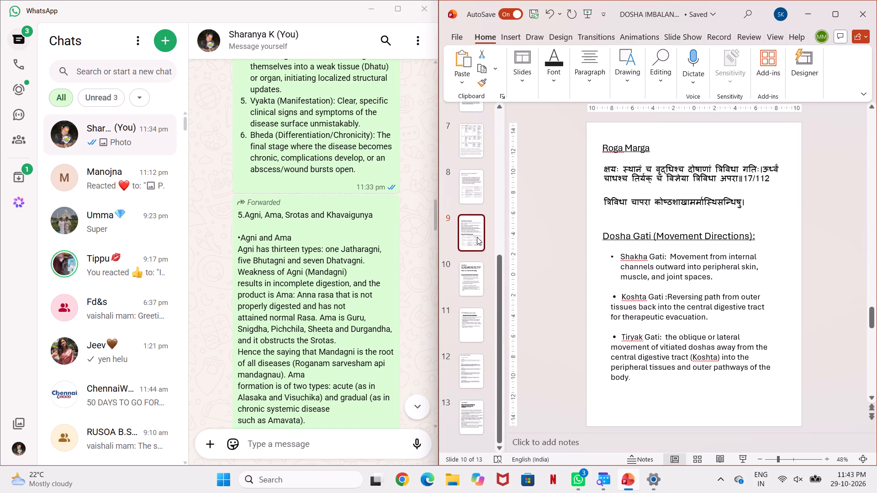
{"action": "left_click", "coordinate": [541, 203]}
{"action": "left_click", "coordinate": [475, 324]}
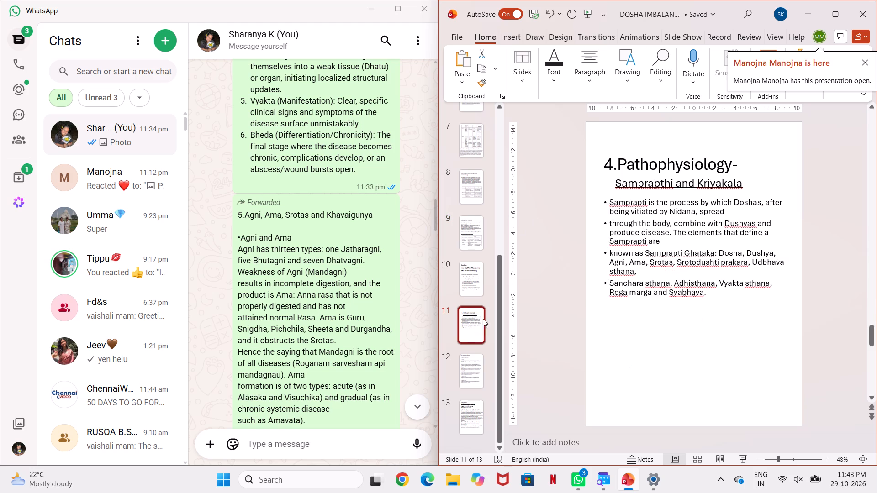
Duplicate the 4.Pathophysiology slide (slide 11) and move the copy to the end of the presentation as slide 14.
{"action": "right_click", "coordinate": [626, 361]}
{"action": "left_click", "coordinate": [715, 183]}
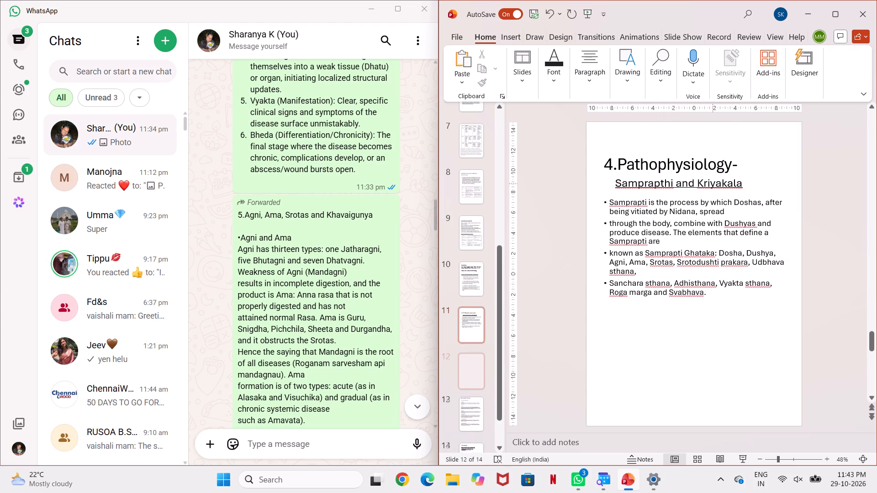
{"action": "left_click_drag", "start_coordinate": [470, 365], "coordinate": [479, 396]}
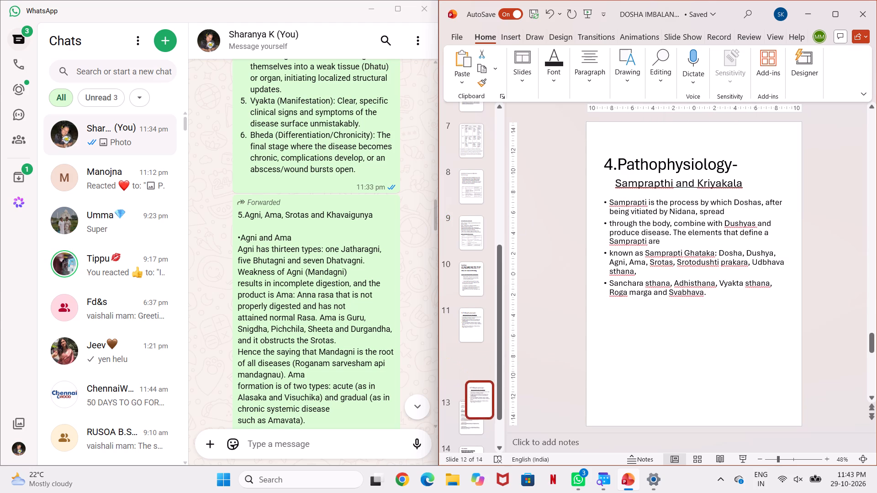
{"action": "left_click_drag", "start_coordinate": [479, 396], "coordinate": [470, 403]}
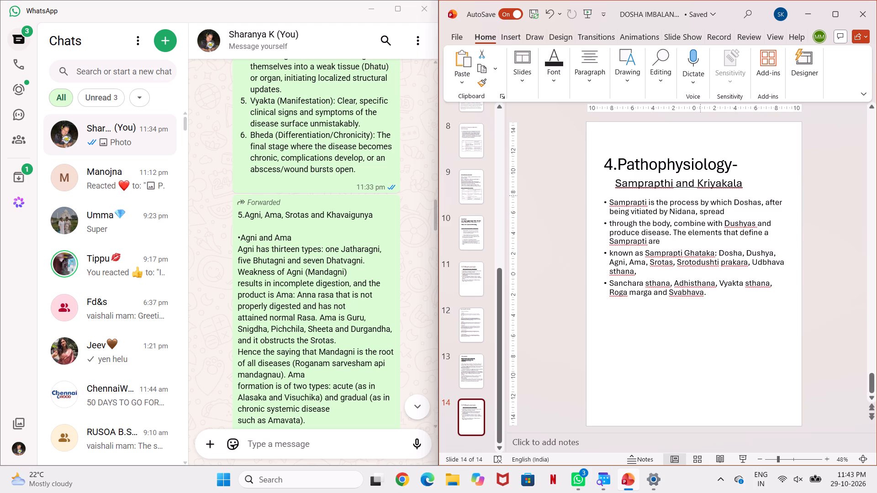
On slide 14, shift the title box slightly up and to the left and clear its 4.Pathophysiology- text.
{"action": "left_click_drag", "start_coordinate": [600, 157], "coordinate": [592, 142]}
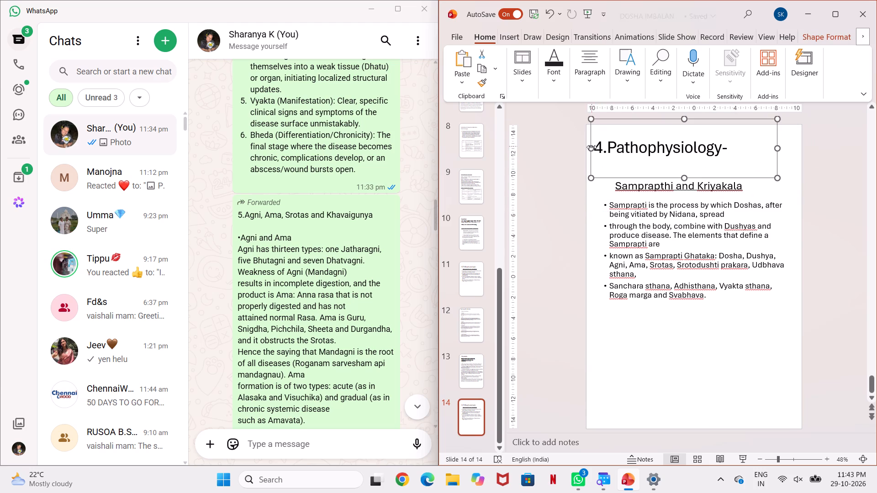
{"action": "double_click", "coordinate": [595, 150]}
{"action": "triple_click", "coordinate": [596, 150]}
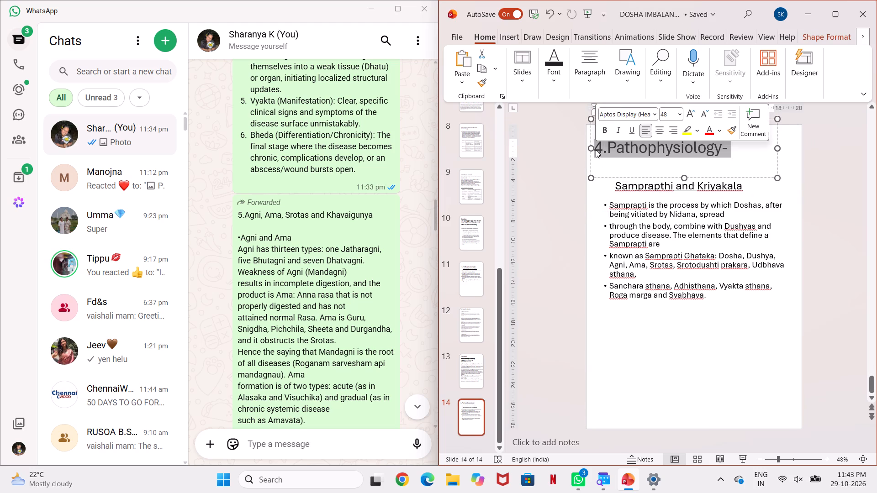
{"action": "key", "text": "Delete"}
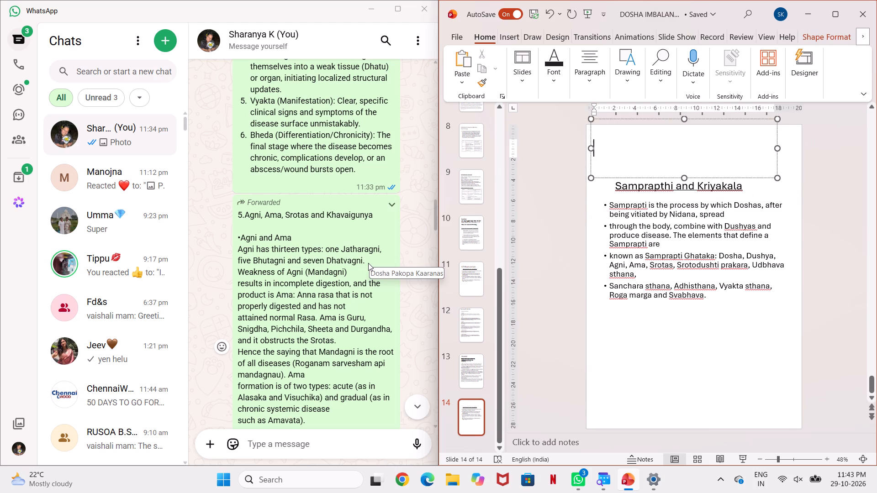
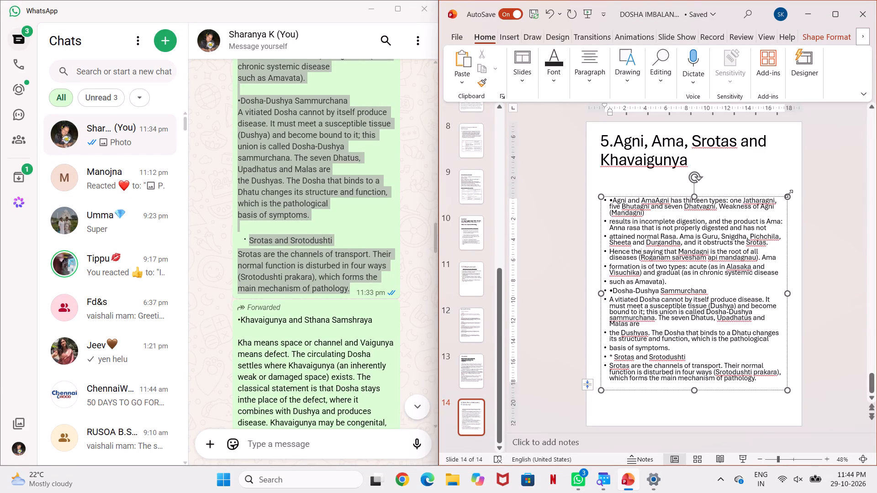
Enlarge slide 14's body text box up to just beneath the title and shift it slightly to line up with the title's left edge.
{"action": "left_click_drag", "start_coordinate": [790, 194], "coordinate": [793, 176]}
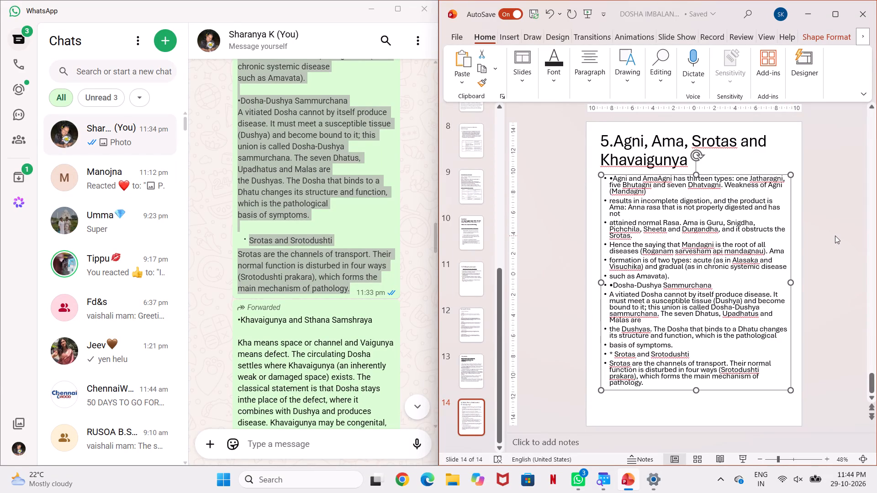
{"action": "left_click", "coordinate": [835, 235]}
{"action": "left_click", "coordinate": [532, 242]}
{"action": "left_click", "coordinate": [637, 219]}
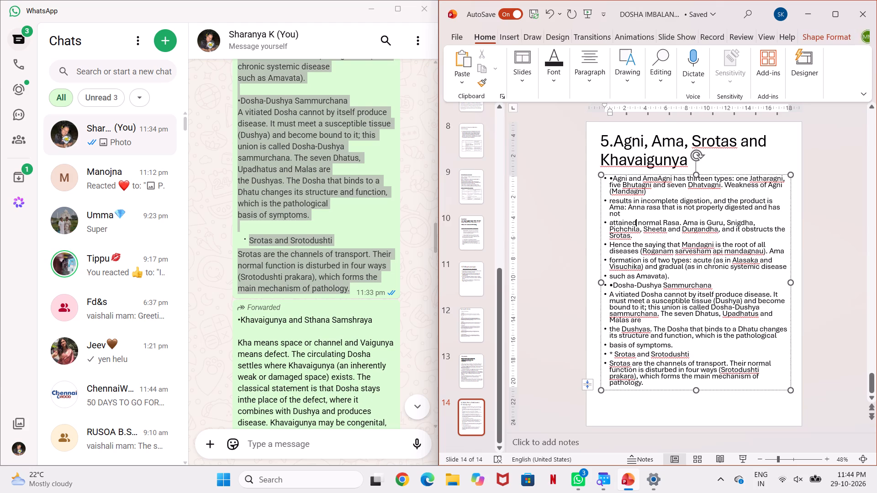
{"action": "left_click", "coordinate": [600, 244]}
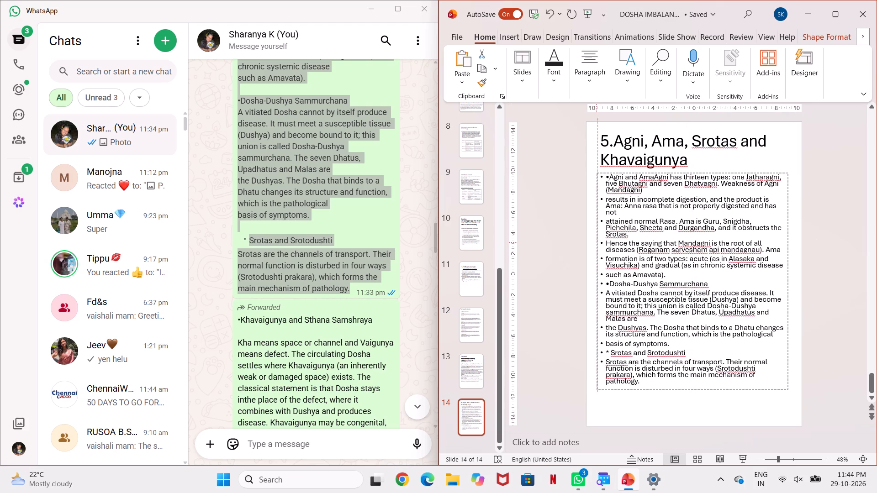
Move the body text box on the 5.Agni, Ama, Srotas and Khavaigunya slide slightly down, away from the title.
{"action": "left_click", "coordinate": [551, 245]}
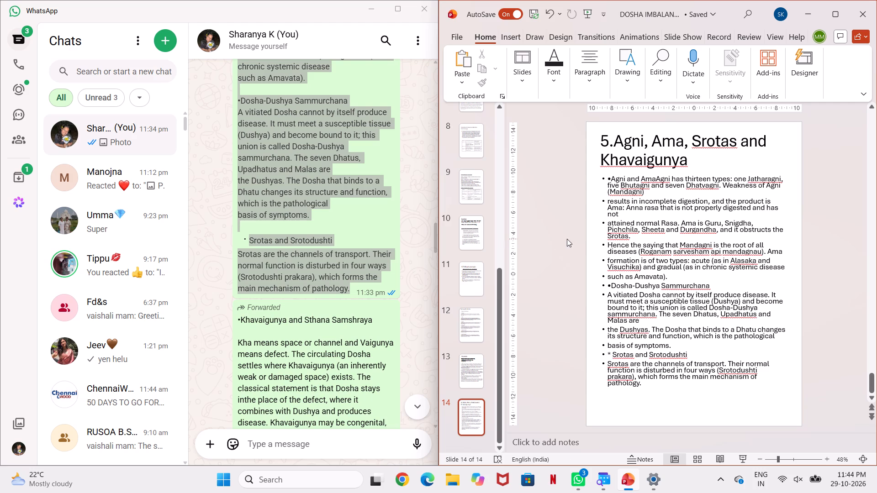
{"action": "left_click", "coordinate": [565, 240]}
{"action": "left_click", "coordinate": [686, 266]}
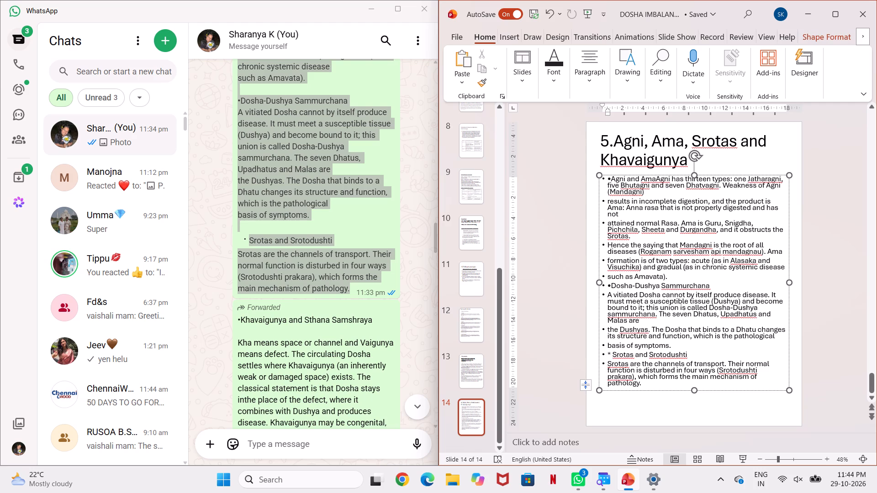
{"action": "left_click_drag", "start_coordinate": [677, 391], "coordinate": [677, 395]}
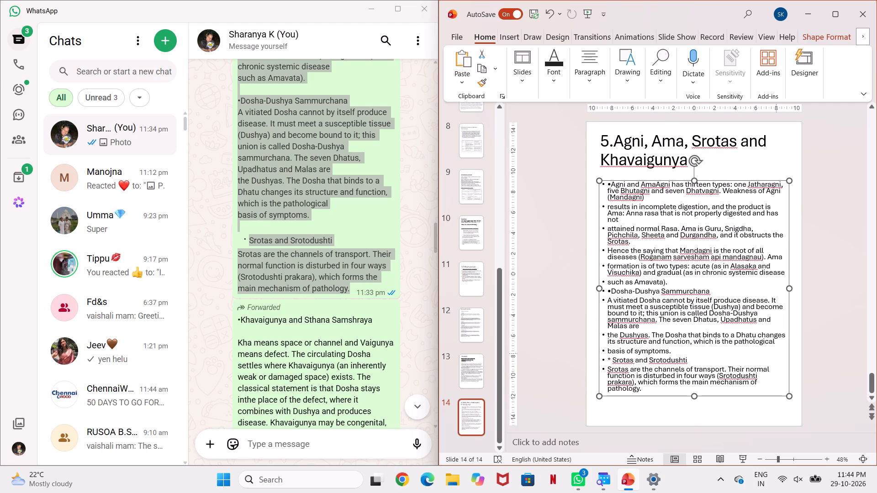
{"action": "left_click", "coordinate": [826, 325]}
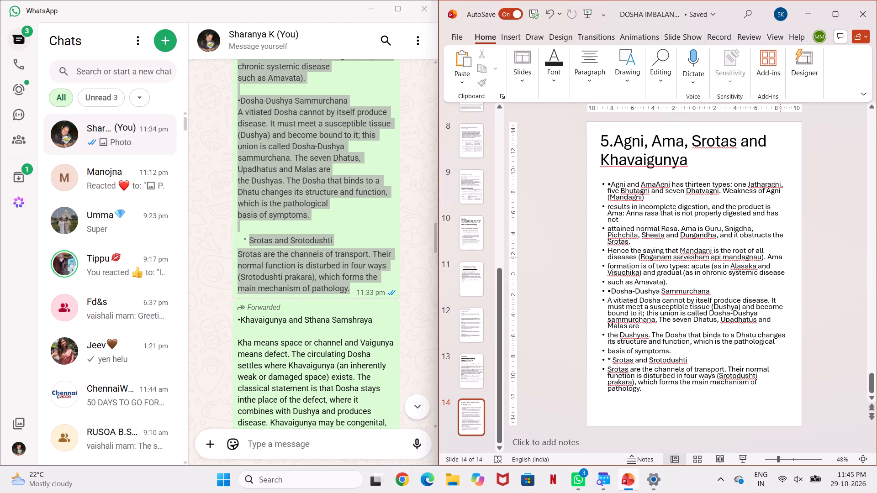
Remove the automatic bullets from the Dosha-Dushya Sammurchana heading line and the "A vitiated Dosha" paragraph below it.
{"action": "left_click", "coordinate": [604, 301]}
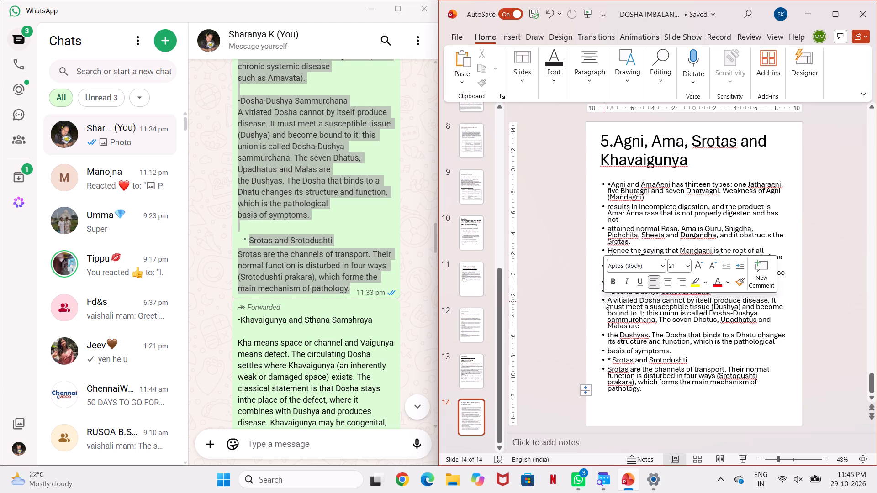
{"action": "left_click", "coordinate": [570, 317]}
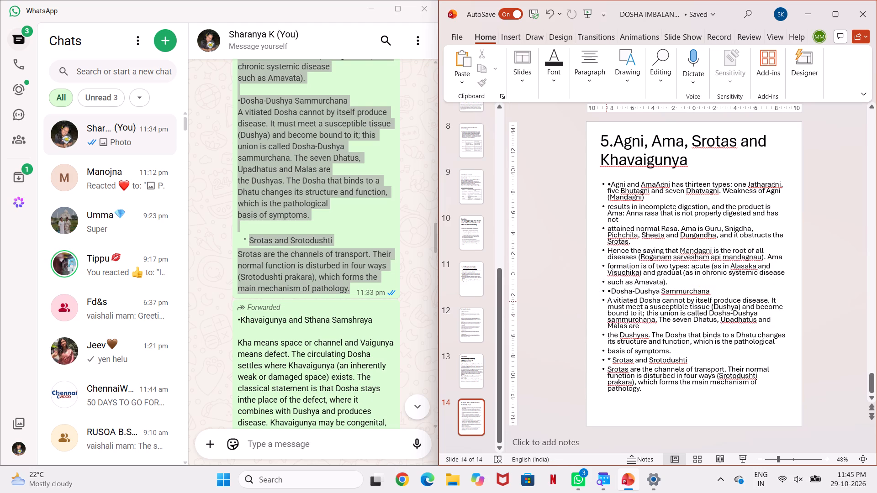
{"action": "left_click", "coordinate": [606, 300]}
{"action": "key", "text": "BackSpace"}
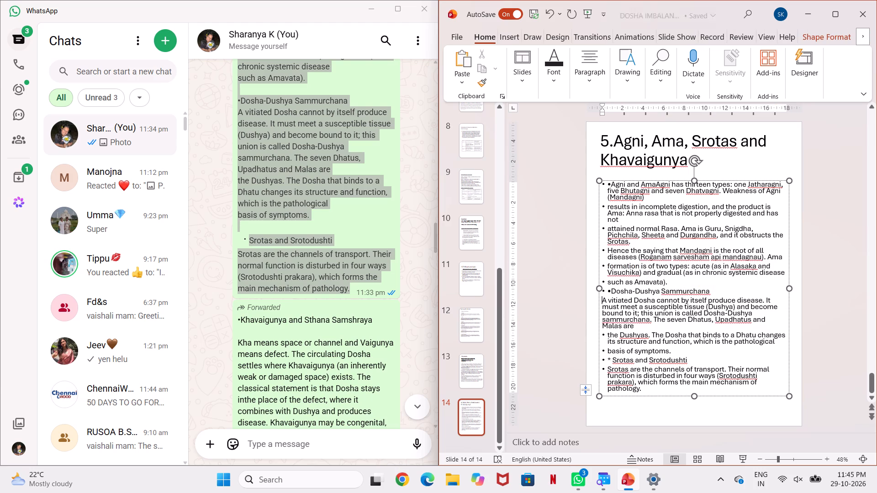
{"action": "left_click", "coordinate": [606, 290]}
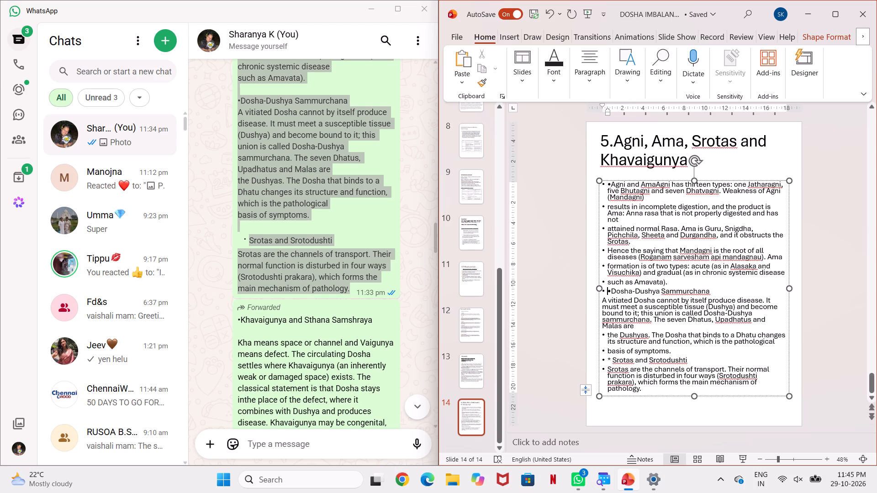
{"action": "key", "text": "BackSpace"}
Remove the automatic bullets from all Agni and Ama lines, from "such as Amavata" up to the opening "Agni and Ama" line.
{"action": "left_click", "coordinate": [605, 280]}
{"action": "key", "text": "BackSpace"}
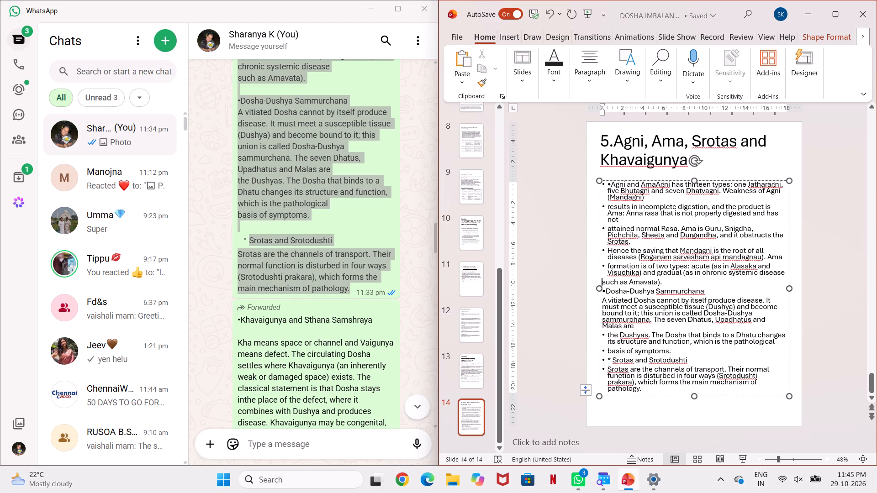
{"action": "left_click", "coordinate": [606, 264]}
{"action": "key", "text": "BackSpace"}
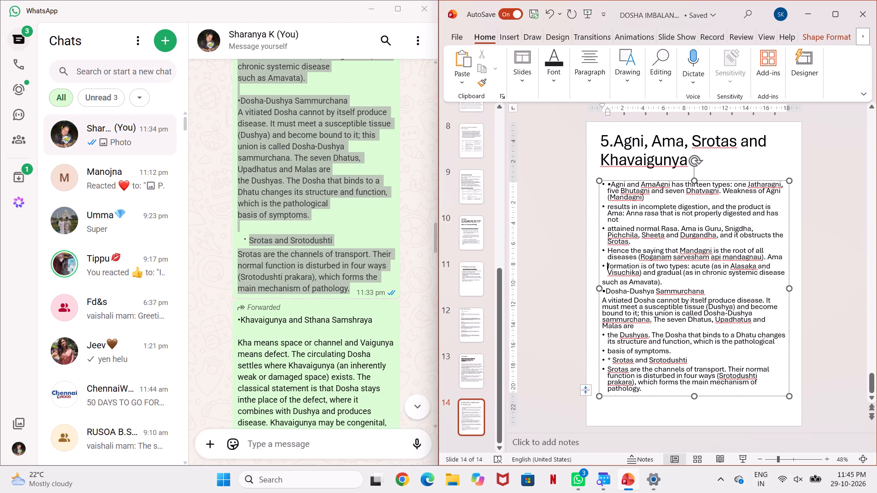
{"action": "left_click", "coordinate": [605, 247]}
{"action": "key", "text": "BackSpace"}
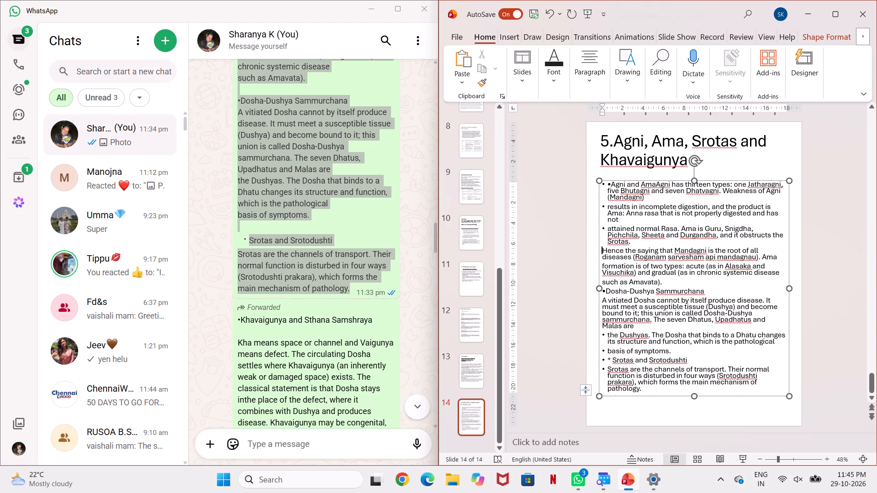
{"action": "left_click", "coordinate": [606, 229]}
{"action": "key", "text": "BackSpace"}
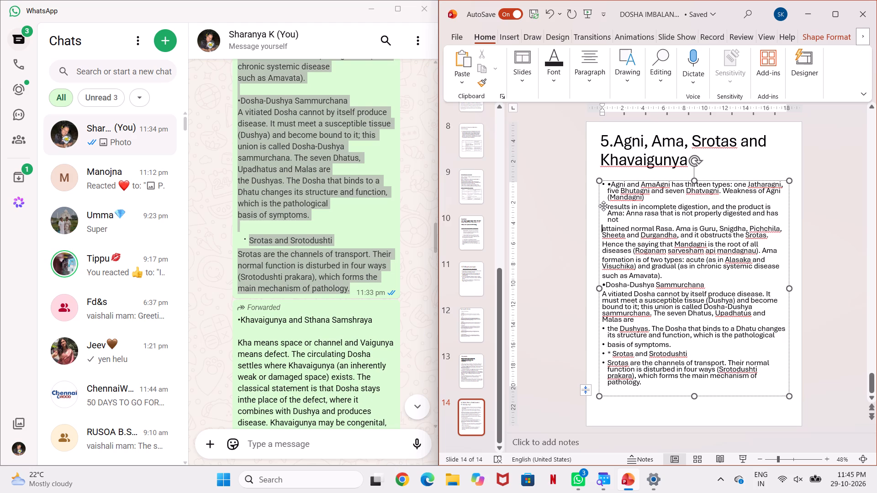
{"action": "left_click", "coordinate": [606, 207]}
{"action": "key", "text": "BackSpace"}
{"action": "key", "text": "BackSpace"}
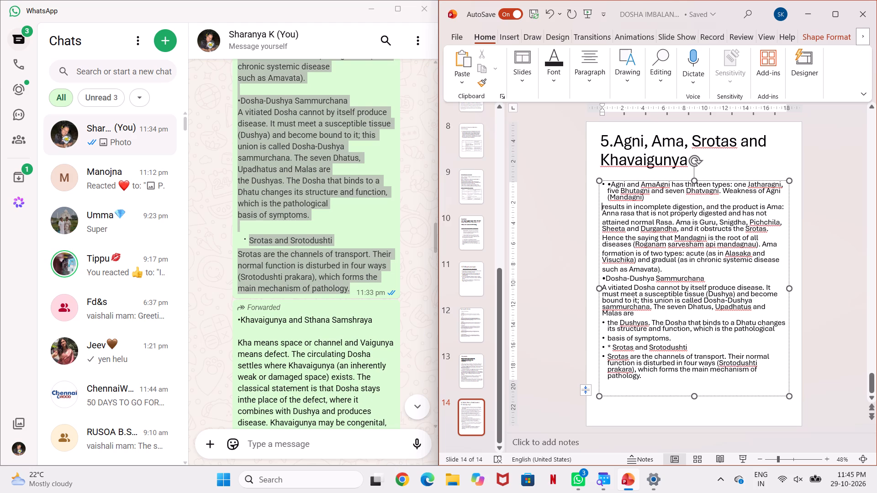
{"action": "left_click", "coordinate": [606, 185]}
{"action": "key", "text": "BackSpace"}
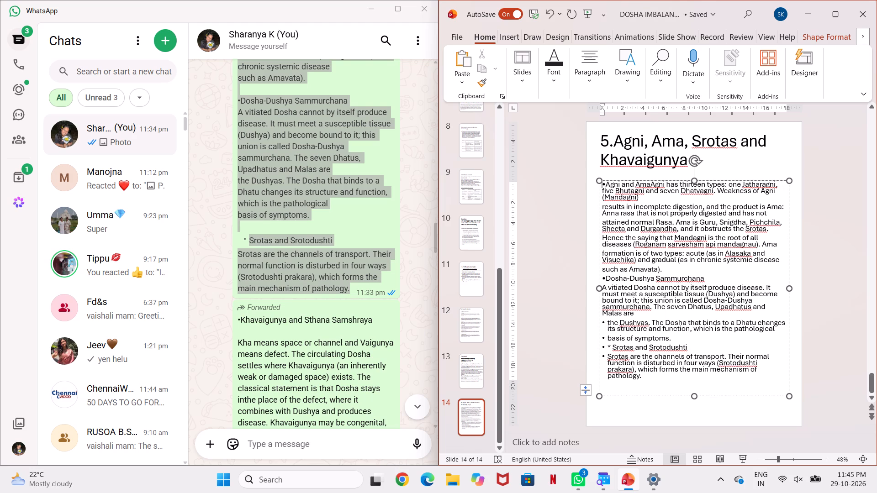
Remove the automatic bullet from the line beginning "the Dushyas", keeping it as a separate line from "Malas are".
{"action": "left_click", "coordinate": [605, 321]}
{"action": "key", "text": "BackSpace"}
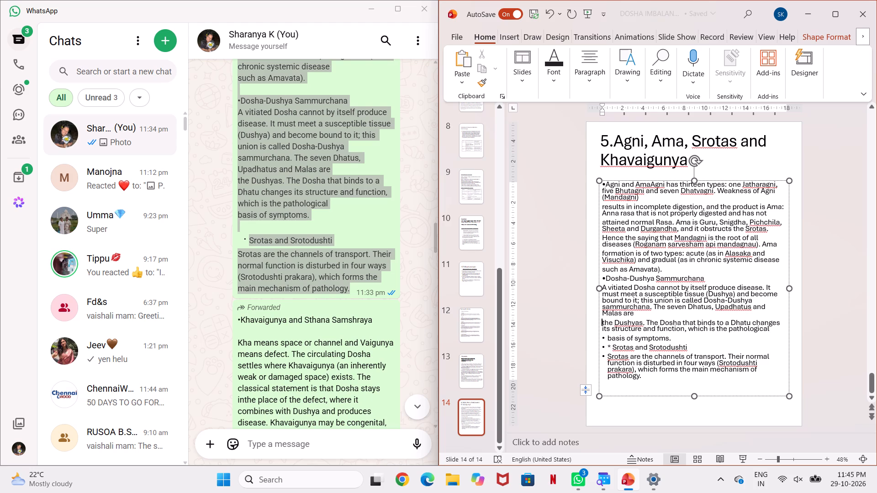
{"action": "key", "text": "BackSpace"}
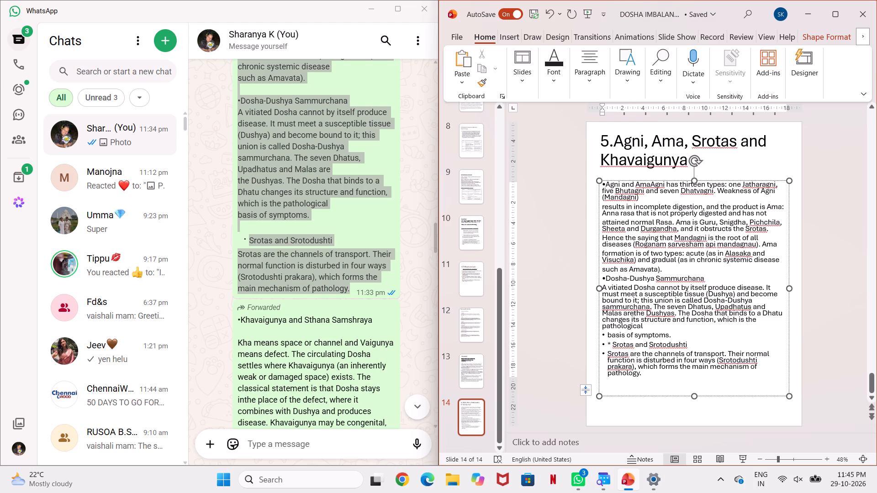
{"action": "key", "text": "ctrl+z"}
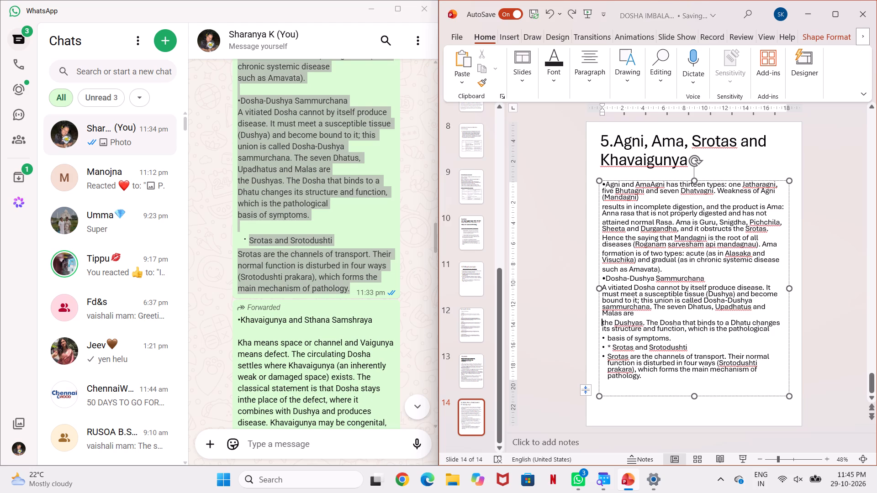
Remove the automatic bullets from "basis of symptoms.", the "* Srotas and Srotodushti" heading line and the "Srotas are the channels" paragraph.
{"action": "left_click", "coordinate": [605, 338]}
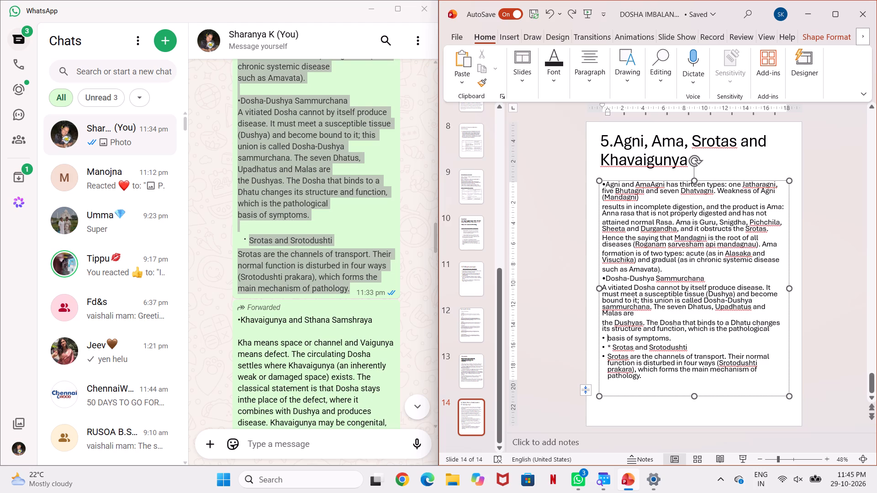
{"action": "key", "text": "BackSpace"}
{"action": "left_click", "coordinate": [604, 346]}
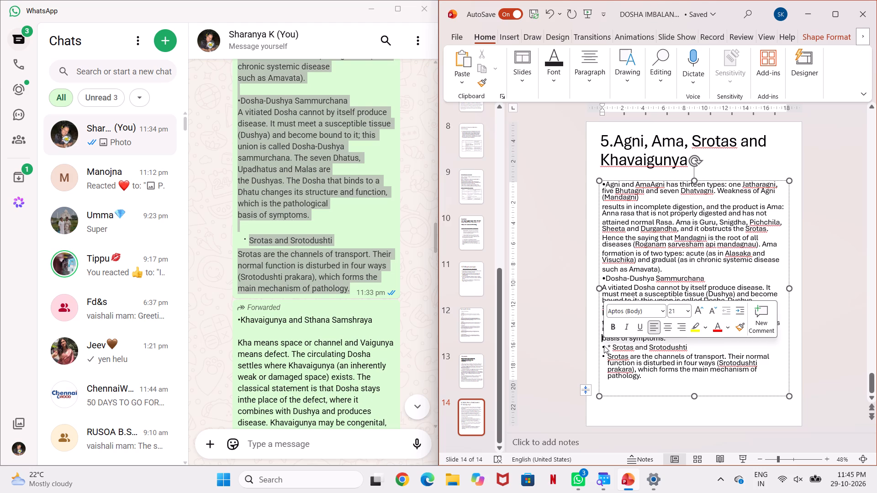
{"action": "left_click", "coordinate": [598, 350]}
{"action": "left_click", "coordinate": [605, 346]}
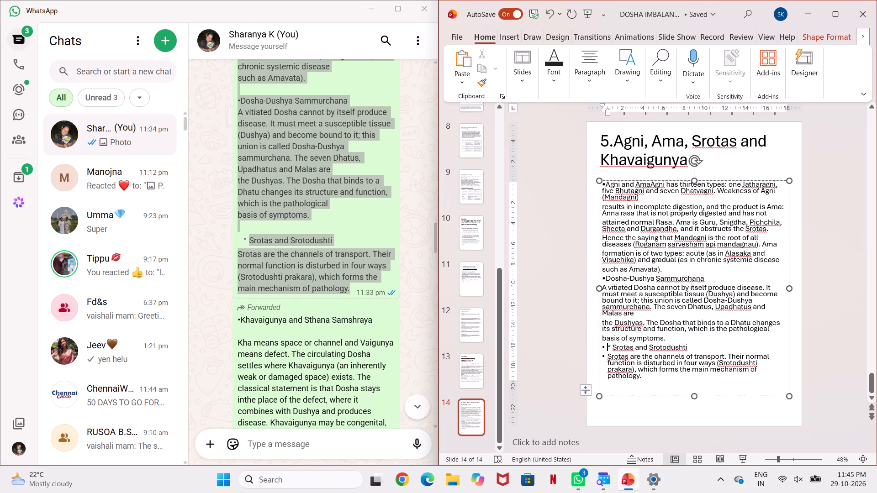
{"action": "key", "text": "BackSpace"}
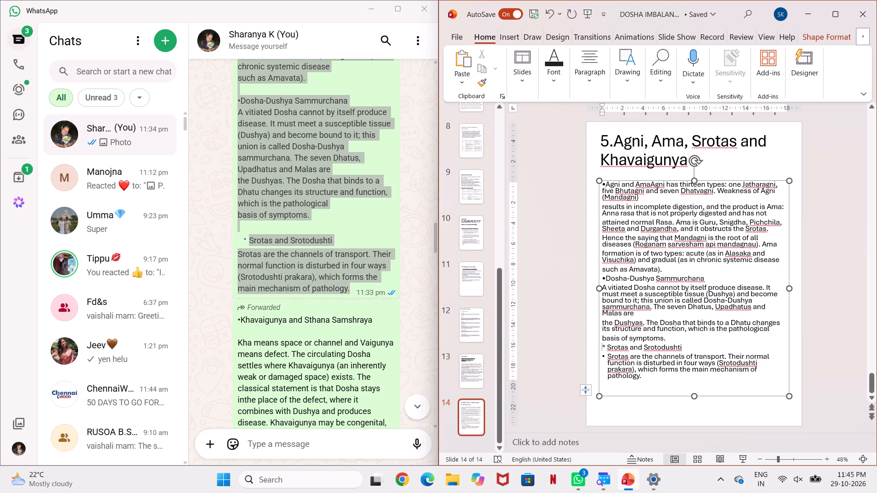
{"action": "left_click", "coordinate": [605, 356]}
{"action": "key", "text": "BackSpace"}
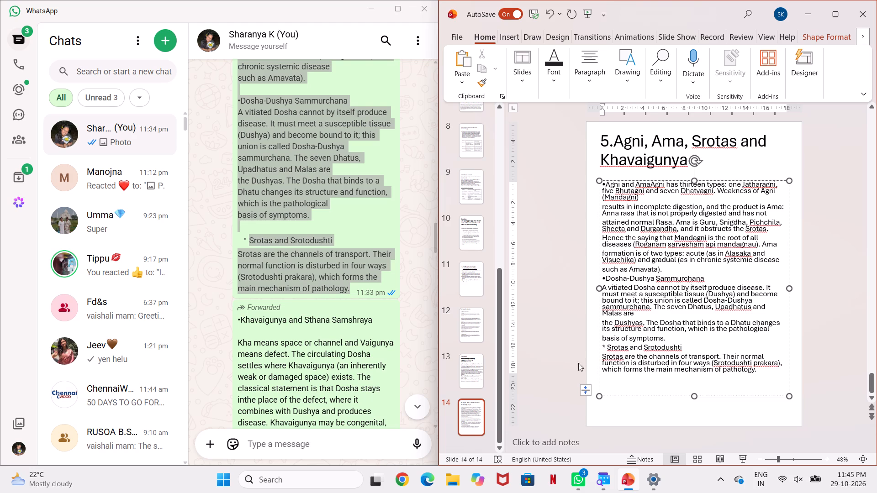
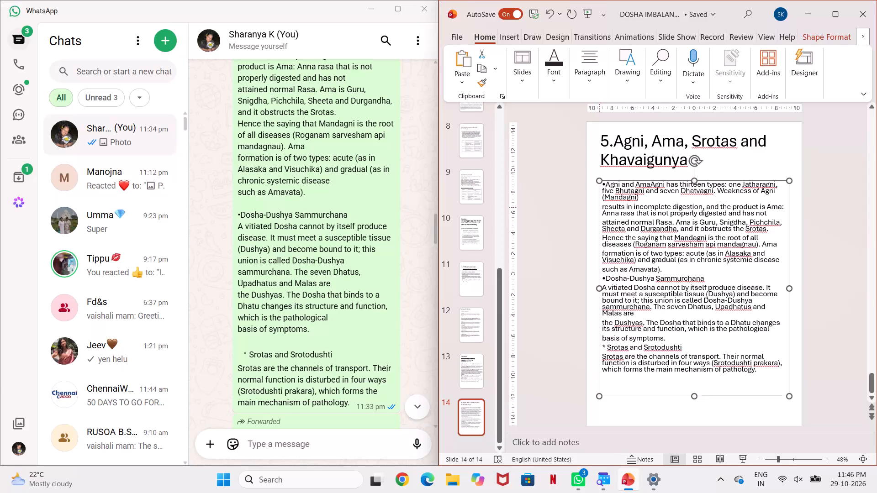
Join the line beginning "results in incomplete digestion" directly onto the end of the line ending "(Mandagni)".
{"action": "key", "text": "BackSpace"}
{"action": "key", "text": "ctrl+z"}
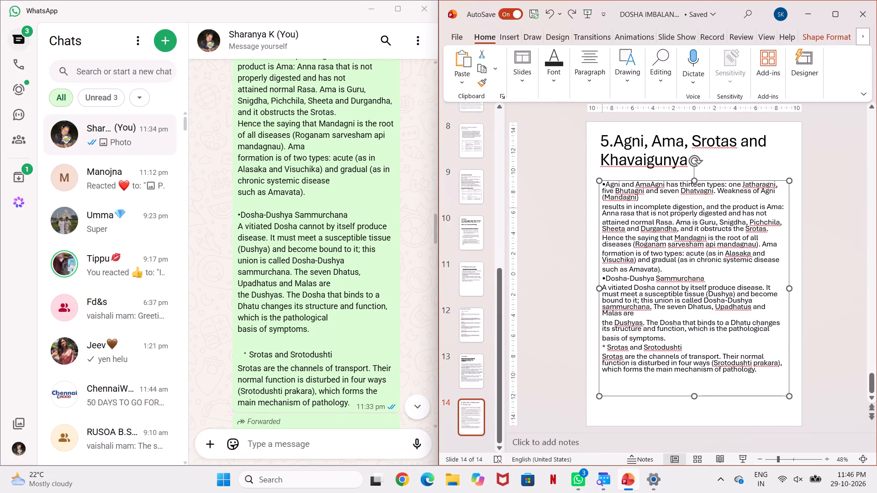
{"action": "left_click", "coordinate": [602, 208]}
{"action": "key", "text": "BackSpace"}
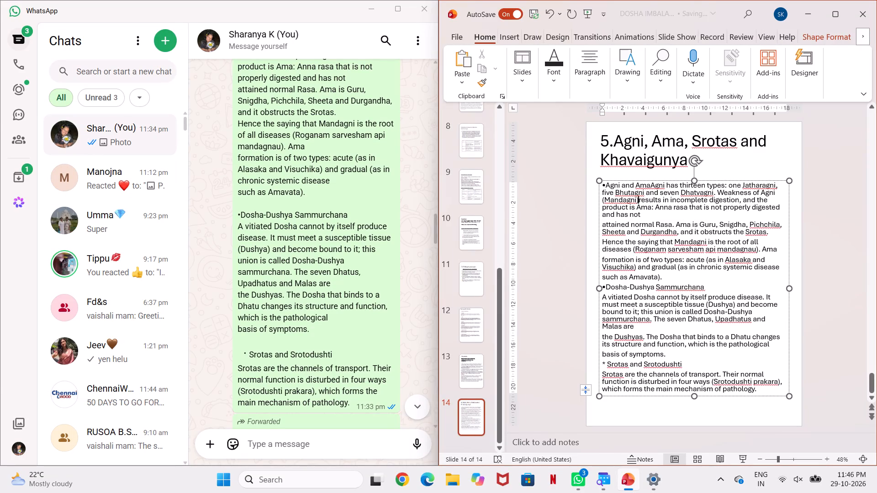
{"action": "left_click", "coordinate": [566, 215]}
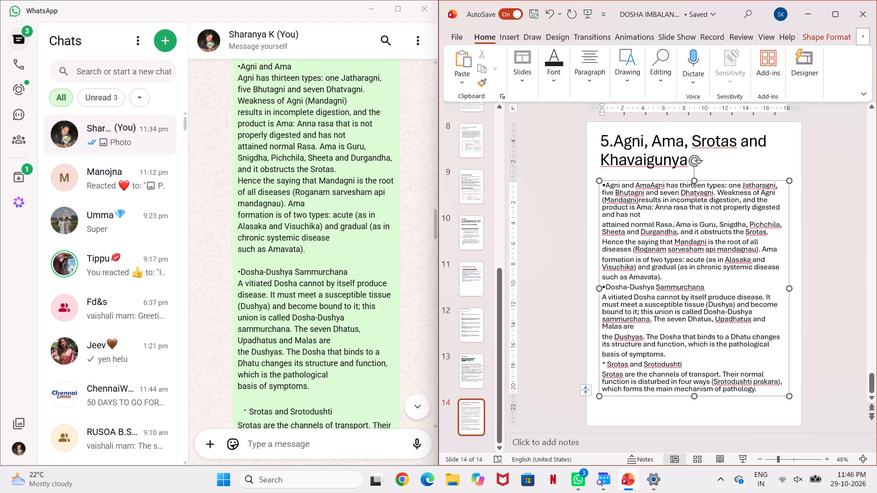
{"action": "key", "text": "BackSpace"}
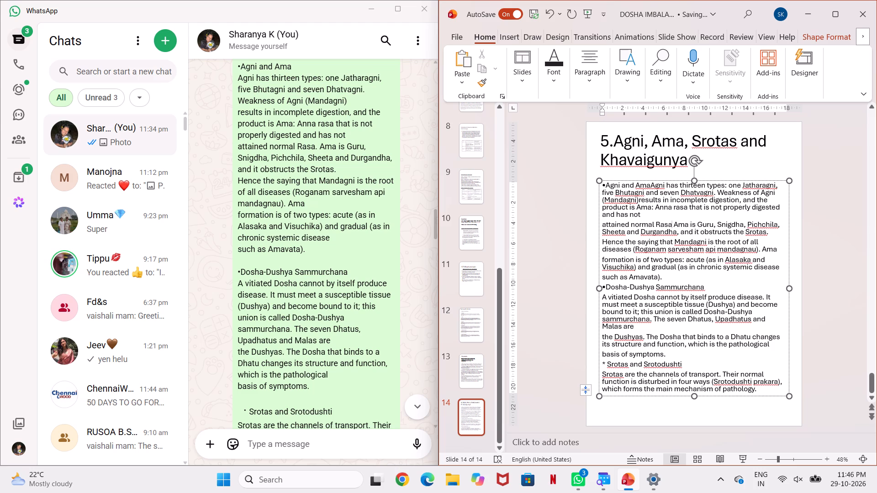
Join the "attained normal Rasa" and "Hence the saying" lines onto the text before them, adding a space before "attained".
{"action": "left_click", "coordinate": [601, 224]}
{"action": "key", "text": "BackSpace"}
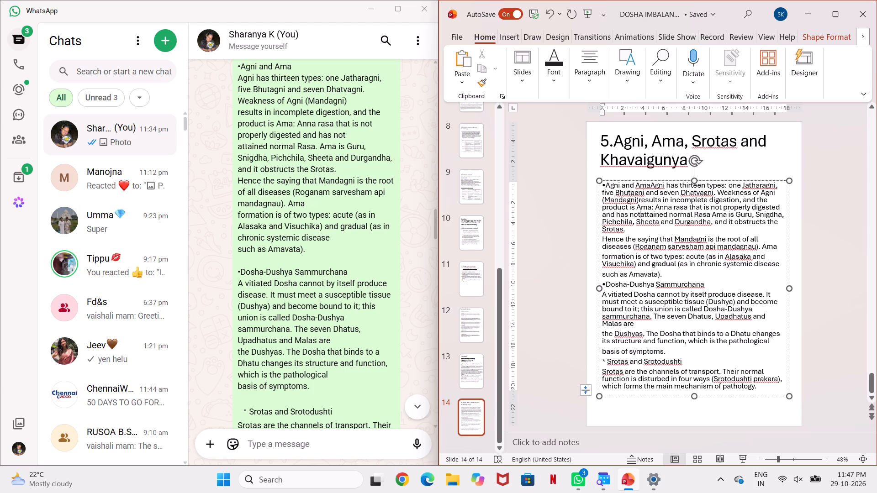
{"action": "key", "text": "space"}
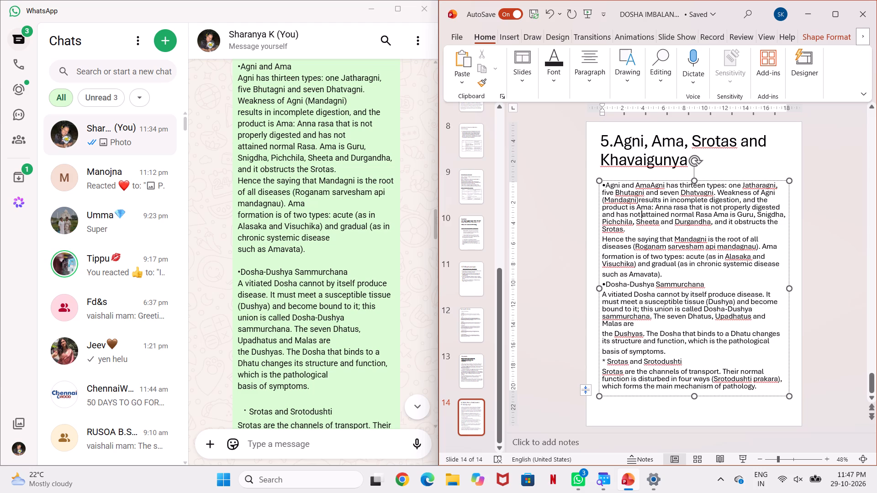
{"action": "left_click", "coordinate": [601, 239]}
Join the "Hence the saying that Mandagni" line onto the end of the preceding paragraph ending in "Srotas.".
{"action": "key", "text": "BackSpace"}
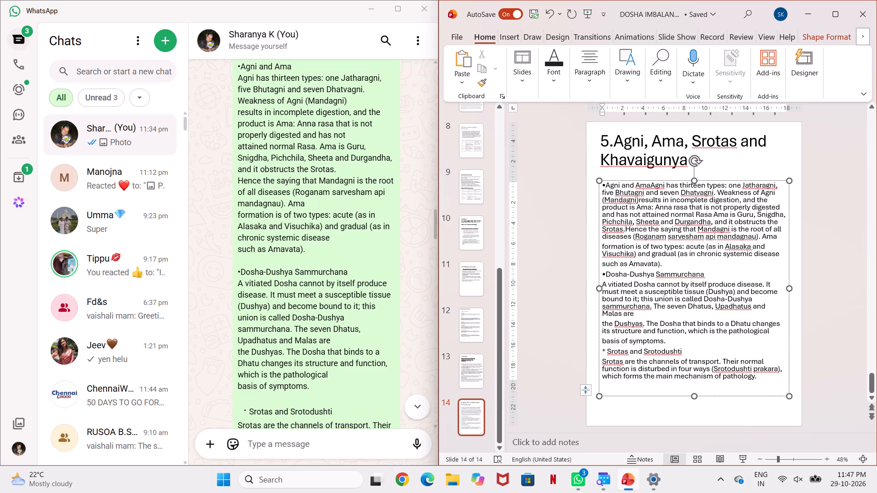
Insert a blank line after "such as Amavata)." to separate it from the Dosha-Dushya Sammurchana heading.
{"action": "left_click", "coordinate": [665, 267]}
{"action": "key", "text": "Return"}
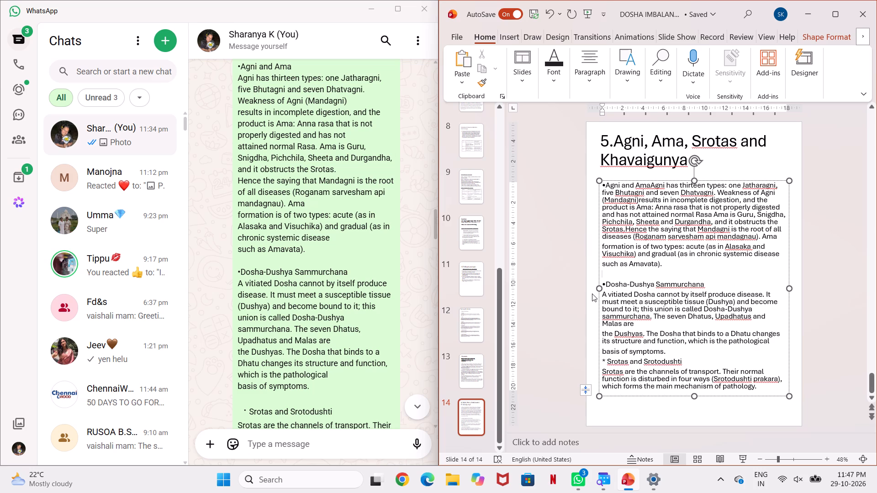
Join the "the Dushyas" line onto the line ending in "Malas are", with a space between "are" and "the".
{"action": "scroll", "coordinate": [592, 294], "scroll_direction": "down", "scroll_amount": 3}
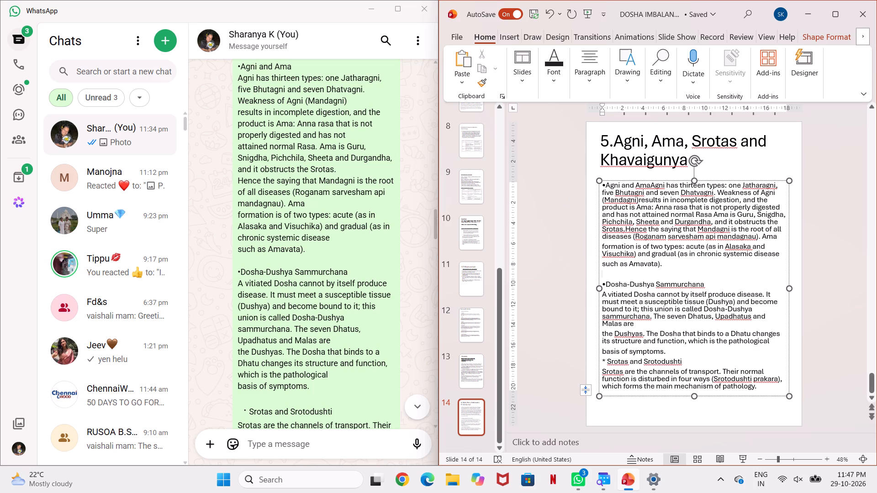
{"action": "left_click", "coordinate": [601, 335]}
{"action": "key", "text": "BackSpace"}
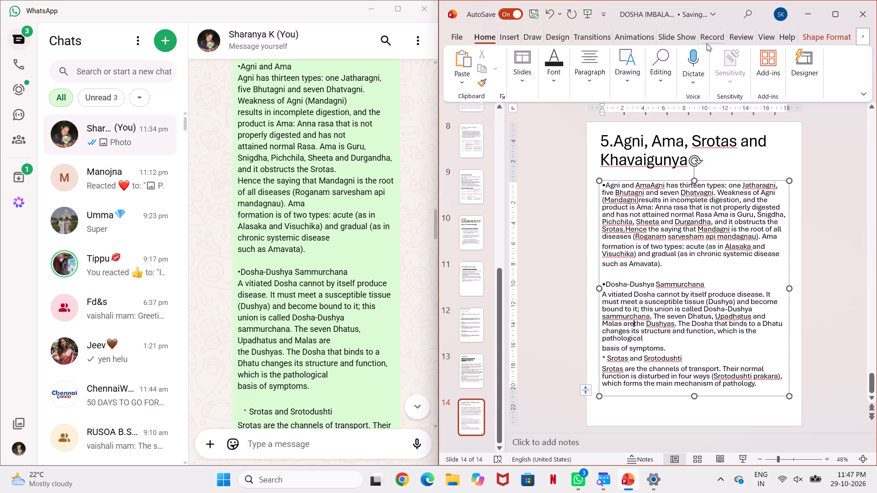
{"action": "key", "text": "space"}
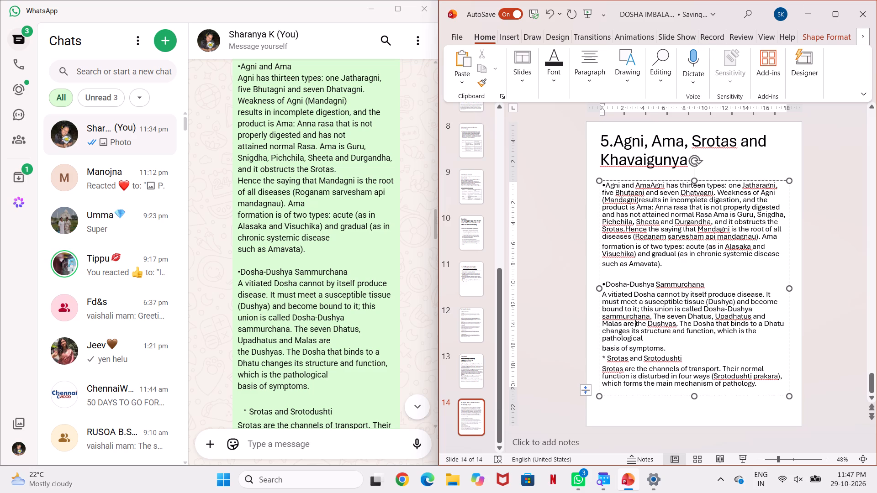
{"action": "left_click", "coordinate": [600, 282]}
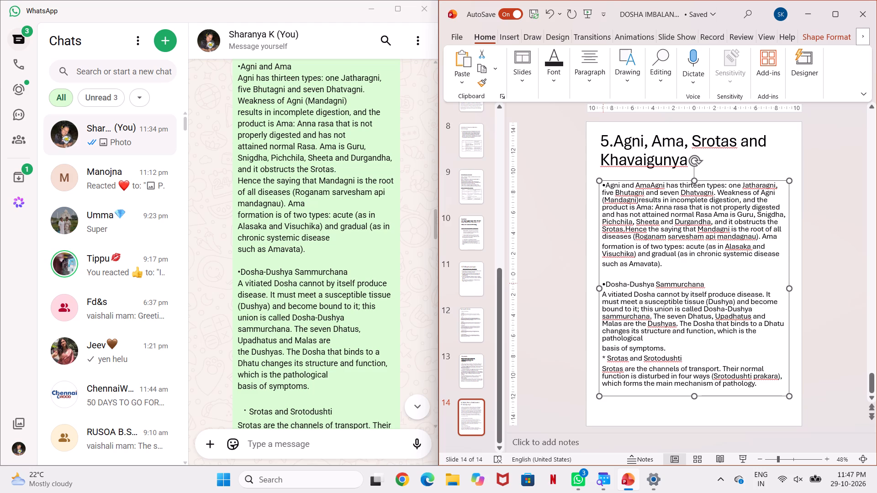
Remove the blank line between "such as Amavata)." and the Dosha-Dushya Sammurchana heading on slide 14, and leave the text box.
{"action": "left_click", "coordinate": [602, 283]}
{"action": "key", "text": "BackSpace"}
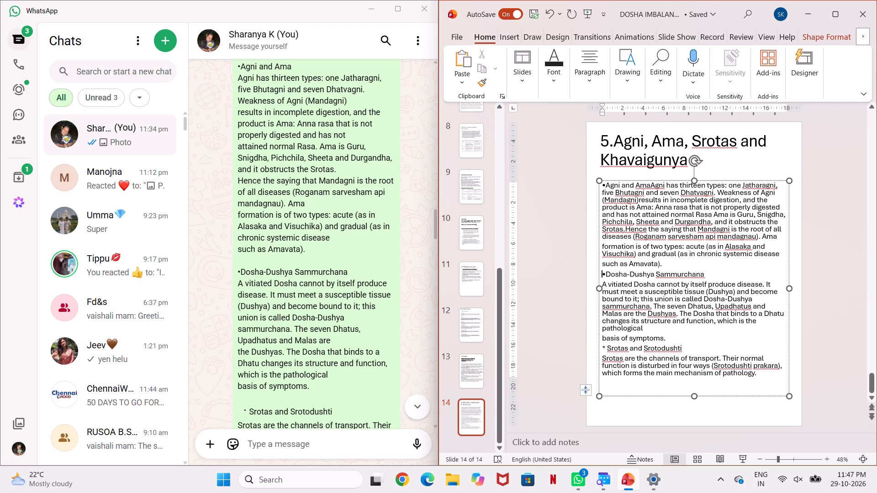
{"action": "left_click", "coordinate": [643, 383]}
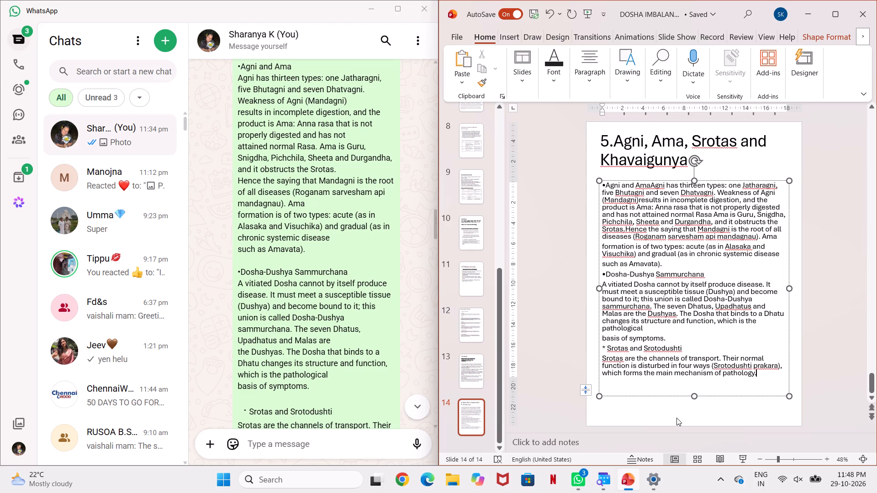
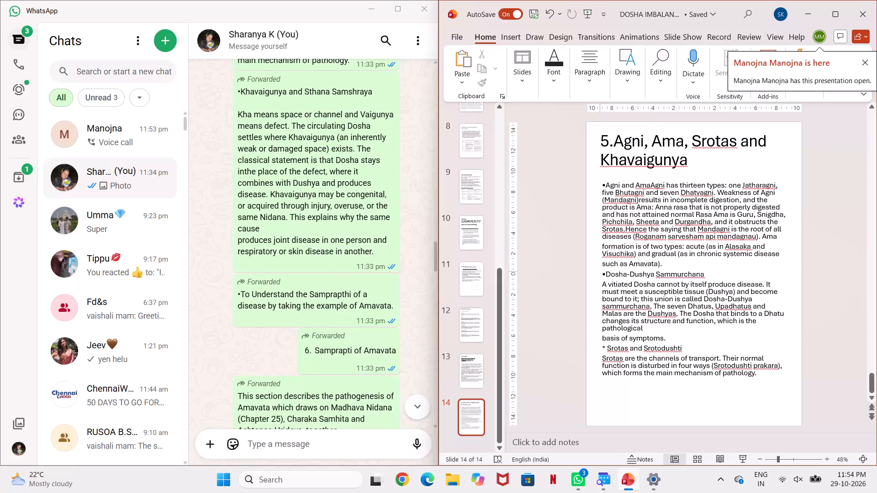
Join the "formation is of two types" line onto the preceding line ending in "Ama", with a space between "Ama" and "formation".
{"action": "left_click", "coordinate": [602, 245]}
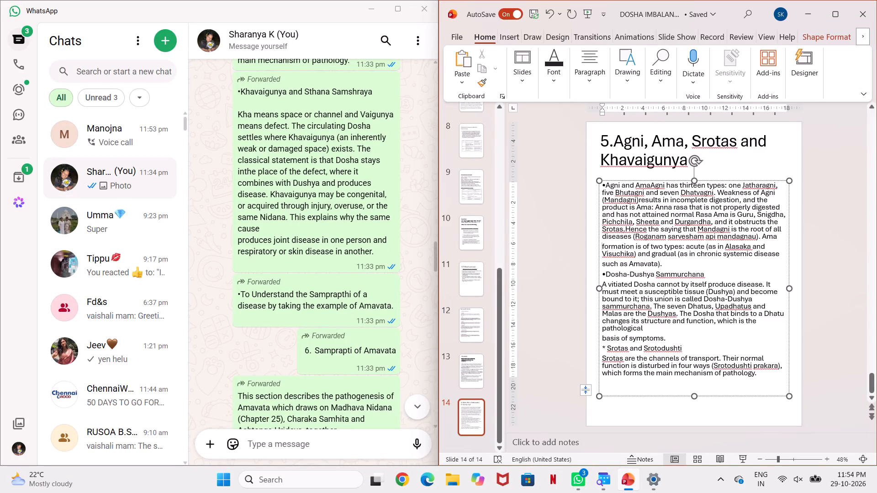
{"action": "key", "text": "BackSpace"}
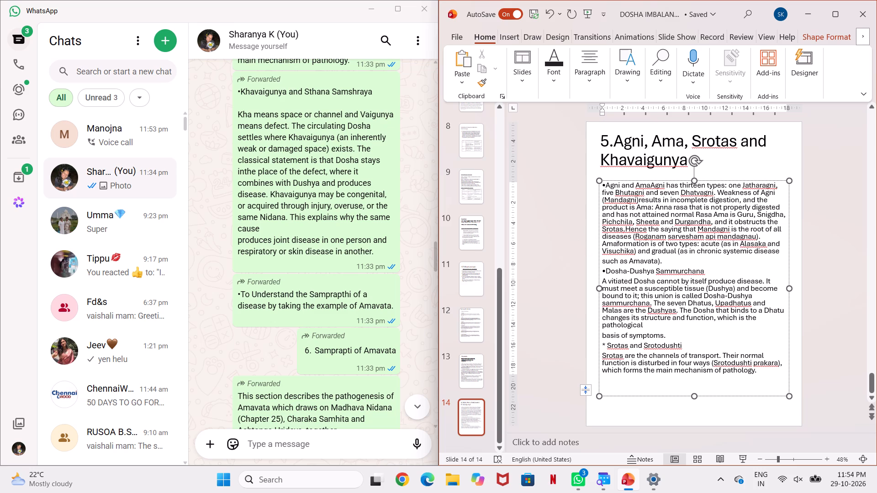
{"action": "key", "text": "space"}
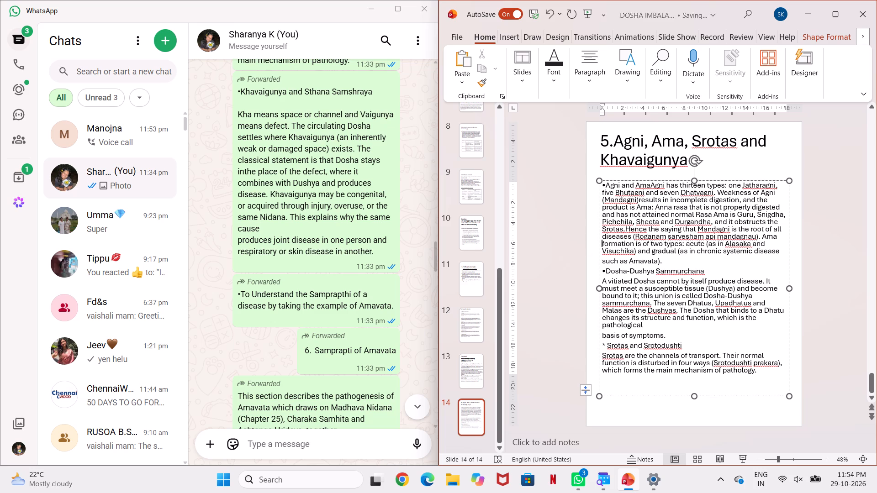
{"action": "left_click", "coordinate": [536, 167]}
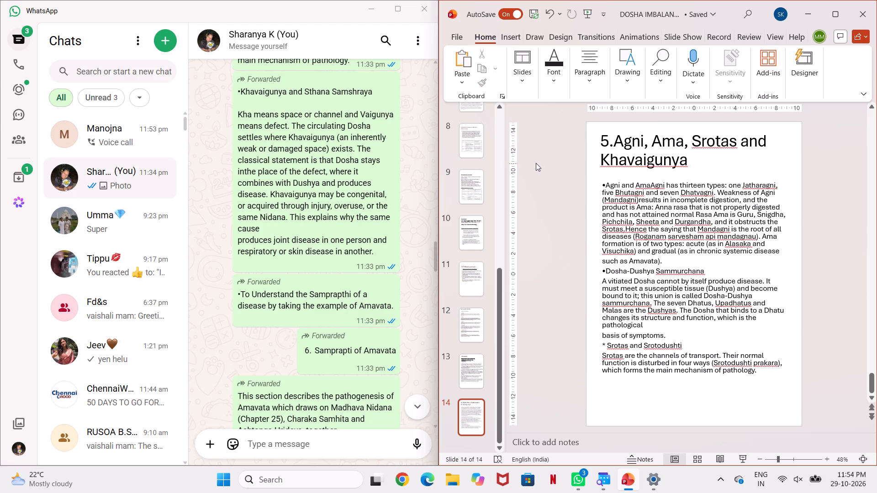
Place the text cursor at the start of the "such as Amavata)." line in the slide 14 body text.
{"action": "left_click", "coordinate": [600, 260]}
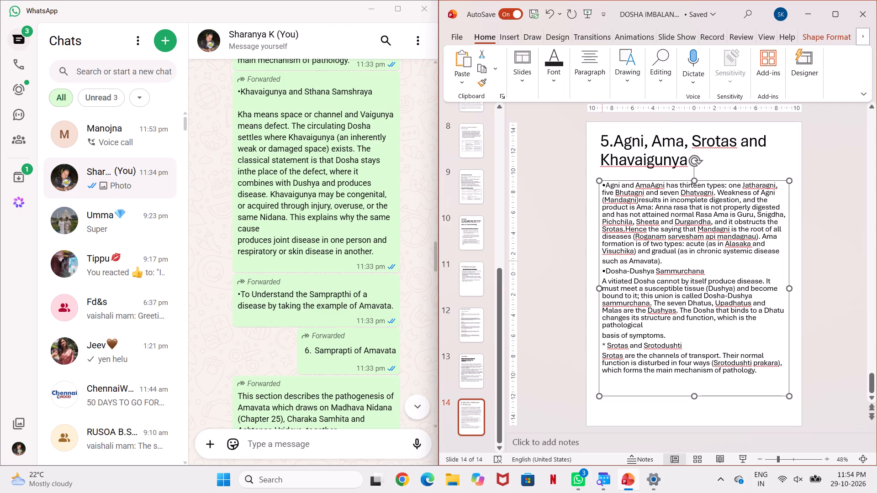
Join the "such as Amavata)." line onto the end of the preceding line ending in "chronic systemic disease".
{"action": "left_click", "coordinate": [602, 260]}
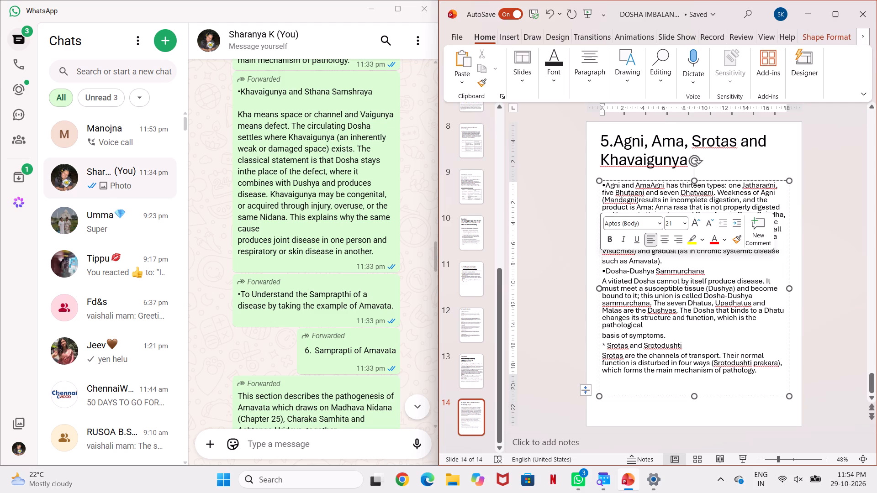
{"action": "key", "text": "BackSpace"}
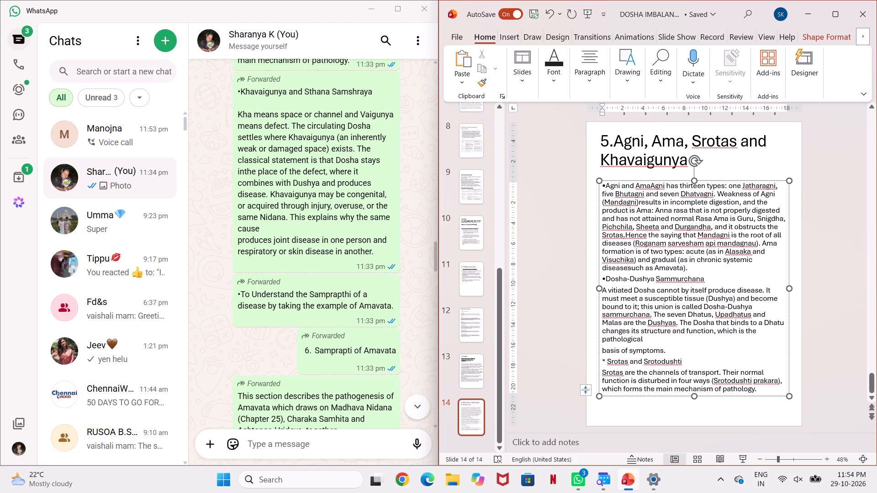
{"action": "left_click", "coordinate": [560, 289]}
Look over slide 11, "4.Pathophysiology- Samprapthi and Kriyakala", including its title and bullet text.
{"action": "scroll", "coordinate": [561, 283], "scroll_direction": "down", "scroll_amount": 6}
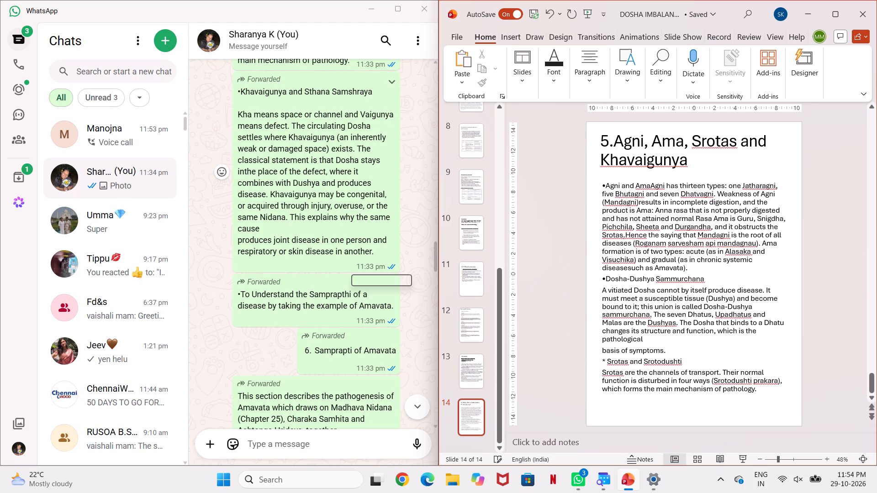
{"action": "scroll", "coordinate": [252, 116], "scroll_direction": "up", "scroll_amount": 1}
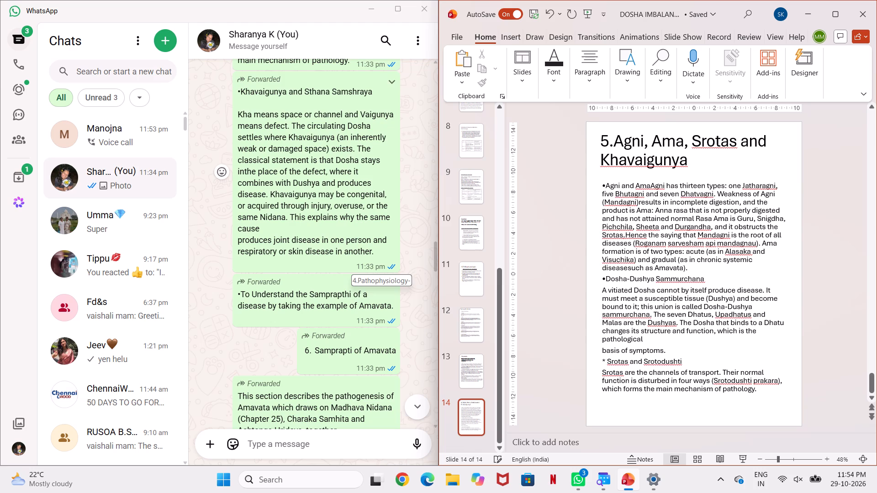
{"action": "scroll", "coordinate": [253, 116], "scroll_direction": "up", "scroll_amount": 1}
{"action": "scroll", "coordinate": [254, 115], "scroll_direction": "down", "scroll_amount": 2}
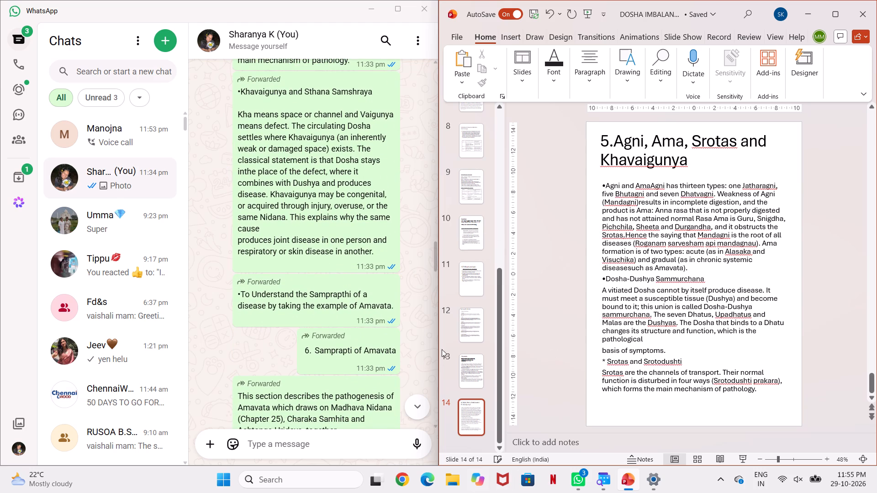
{"action": "left_click", "coordinate": [474, 288]}
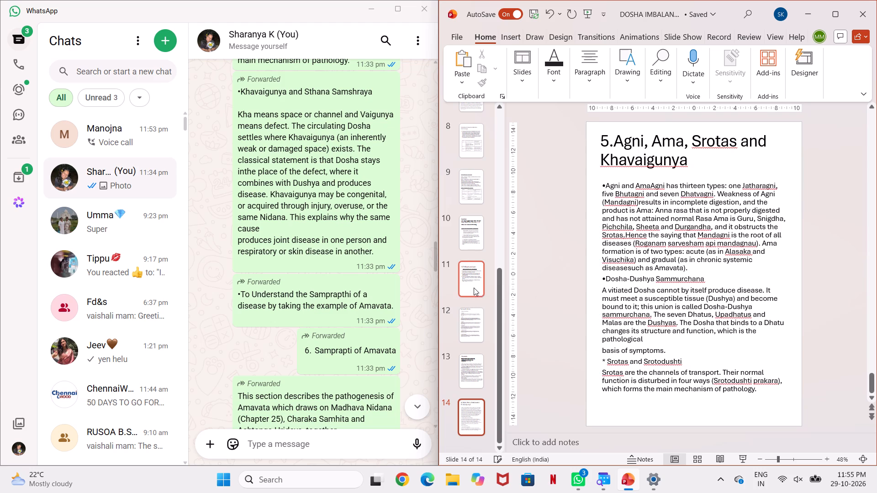
{"action": "right_click", "coordinate": [604, 161]}
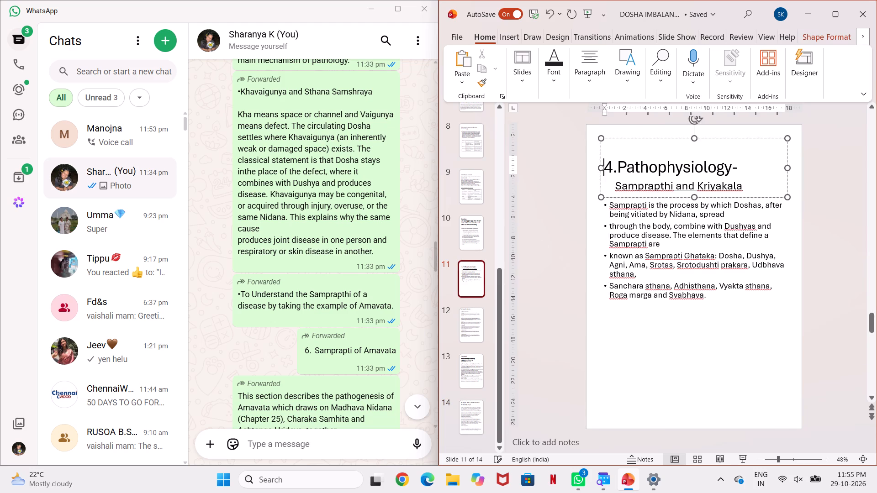
{"action": "left_click", "coordinate": [749, 298]}
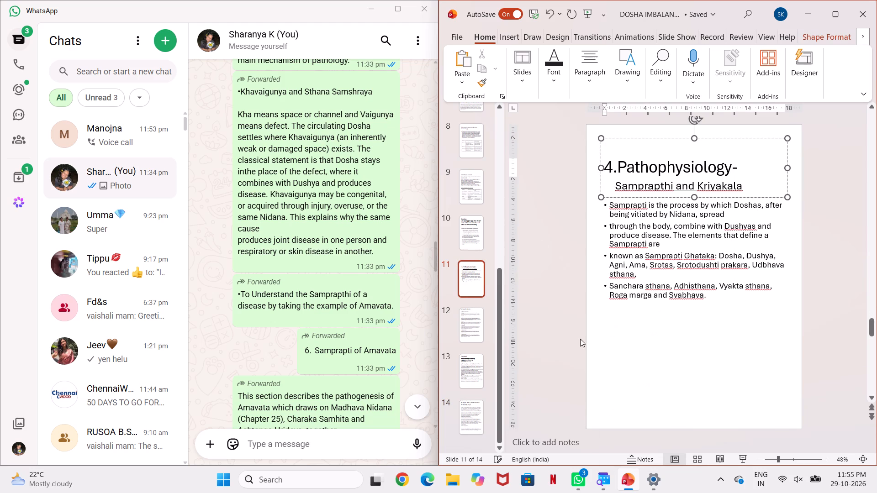
Return to slide 14 and place the text cursor at the start of the "basis of symptoms." line.
{"action": "left_click", "coordinate": [458, 410]}
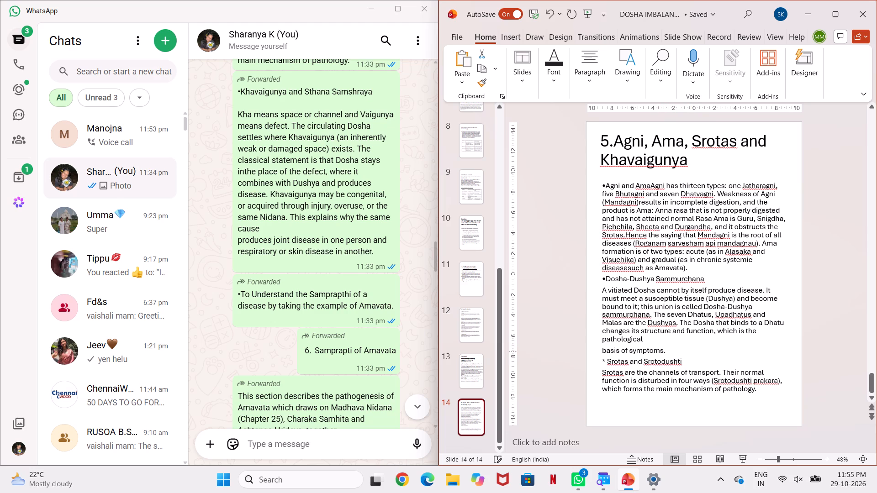
{"action": "left_click", "coordinate": [602, 350]}
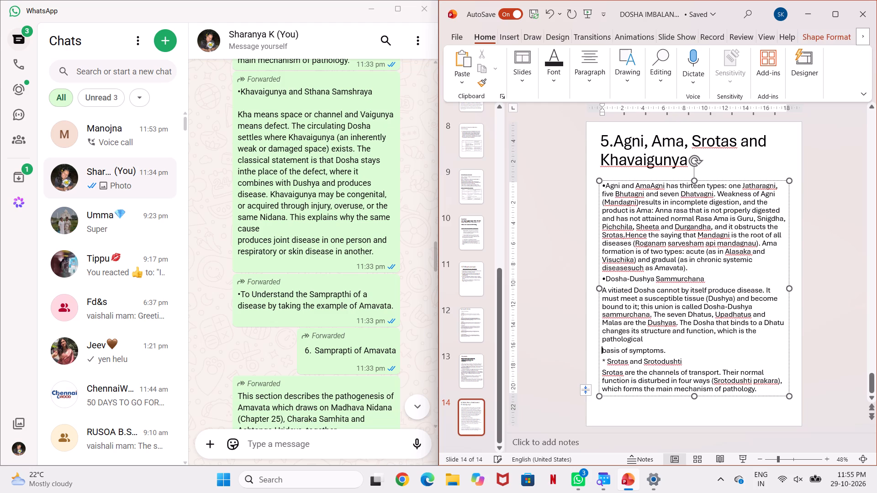
Join the "basis of symptoms." line onto the line ending in "pathological", with a space between the two words.
{"action": "key", "text": "BackSpace"}
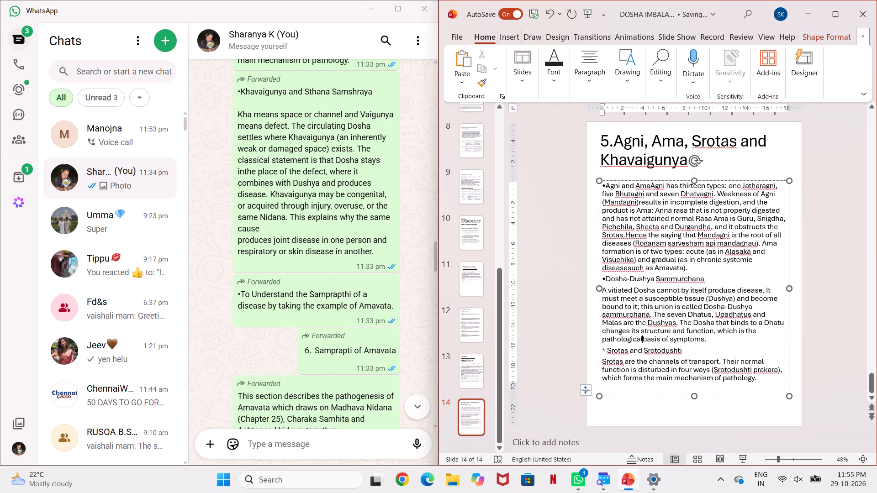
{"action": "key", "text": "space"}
{"action": "left_click", "coordinate": [576, 318]}
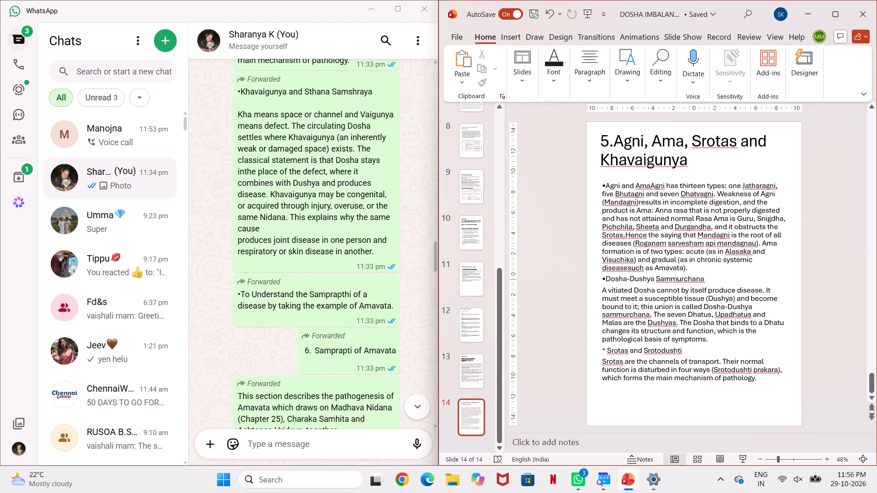
{"action": "left_click", "coordinate": [605, 351]}
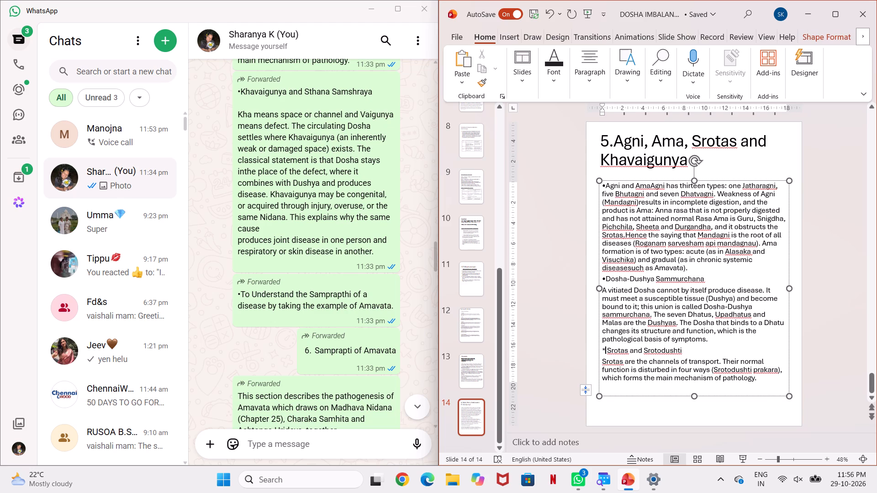
{"action": "key", "text": "BackSpace"}
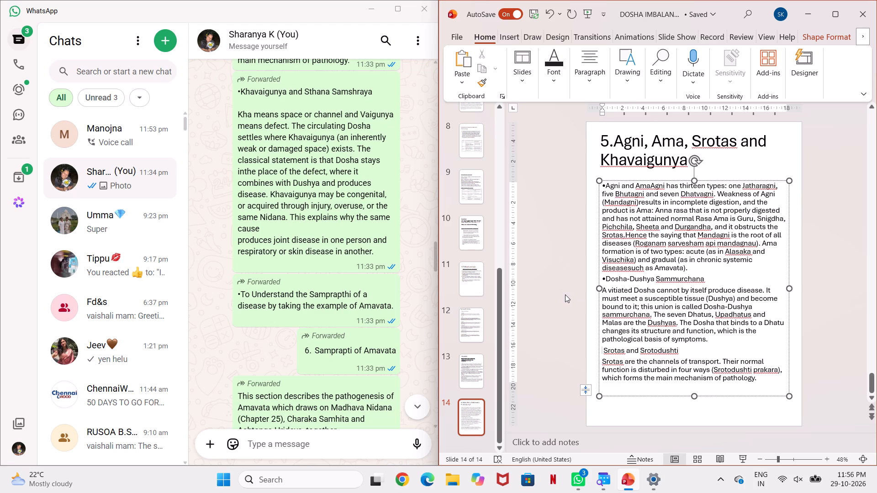
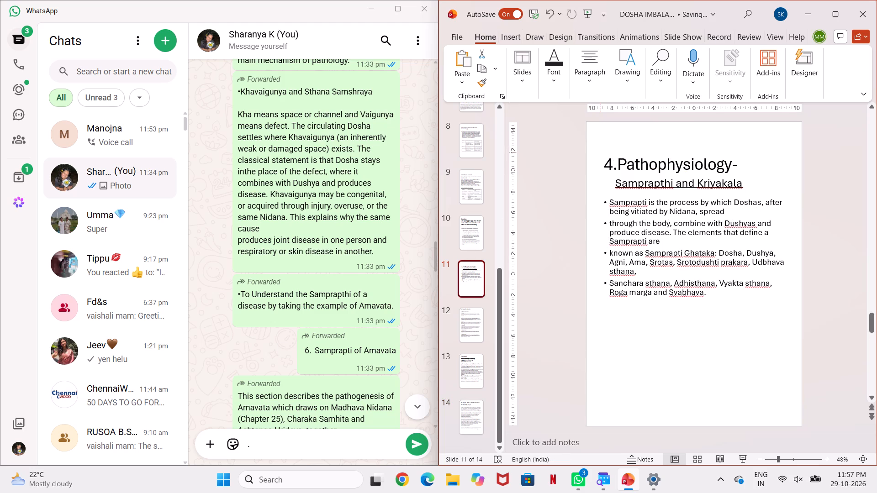
{"action": "left_click", "coordinate": [601, 153]}
{"action": "left_click", "coordinate": [601, 153]}
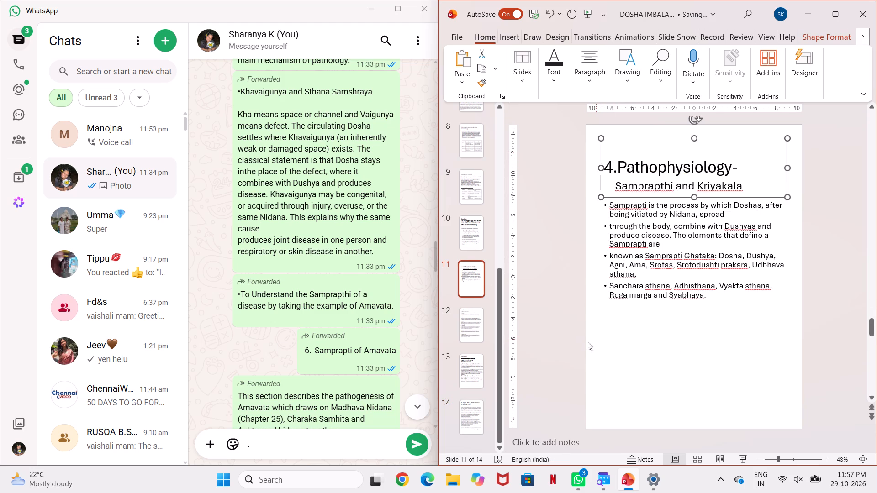
{"action": "left_click", "coordinate": [476, 328]}
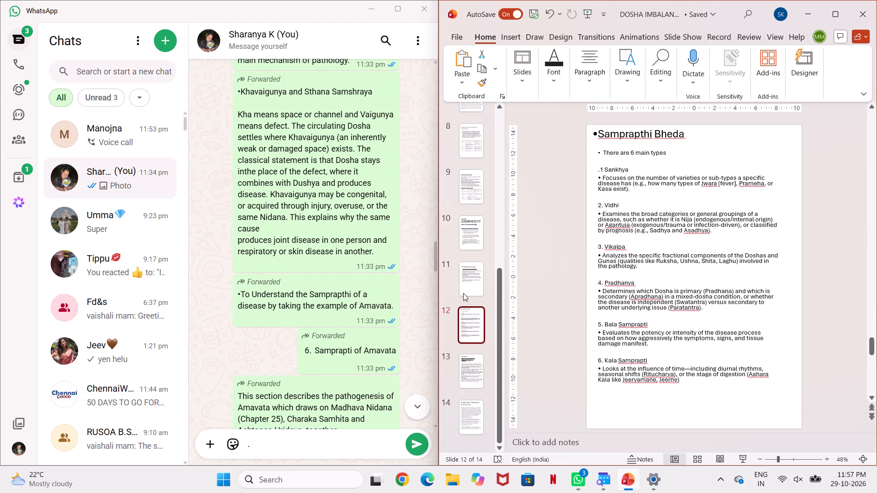
{"action": "left_click", "coordinate": [549, 313]}
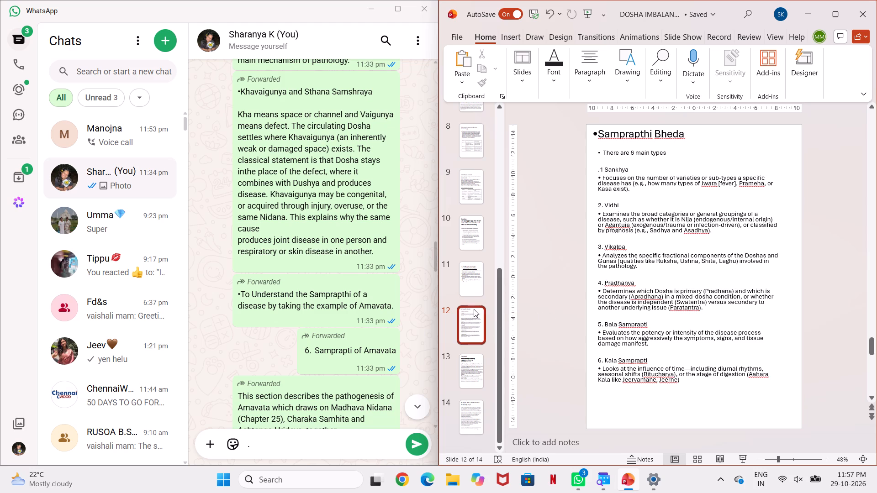
{"action": "left_click", "coordinate": [464, 278]}
{"action": "left_click", "coordinate": [604, 173]}
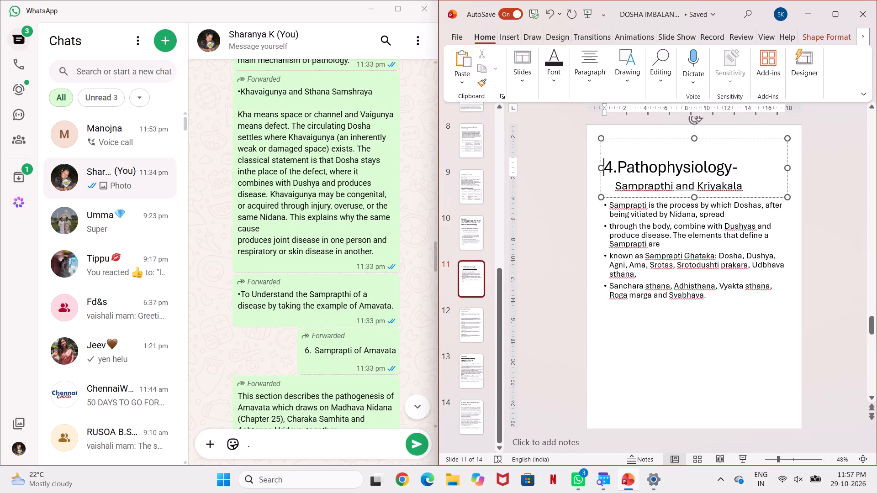
{"action": "right_click", "coordinate": [644, 368]}
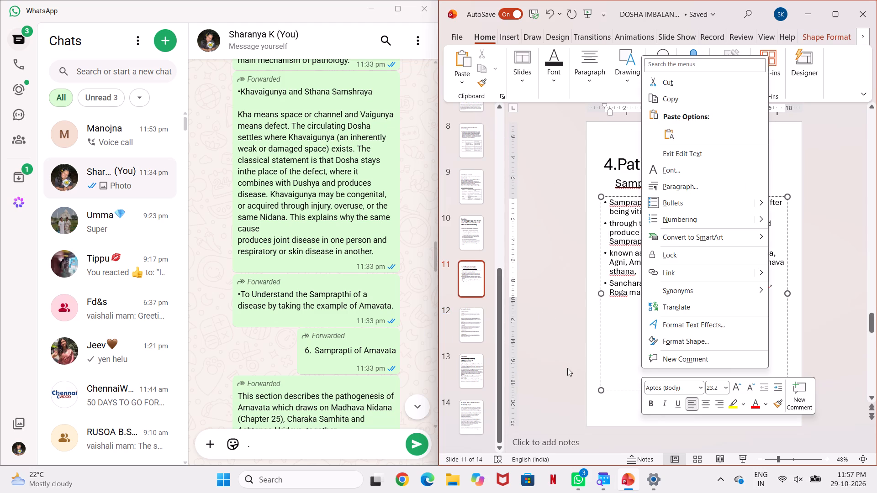
Duplicate slide 11, "4.Pathophysiology- Samprapthi and Kriyakala", and move the copy after the Kriyakala slide as slide 14.
{"action": "left_click", "coordinate": [567, 368]}
{"action": "right_click", "coordinate": [557, 401]}
{"action": "left_click", "coordinate": [576, 414]}
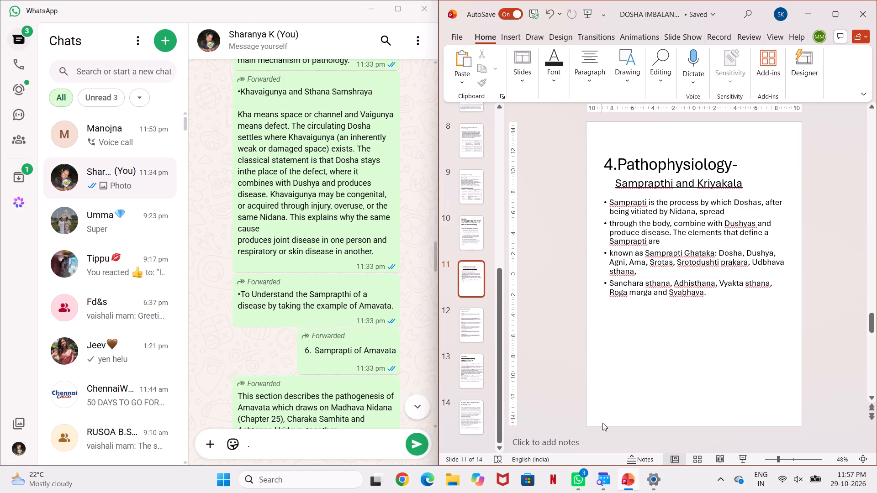
{"action": "right_click_drag", "start_coordinate": [616, 389], "coordinate": [619, 393]}
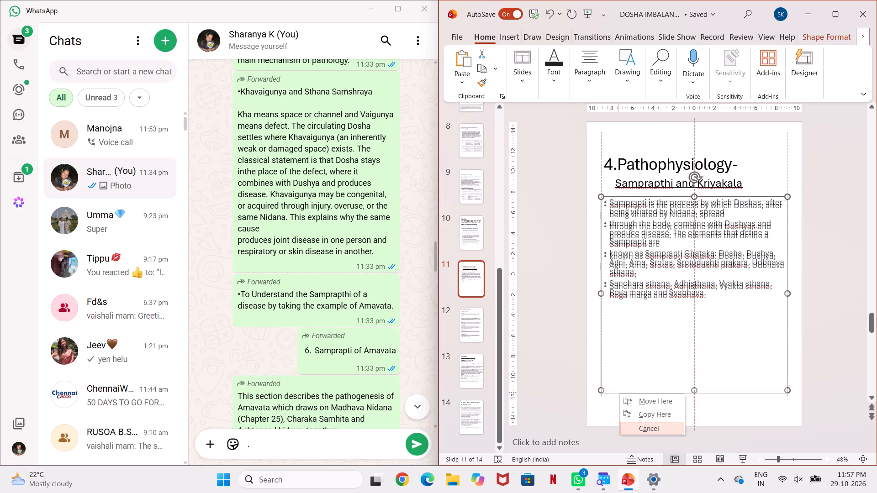
{"action": "right_click", "coordinate": [590, 424]}
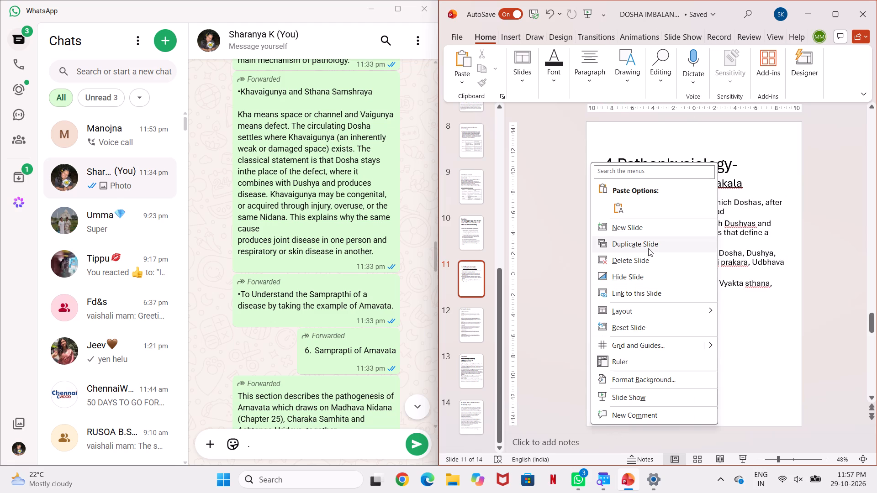
{"action": "left_click", "coordinate": [648, 249]}
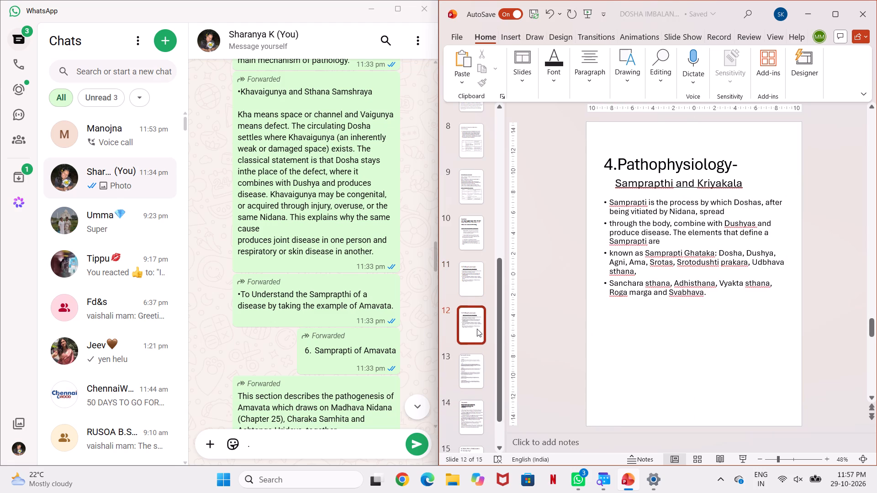
{"action": "left_click_drag", "start_coordinate": [476, 329], "coordinate": [470, 420]}
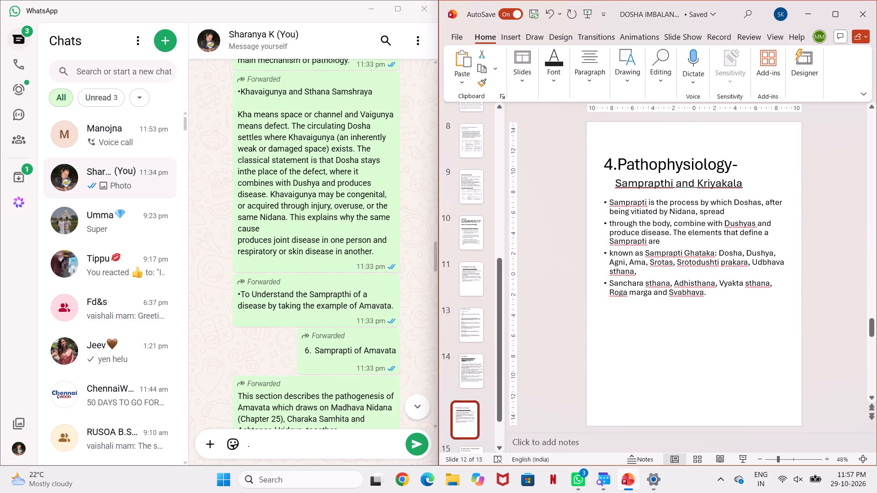
{"action": "left_click_drag", "start_coordinate": [470, 420], "coordinate": [472, 413]}
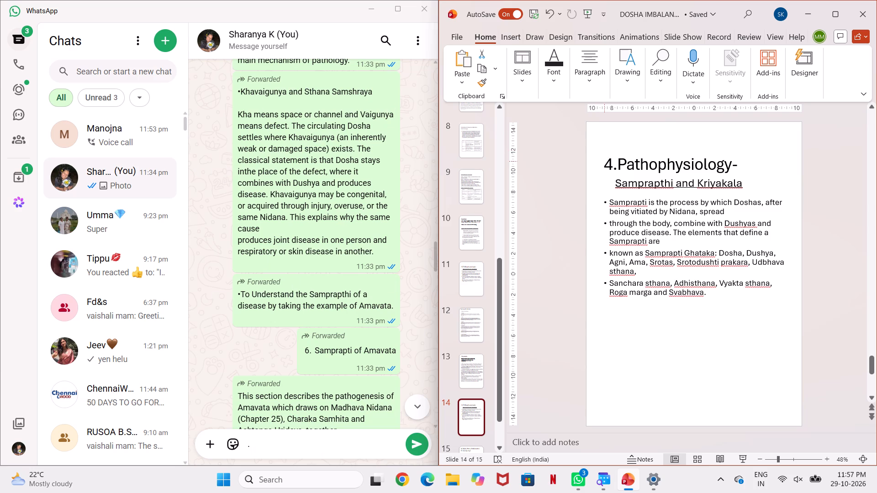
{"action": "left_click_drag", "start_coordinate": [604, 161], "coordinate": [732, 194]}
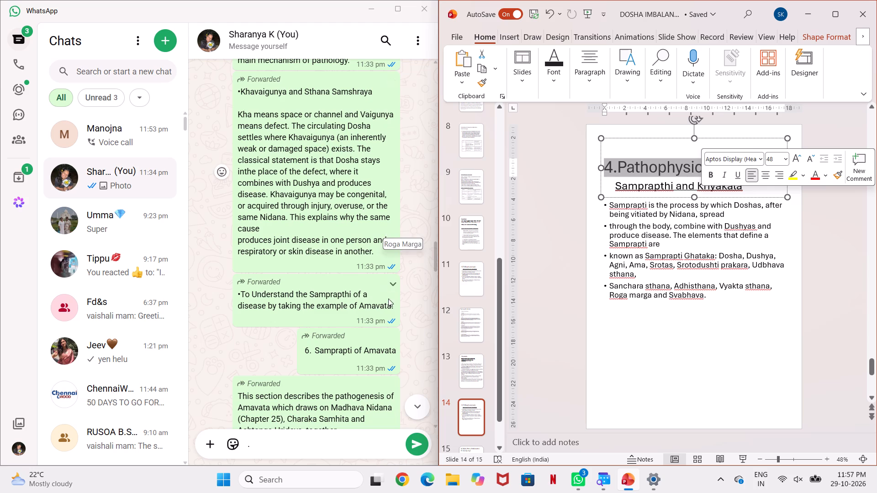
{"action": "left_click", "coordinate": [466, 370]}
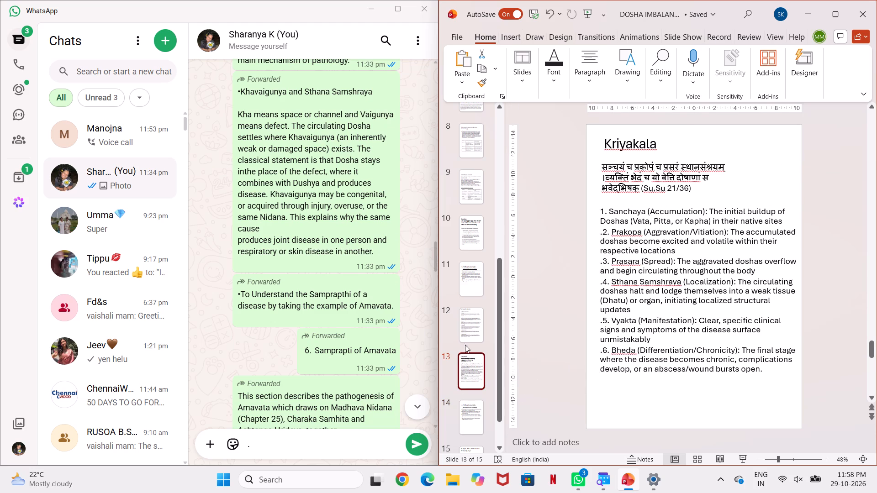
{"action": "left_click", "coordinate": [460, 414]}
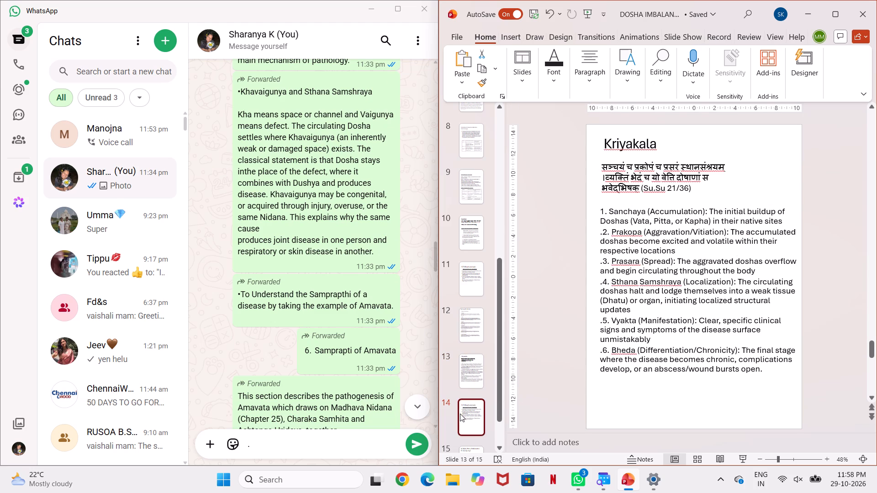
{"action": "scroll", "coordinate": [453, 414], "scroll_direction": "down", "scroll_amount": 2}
Bold the "Srotas and Srotodushti" subheading in the body text of slide 15.
{"action": "left_click", "coordinate": [463, 414]}
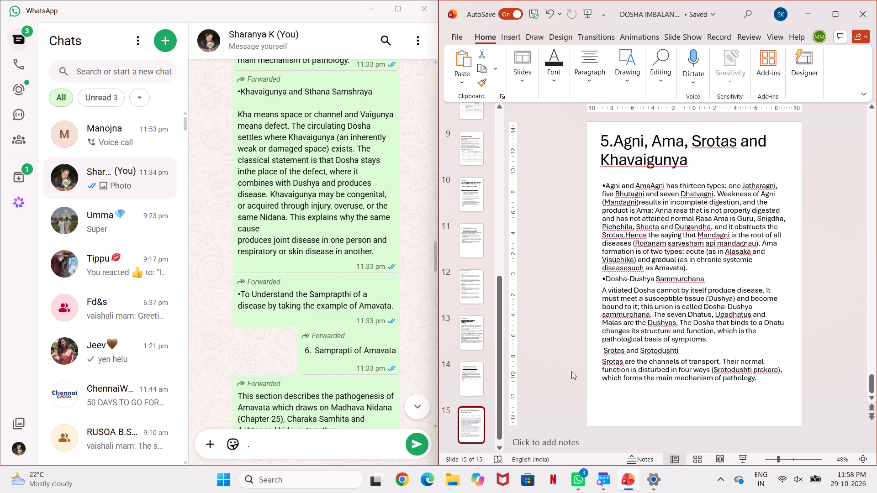
{"action": "left_click", "coordinate": [597, 365]}
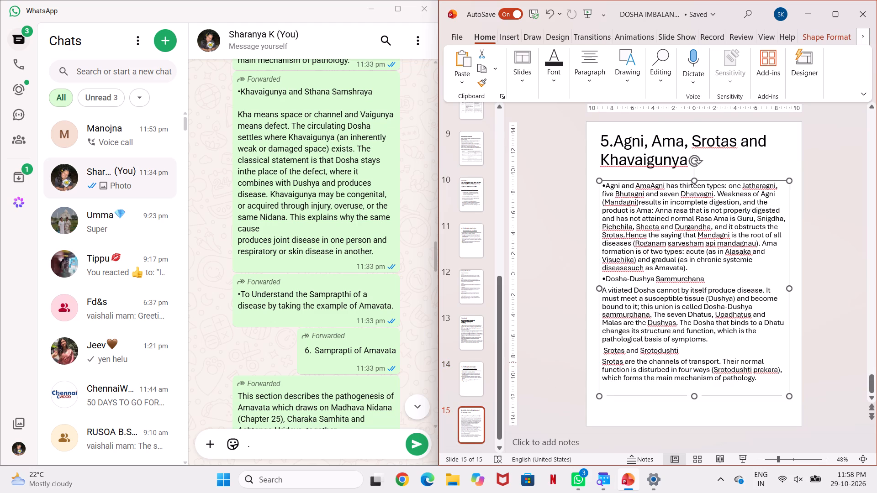
{"action": "left_click", "coordinate": [601, 362]}
{"action": "left_click", "coordinate": [602, 361]}
{"action": "left_click_drag", "start_coordinate": [603, 361], "coordinate": [632, 365]}
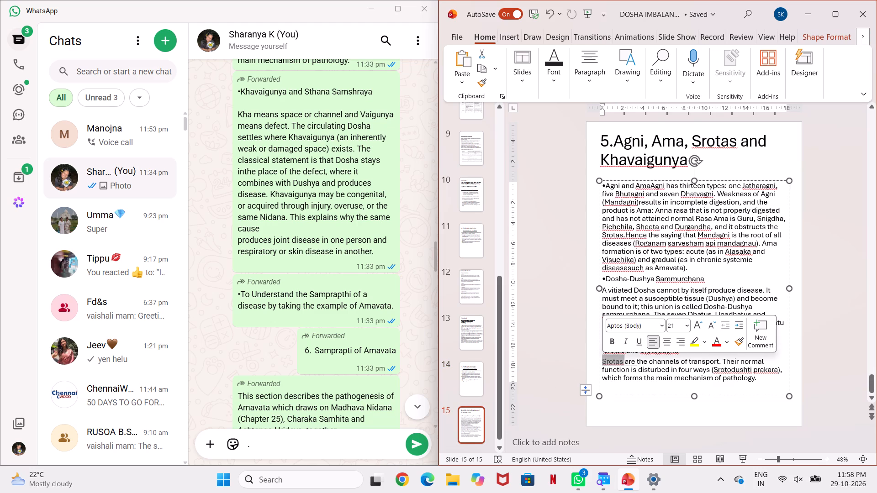
{"action": "left_click_drag", "start_coordinate": [632, 365], "coordinate": [635, 365]}
{"action": "left_click_drag", "start_coordinate": [636, 424], "coordinate": [639, 431]}
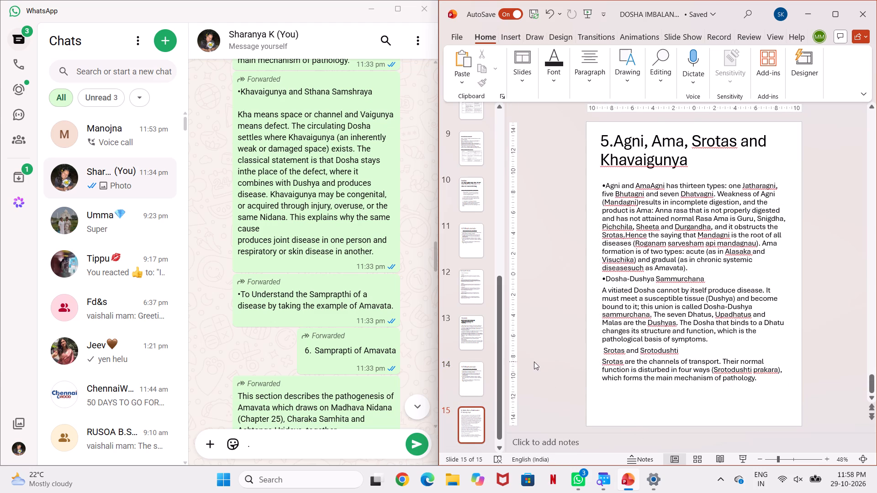
{"action": "left_click_drag", "start_coordinate": [604, 351], "coordinate": [604, 350]}
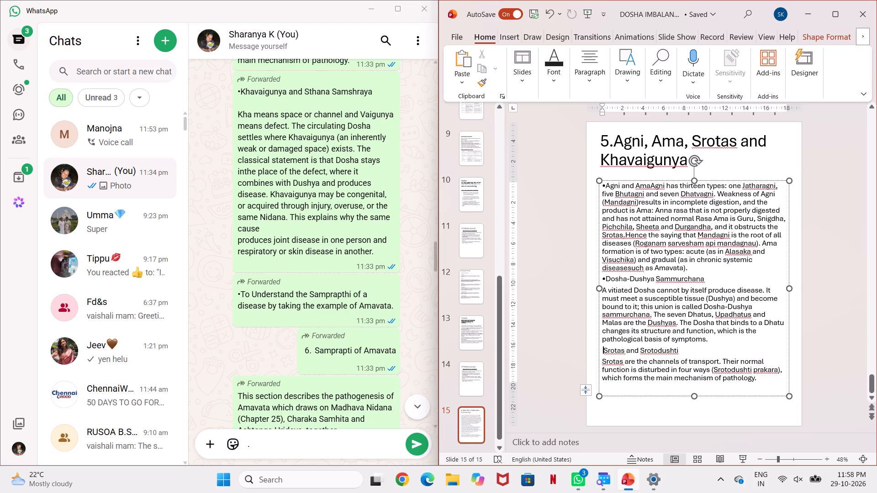
{"action": "left_click_drag", "start_coordinate": [604, 350], "coordinate": [690, 352]}
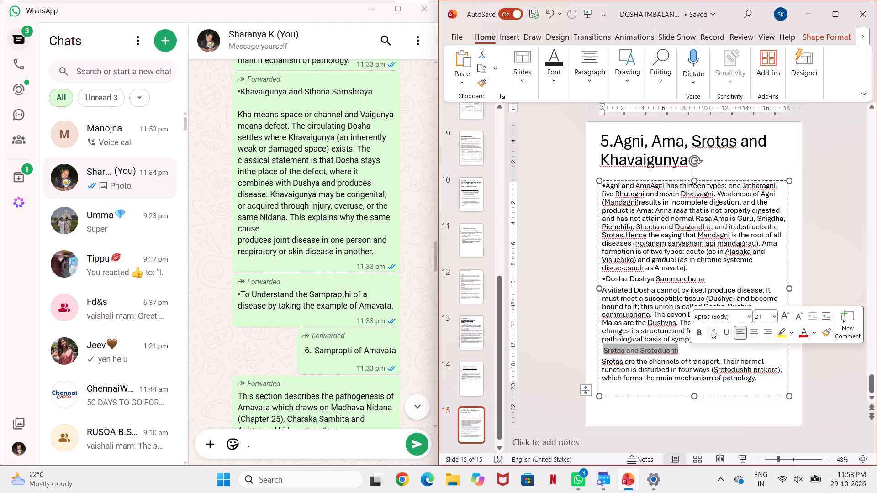
{"action": "left_click", "coordinate": [703, 338]}
{"action": "left_click", "coordinate": [730, 402]}
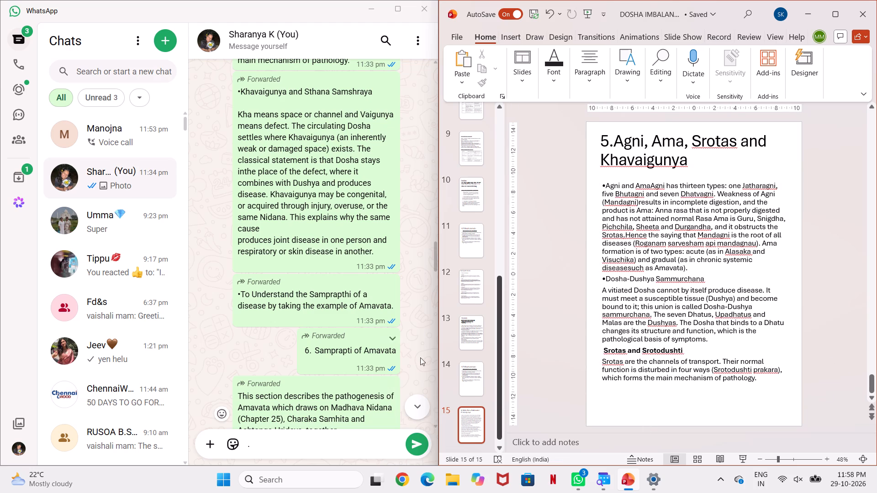
Review slides 13 and 14 and the forwarded notes in the chat against the content of slide 15.
{"action": "scroll", "coordinate": [466, 339], "scroll_direction": "down", "scroll_amount": 5}
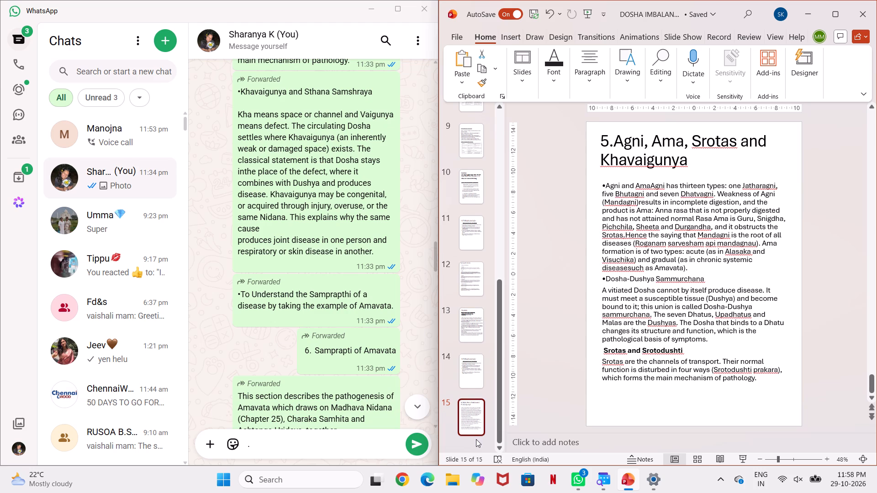
{"action": "scroll", "coordinate": [470, 425], "scroll_direction": "down", "scroll_amount": 8}
{"action": "left_click", "coordinate": [466, 367]}
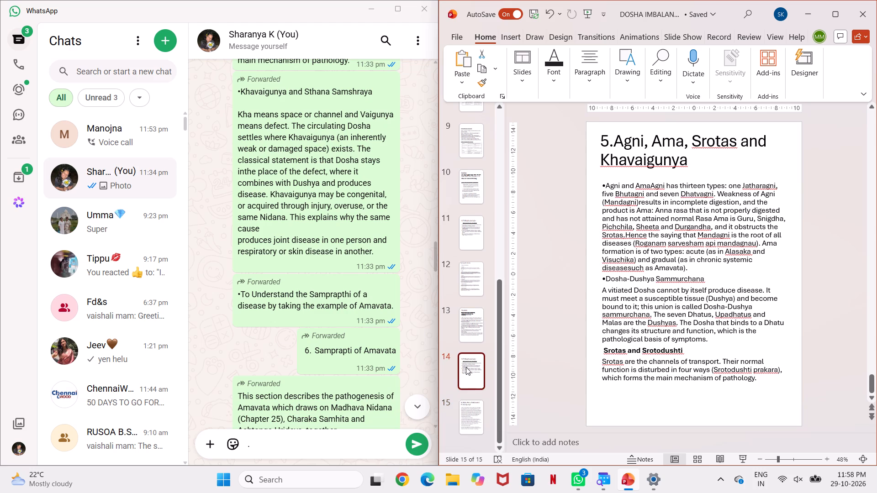
{"action": "left_click", "coordinate": [463, 322]}
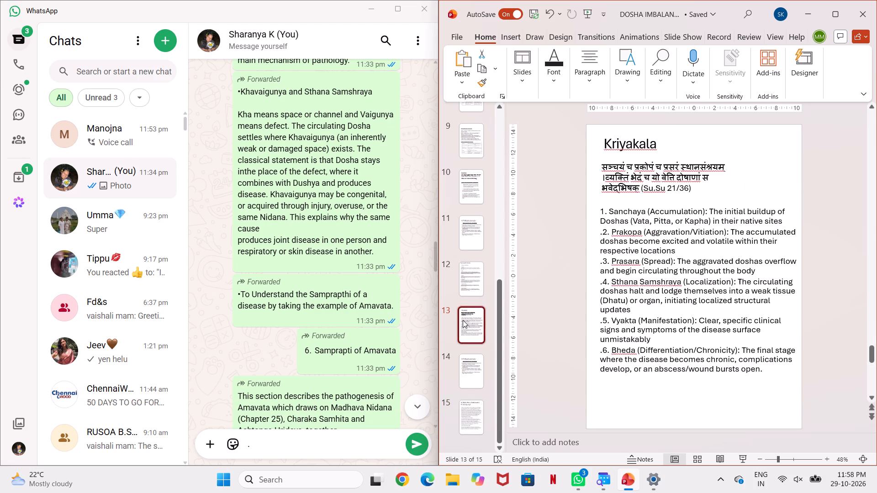
{"action": "scroll", "coordinate": [454, 302], "scroll_direction": "down", "scroll_amount": 6}
{"action": "scroll", "coordinate": [486, 385], "scroll_direction": "down", "scroll_amount": 5}
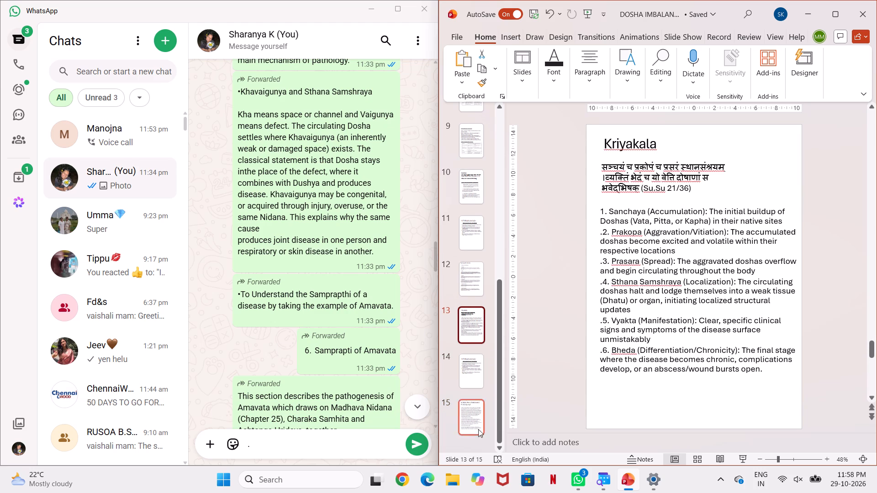
{"action": "scroll", "coordinate": [475, 439], "scroll_direction": "down", "scroll_amount": 5}
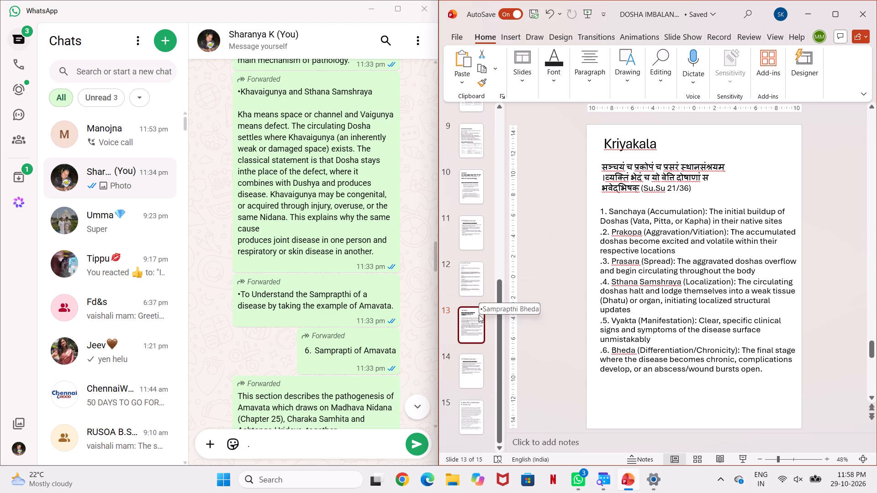
{"action": "left_click", "coordinate": [476, 368]}
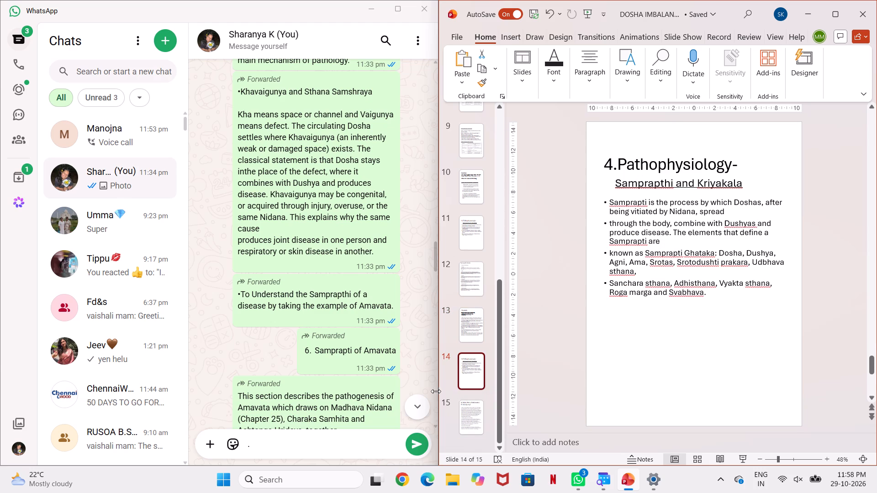
{"action": "scroll", "coordinate": [434, 391], "scroll_direction": "down", "scroll_amount": 5}
{"action": "scroll", "coordinate": [479, 393], "scroll_direction": "down", "scroll_amount": 6}
Bold the "Dosha-Dushya Sammurchana" subheading on slide 15 and remove its bullet character.
{"action": "left_click", "coordinate": [479, 411]}
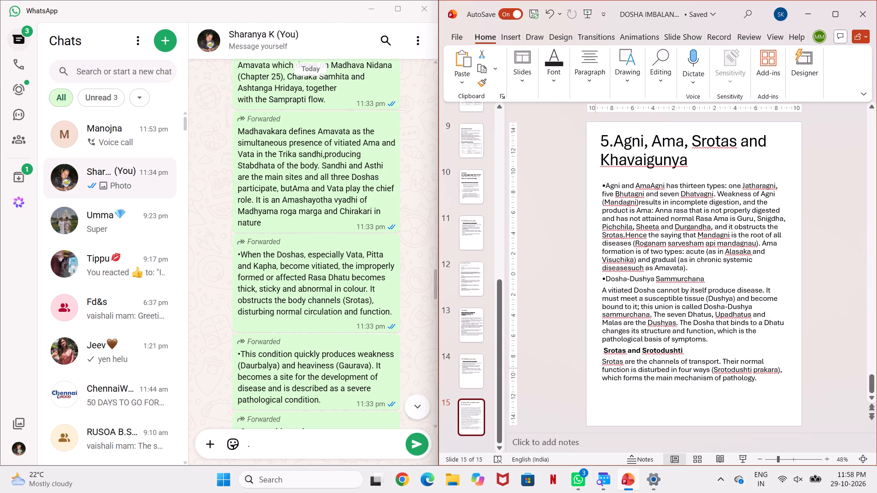
{"action": "left_click", "coordinate": [605, 279]}
{"action": "left_click", "coordinate": [606, 279]}
{"action": "left_click_drag", "start_coordinate": [606, 281], "coordinate": [664, 283]}
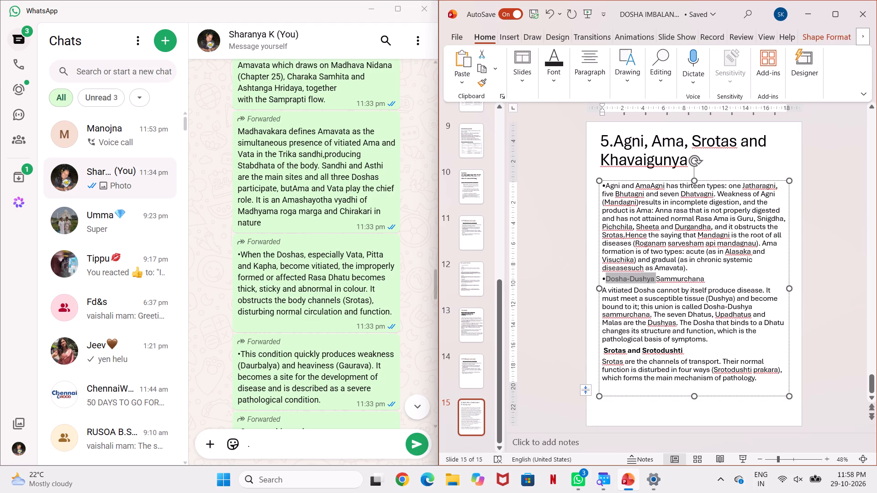
{"action": "left_click_drag", "start_coordinate": [664, 283], "coordinate": [690, 280]}
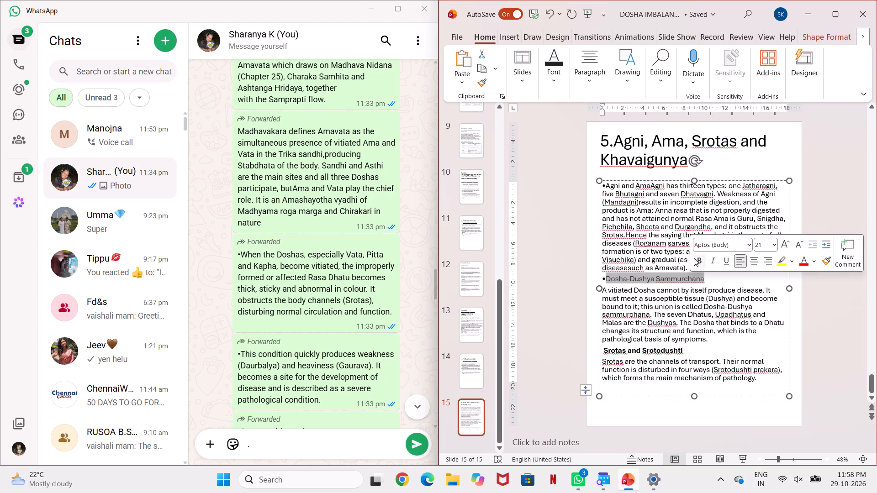
{"action": "left_click_drag", "start_coordinate": [697, 256], "coordinate": [696, 262]}
{"action": "left_click", "coordinate": [576, 325]}
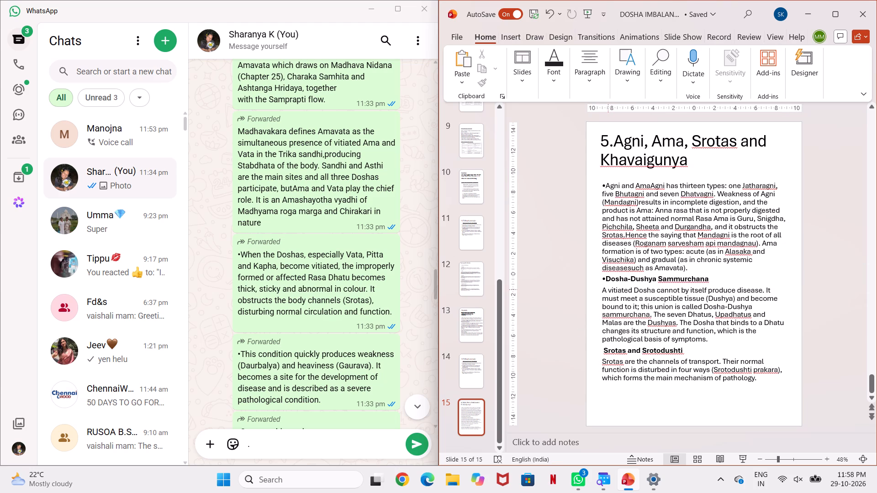
{"action": "left_click", "coordinate": [606, 282]}
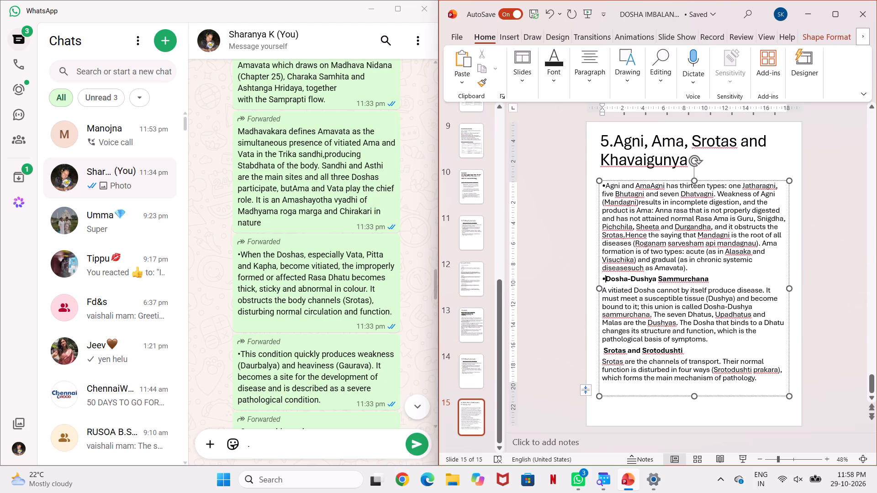
{"action": "key", "text": "BackSpace"}
{"action": "left_click", "coordinate": [566, 301]}
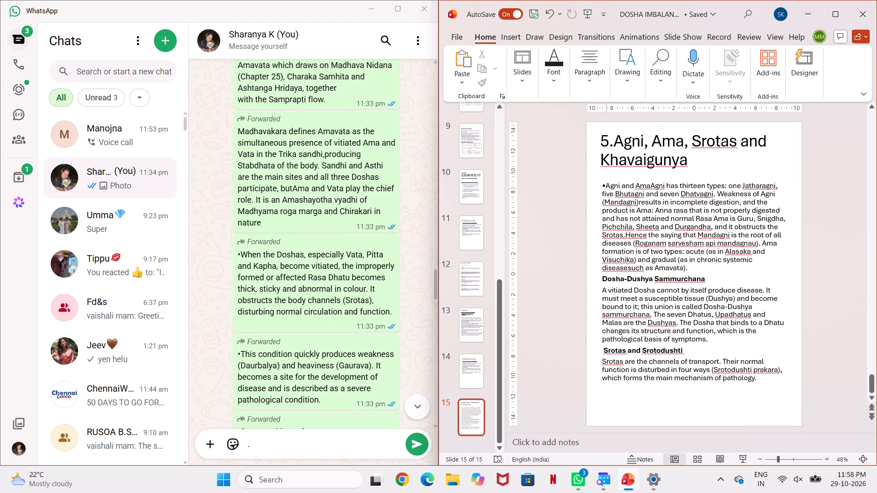
Bold the "Agni and Ama" subheading at the start of the body text on slide 15.
{"action": "left_click_drag", "start_coordinate": [606, 188], "coordinate": [645, 189]}
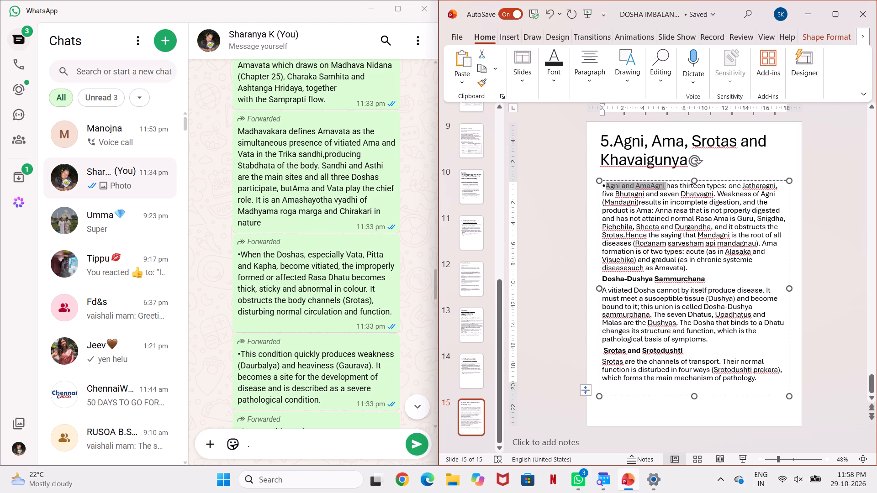
{"action": "left_click_drag", "start_coordinate": [645, 189], "coordinate": [645, 188]}
{"action": "left_click_drag", "start_coordinate": [645, 188], "coordinate": [648, 187]}
{"action": "left_click_drag", "start_coordinate": [648, 187], "coordinate": [651, 187]}
{"action": "left_click_drag", "start_coordinate": [651, 187], "coordinate": [651, 187]}
{"action": "left_click", "coordinate": [655, 165]}
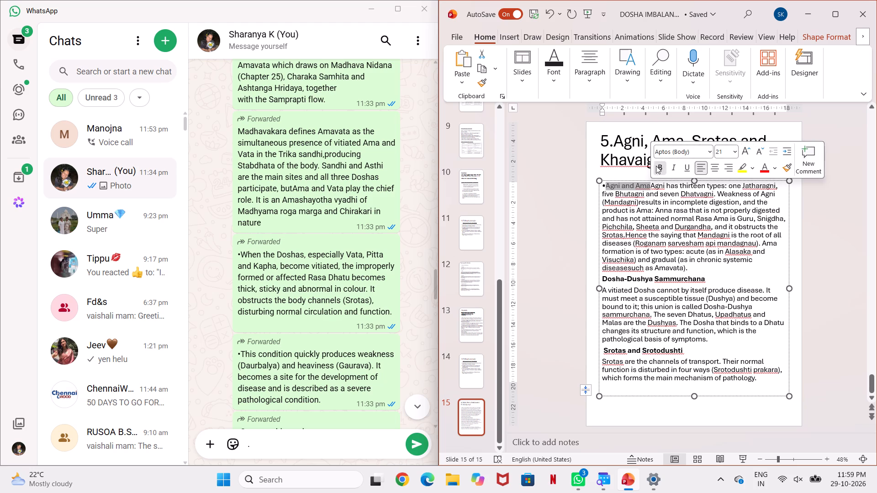
Add a dash after the "Agni and Ama" subheading and move the text that follows it onto a new line.
{"action": "left_click", "coordinate": [650, 185]}
{"action": "left_click", "coordinate": [650, 184]}
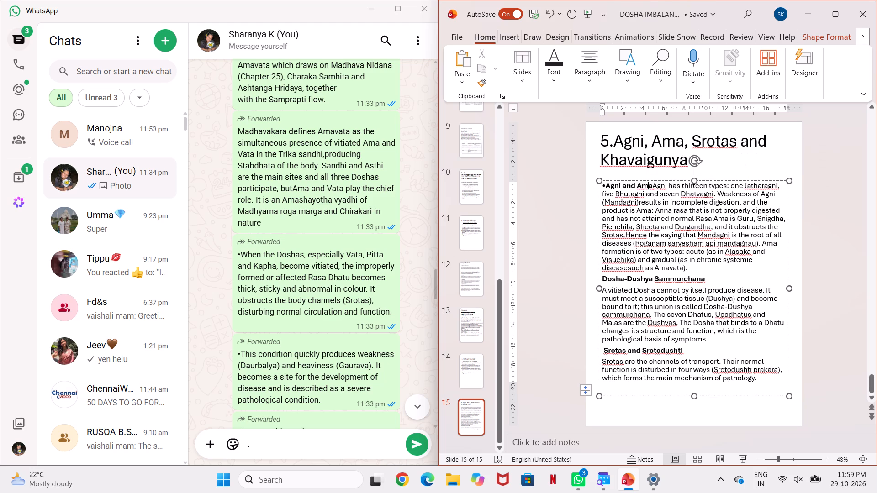
{"action": "left_click", "coordinate": [653, 186]}
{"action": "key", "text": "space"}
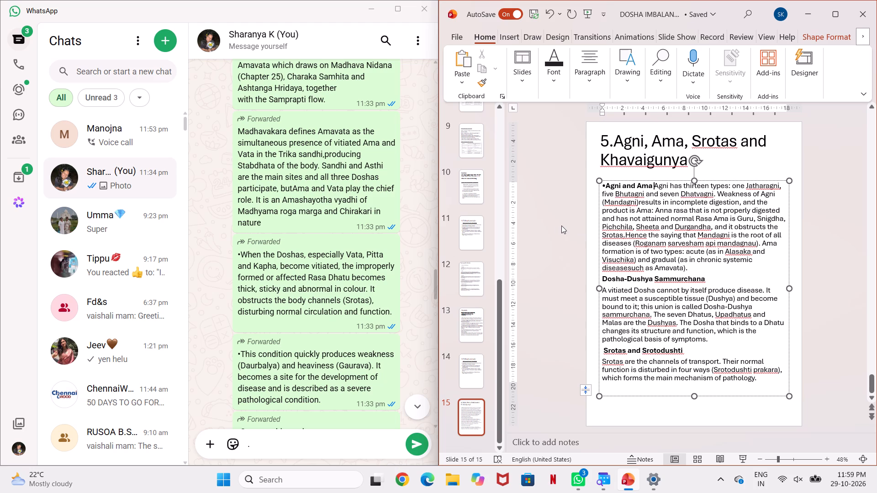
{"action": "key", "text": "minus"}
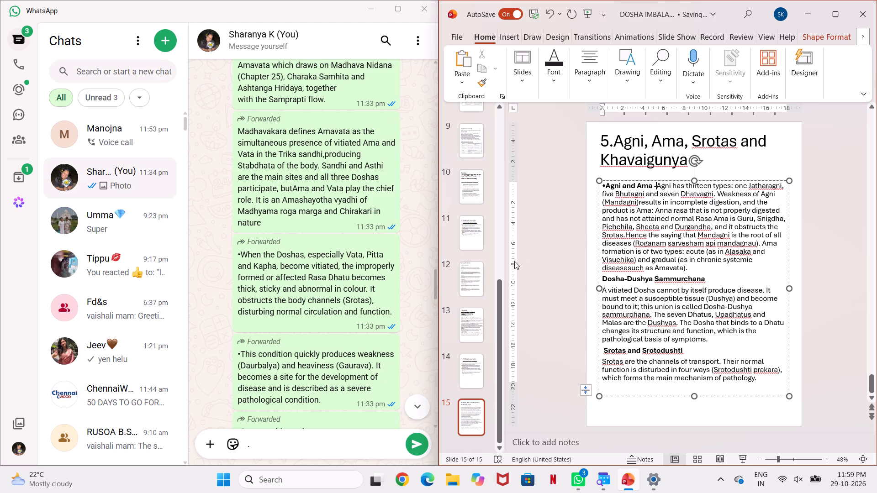
{"action": "left_click", "coordinate": [515, 261]}
{"action": "key", "text": "Return"}
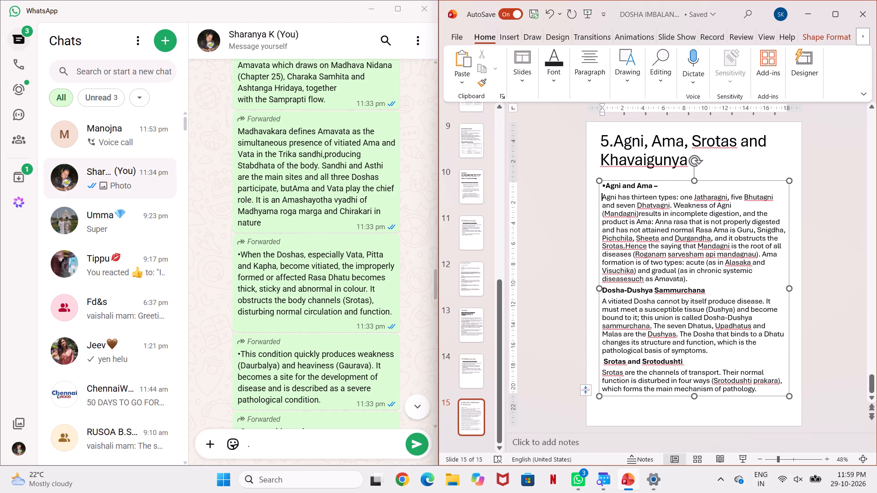
{"action": "key", "text": "BackSpace"}
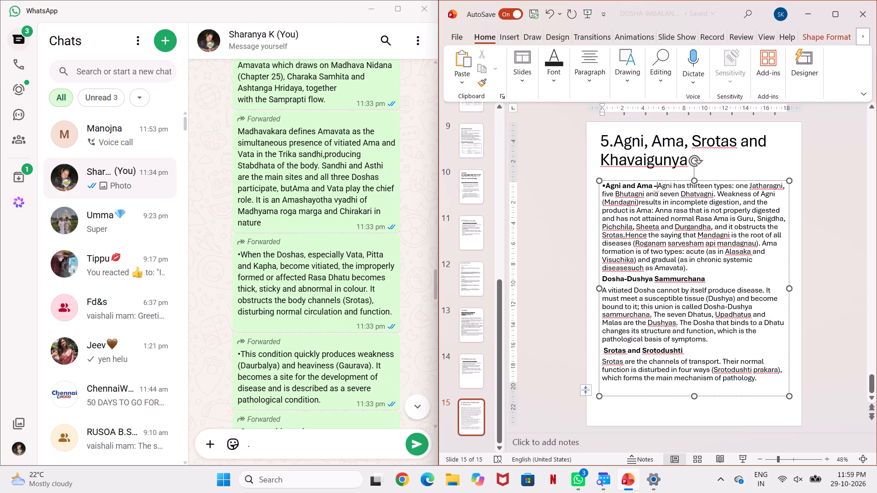
{"action": "key", "text": "Return"}
{"action": "left_click", "coordinate": [586, 221]}
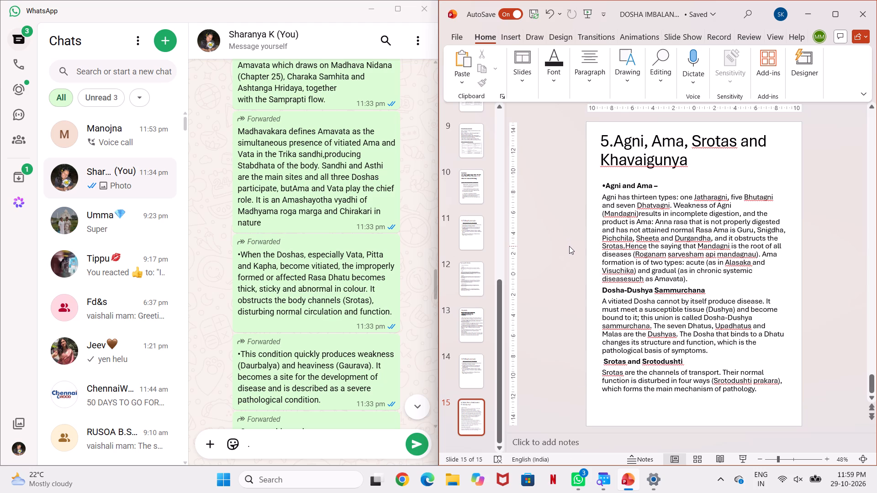
Remove the bullet character in front of the "Agni and Ama" subheading.
{"action": "key", "text": "BackSpace"}
{"action": "key", "text": "BackSpace"}
{"action": "left_click", "coordinate": [606, 184]}
{"action": "key", "text": "BackSpace"}
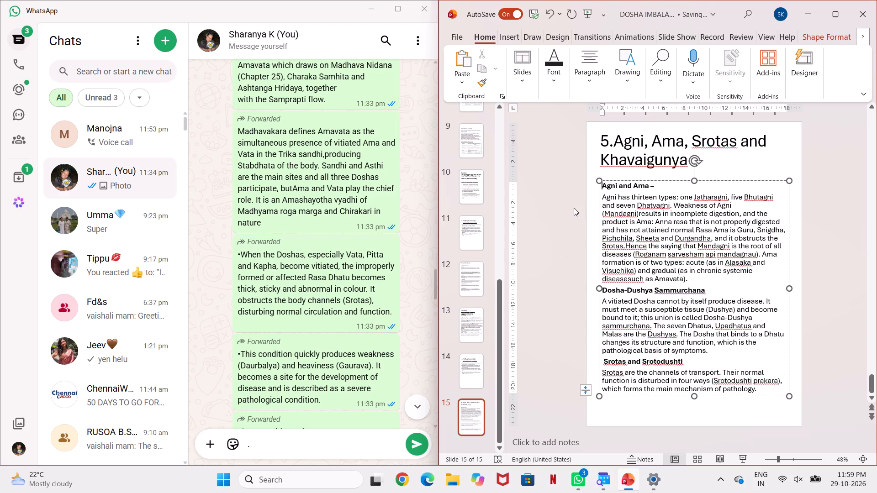
{"action": "left_click", "coordinate": [574, 208]}
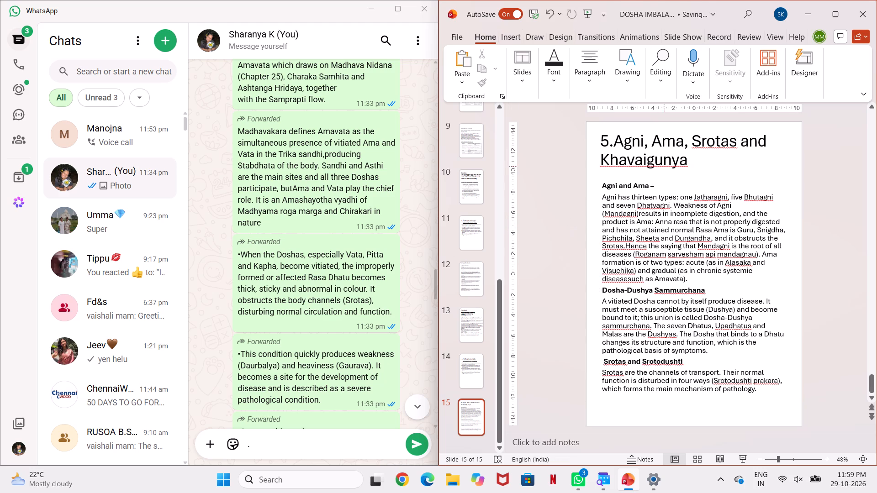
Delete the dash after the "Agni and Ama" subheading.
{"action": "left_click", "coordinate": [657, 185]}
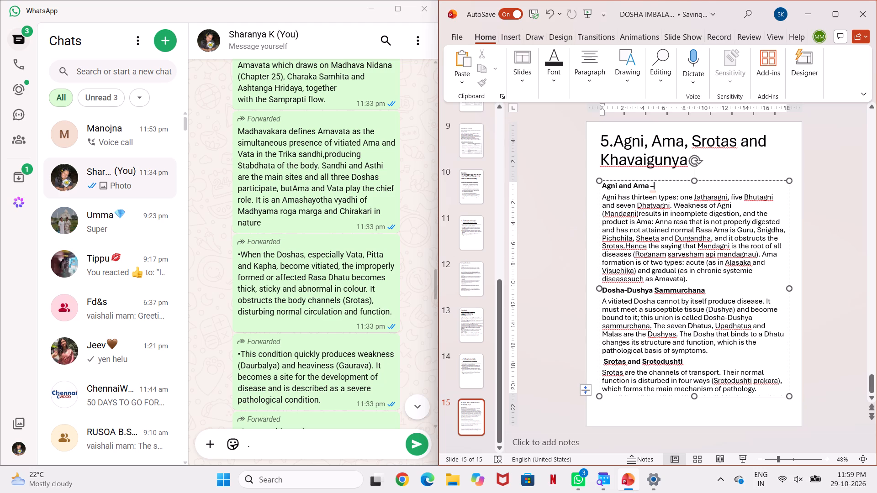
{"action": "key", "text": "BackSpace"}
{"action": "key", "text": "BackSpace"}
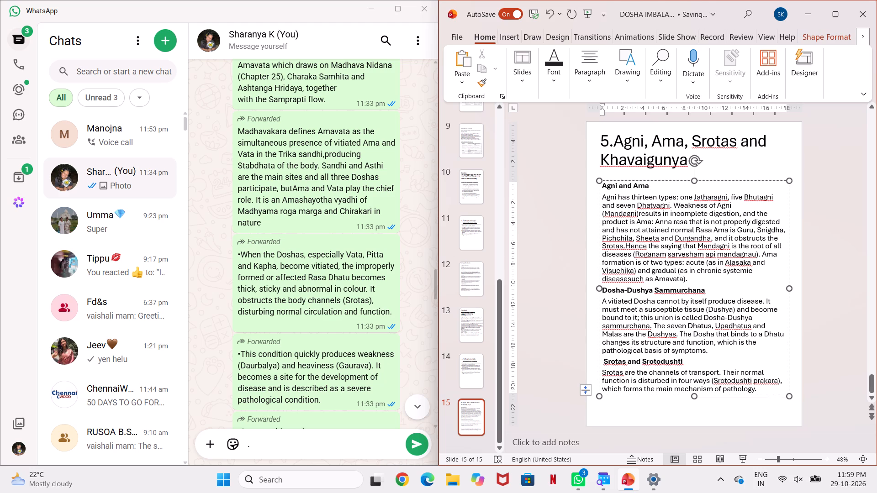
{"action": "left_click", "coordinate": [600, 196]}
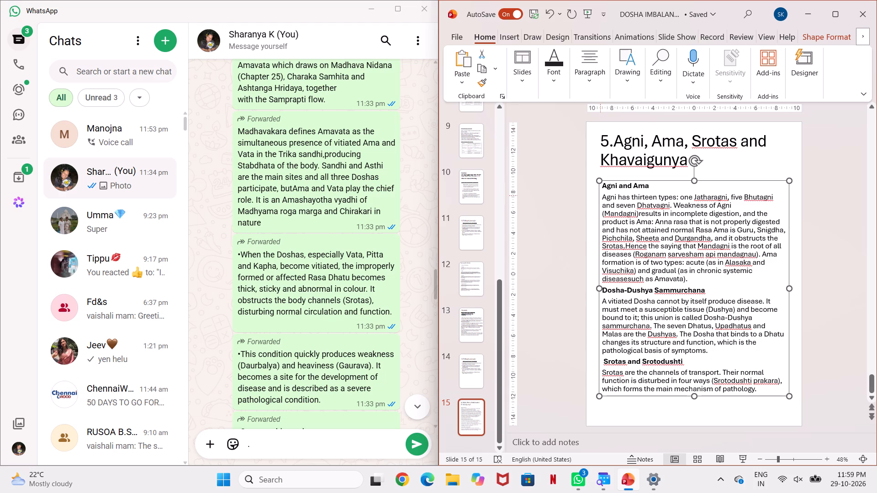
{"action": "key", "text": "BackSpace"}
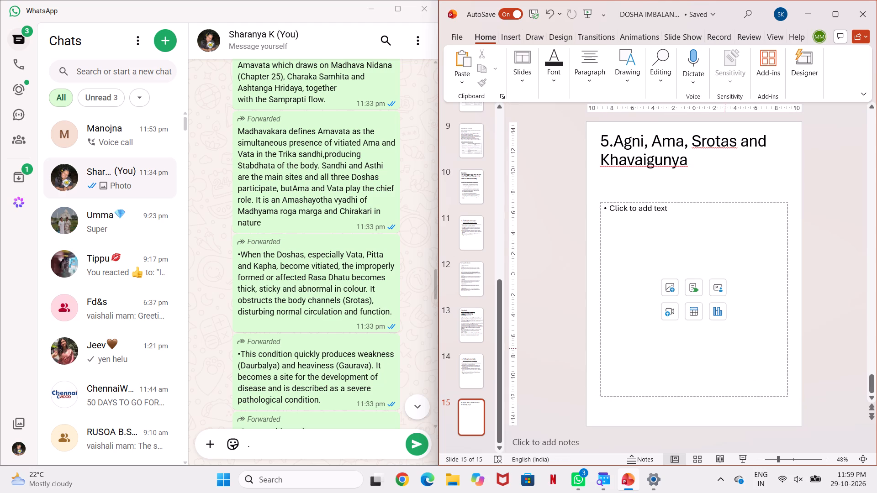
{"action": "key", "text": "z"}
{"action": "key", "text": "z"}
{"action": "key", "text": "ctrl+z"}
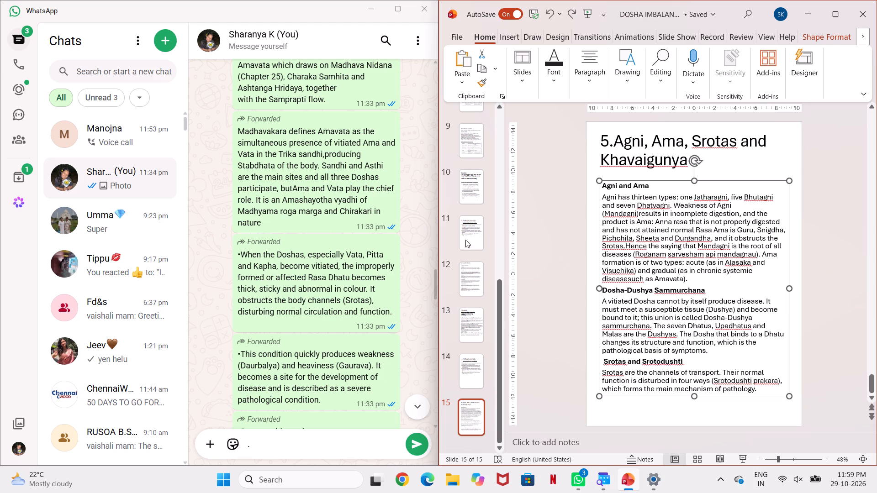
Move the body text box on slide 15 slightly upward, closer to the title.
{"action": "left_click", "coordinate": [567, 208]}
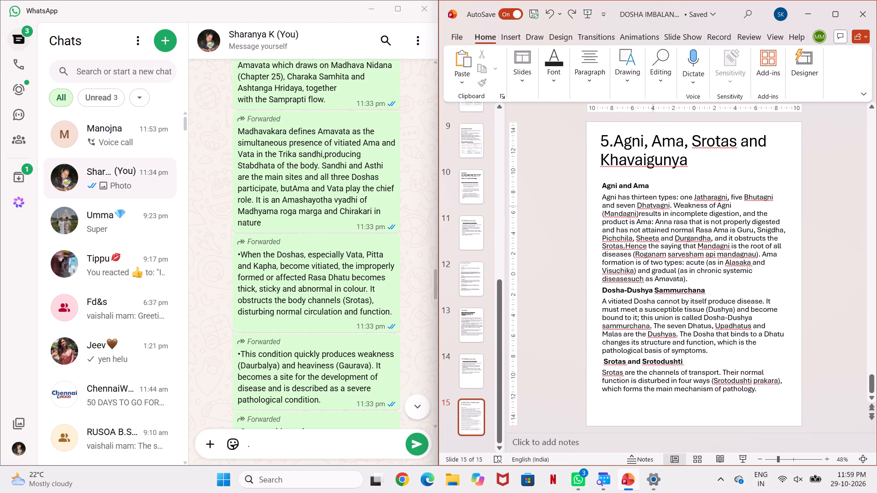
{"action": "left_click", "coordinate": [656, 208]}
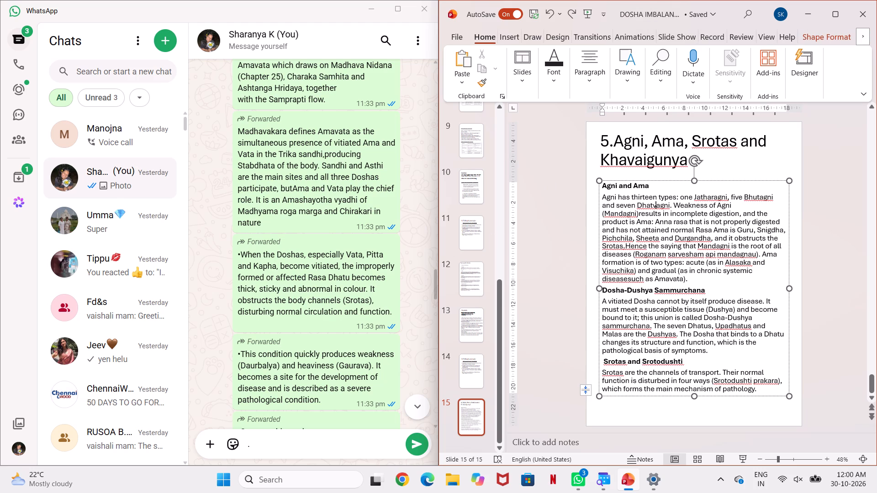
{"action": "left_click", "coordinate": [733, 179]}
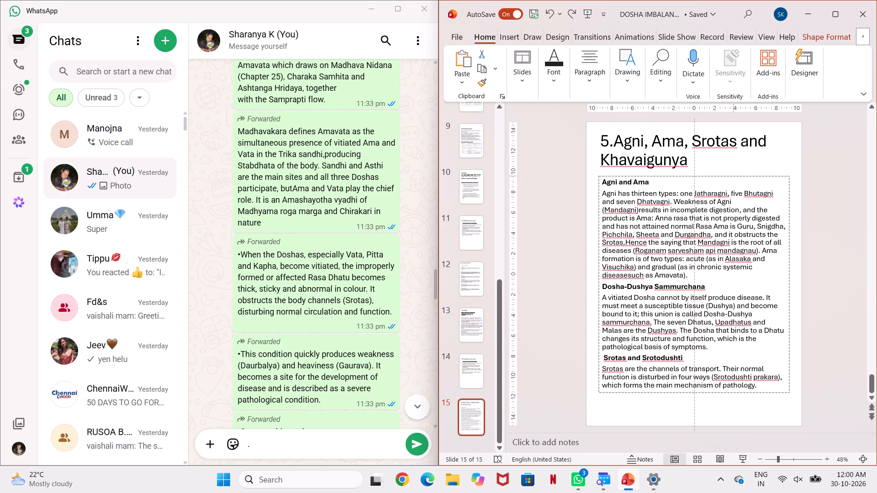
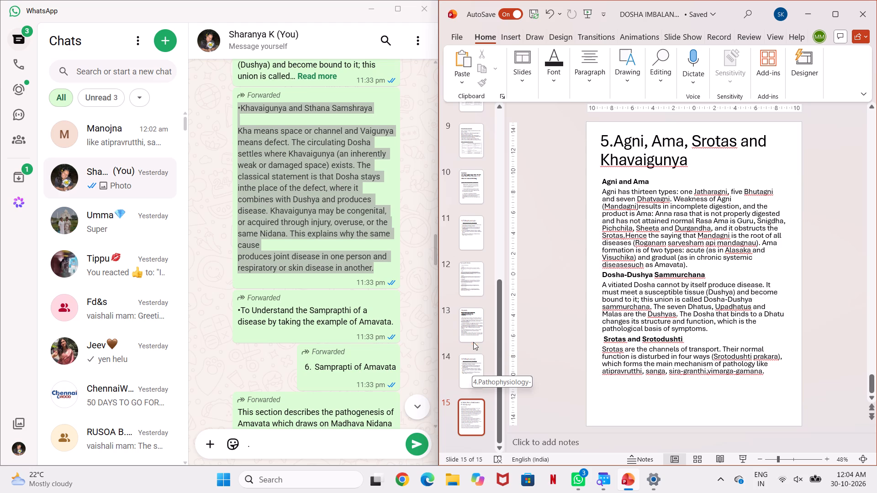
Try to reposition slide 14, "4.Pathophysiology- Samprapthi and Kriyakala", in the slide order after checking the neighbouring slides 13 and 15.
{"action": "left_click", "coordinate": [475, 323]}
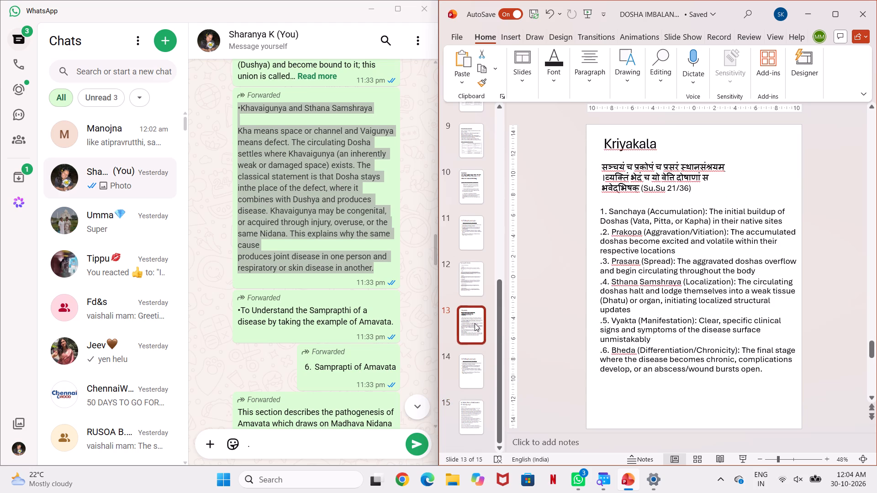
{"action": "left_click", "coordinate": [472, 368]}
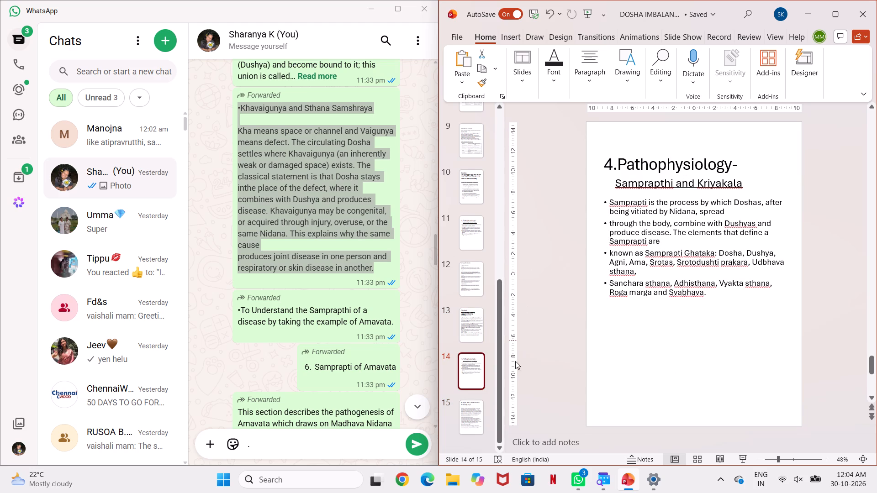
{"action": "left_click", "coordinate": [462, 404]}
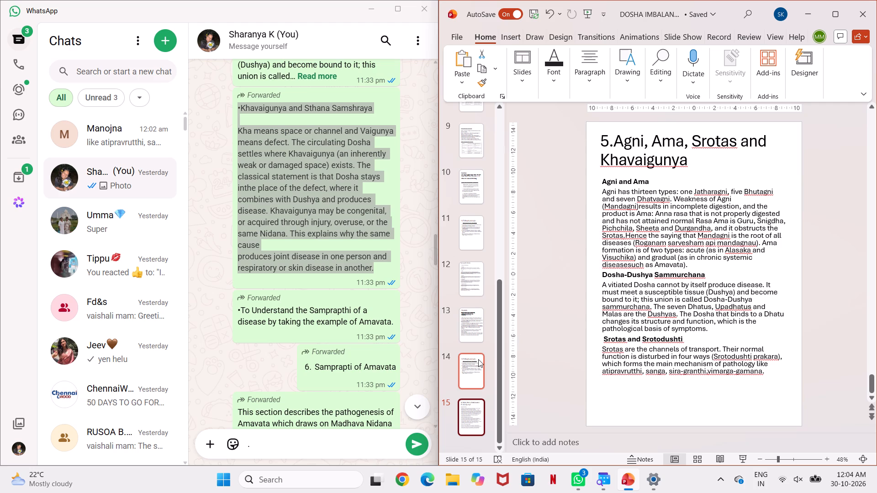
{"action": "left_click", "coordinate": [468, 371]}
{"action": "right_click_drag", "start_coordinate": [468, 371], "coordinate": [469, 376]}
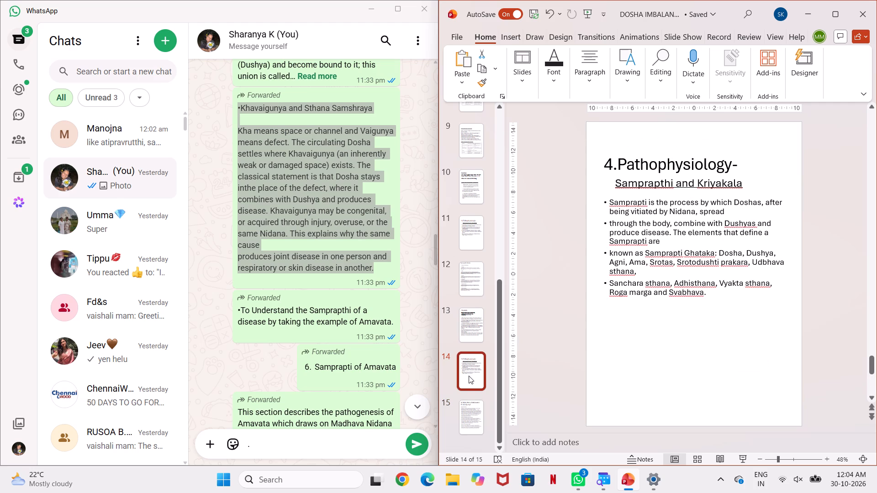
{"action": "right_click_drag", "start_coordinate": [469, 376], "coordinate": [486, 398]}
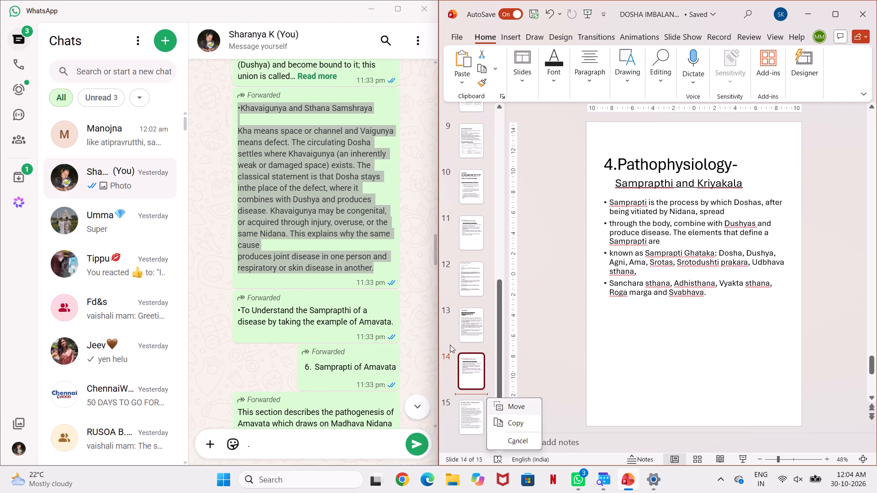
Move the "4.Pathophysiology- Samprapthi and Kriyakala" slide from position 14 to the end of the presentation, after slide 15.
{"action": "left_click", "coordinate": [546, 363]}
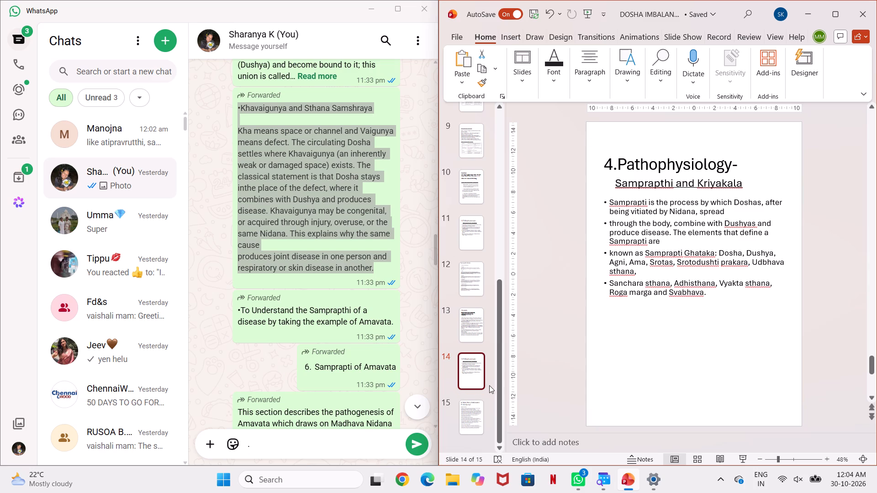
{"action": "left_click_drag", "start_coordinate": [476, 376], "coordinate": [486, 383]}
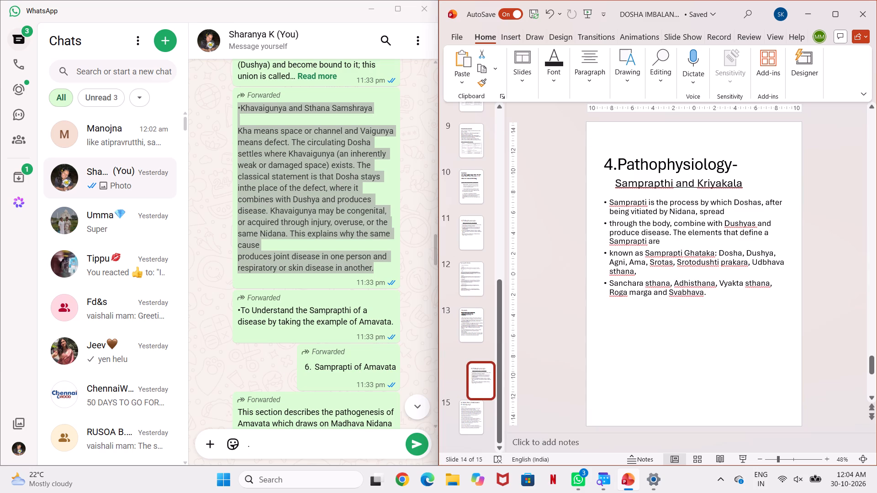
{"action": "left_click_drag", "start_coordinate": [486, 383], "coordinate": [478, 440]}
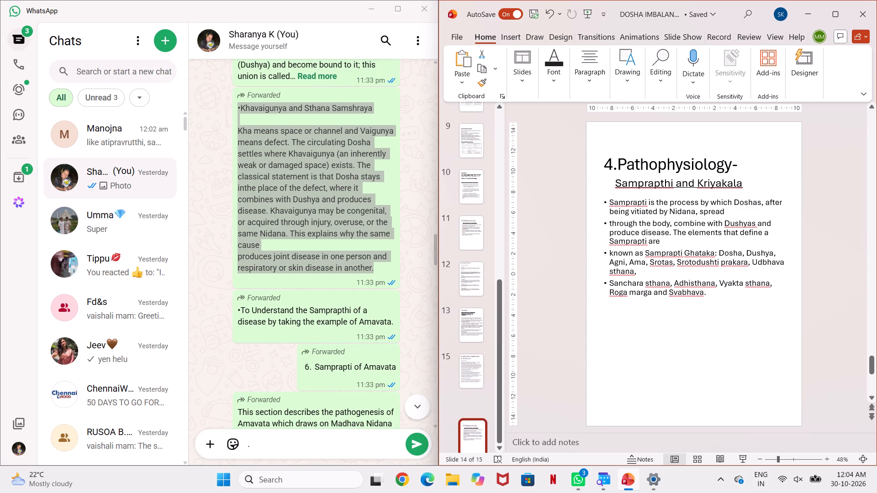
{"action": "left_click_drag", "start_coordinate": [478, 440], "coordinate": [475, 415]}
{"action": "left_click", "coordinate": [687, 366]}
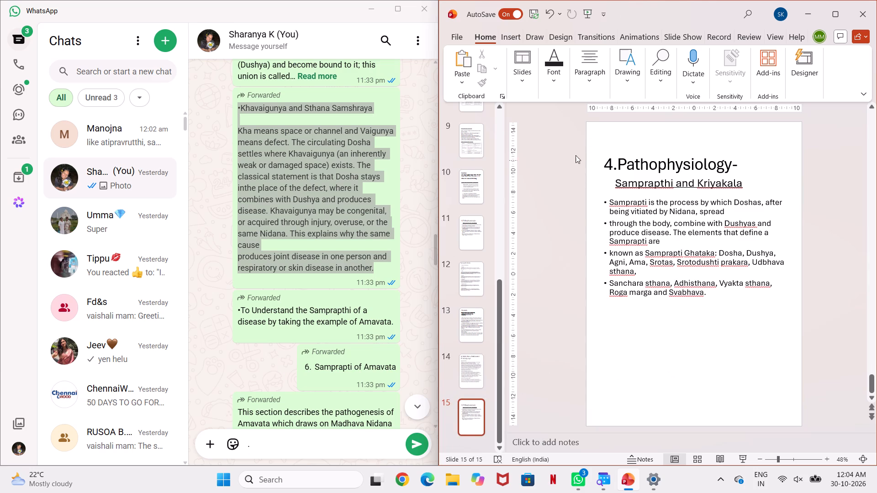
Delete the "4.Pathophysiology-" line from the title of the last slide.
{"action": "left_click", "coordinate": [610, 170]}
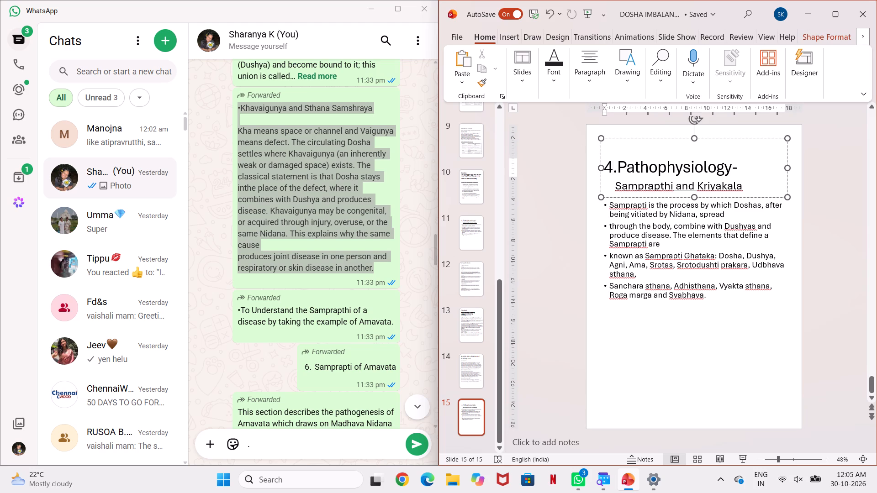
{"action": "key", "text": "Delete"}
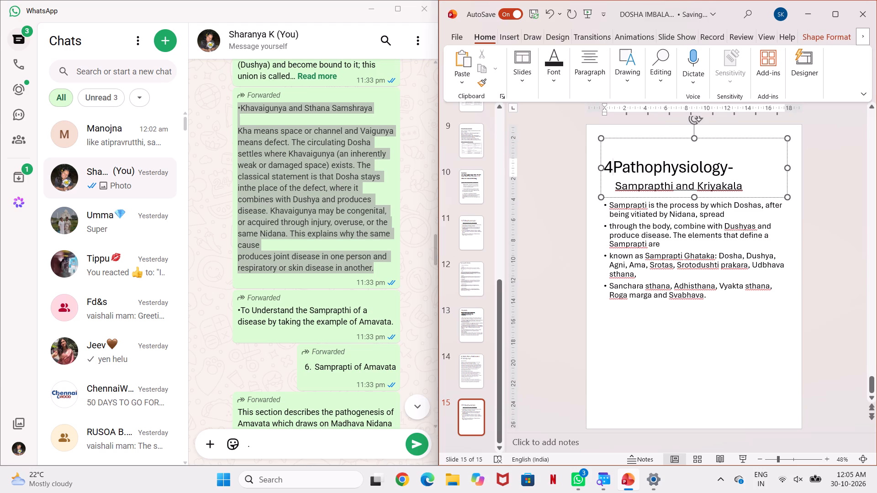
{"action": "key", "text": "BackSpace"}
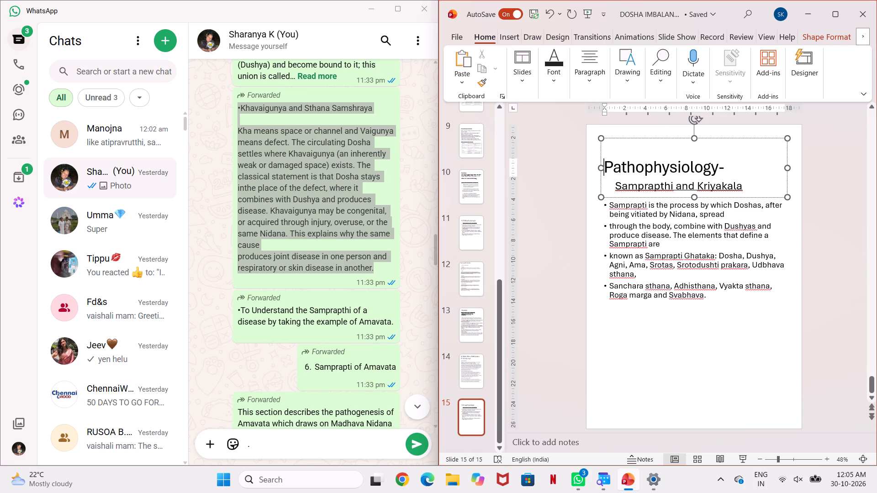
{"action": "left_click_drag", "start_coordinate": [609, 167], "coordinate": [729, 184]}
{"action": "key", "text": "BackSpace"}
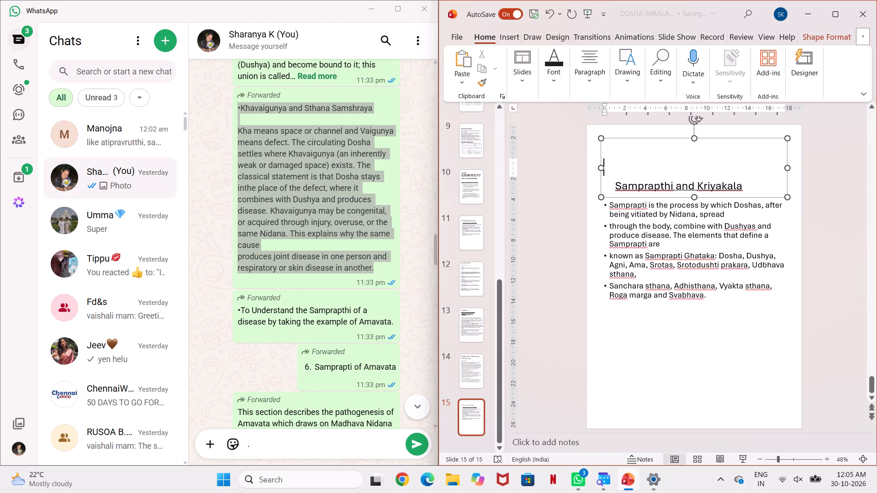
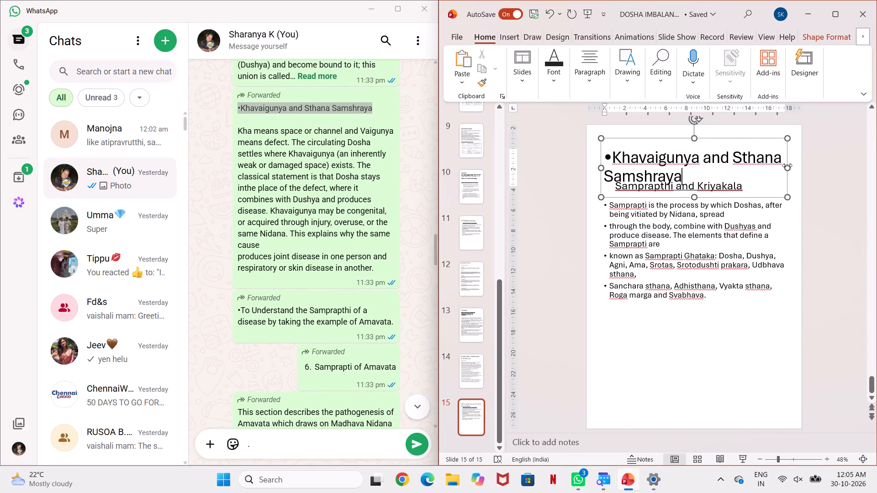
Widen the "Khavaigunya and Sthana Samshraya" title box on slide 15 and move it up so it clears the subtitle.
{"action": "left_click_drag", "start_coordinate": [787, 165], "coordinate": [876, 158]}
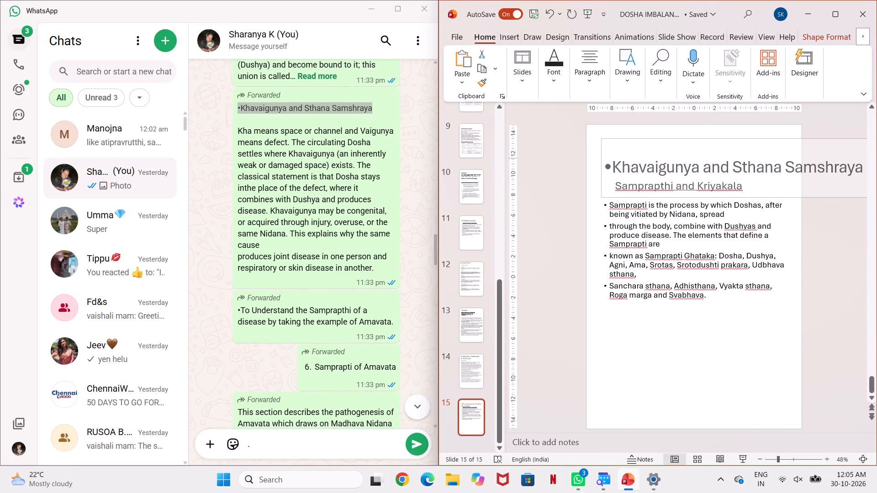
{"action": "left_click_drag", "start_coordinate": [876, 158], "coordinate": [865, 155]}
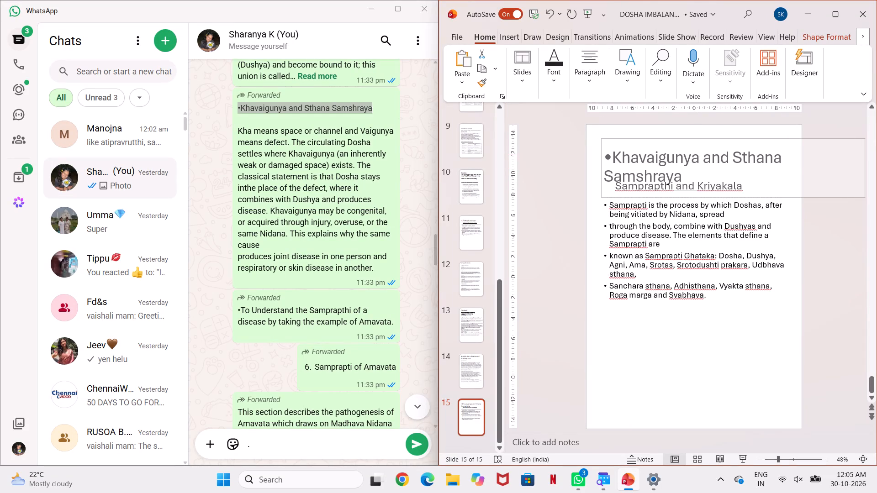
{"action": "left_click_drag", "start_coordinate": [865, 155], "coordinate": [871, 152]}
{"action": "left_click_drag", "start_coordinate": [861, 136], "coordinate": [795, 163]}
{"action": "left_click_drag", "start_coordinate": [787, 174], "coordinate": [778, 160]}
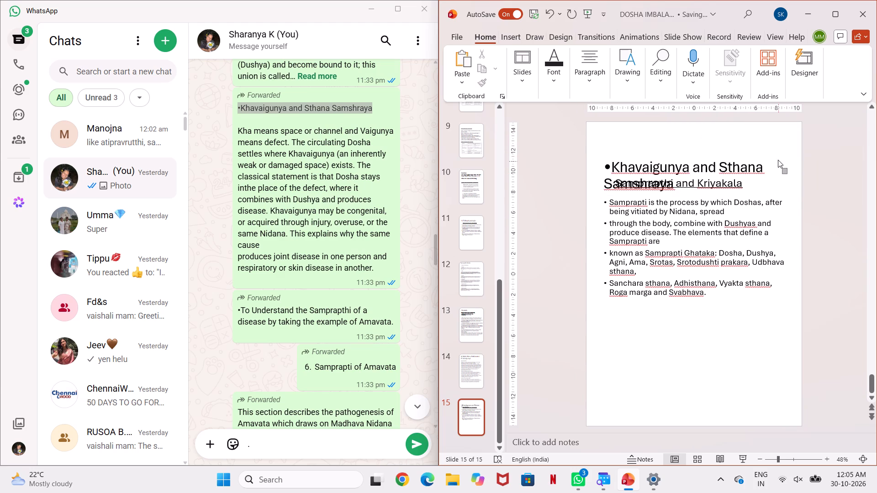
{"action": "left_click_drag", "start_coordinate": [778, 160], "coordinate": [777, 156]}
{"action": "left_click", "coordinate": [760, 169]}
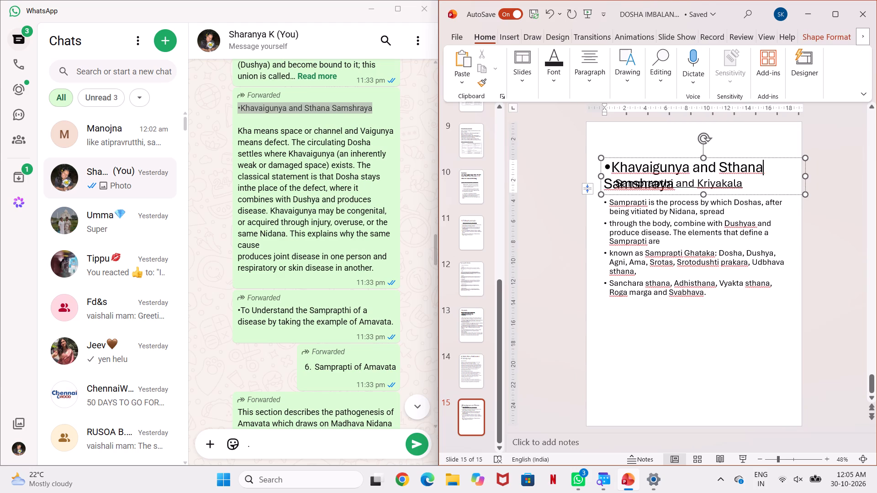
{"action": "left_click_drag", "start_coordinate": [778, 155], "coordinate": [775, 131]}
{"action": "left_click", "coordinate": [572, 180]}
Clear the "Samprapthi and Kriyakala" text from the subtitle box on slide 15, leaving the box empty.
{"action": "double_click", "coordinate": [629, 184]}
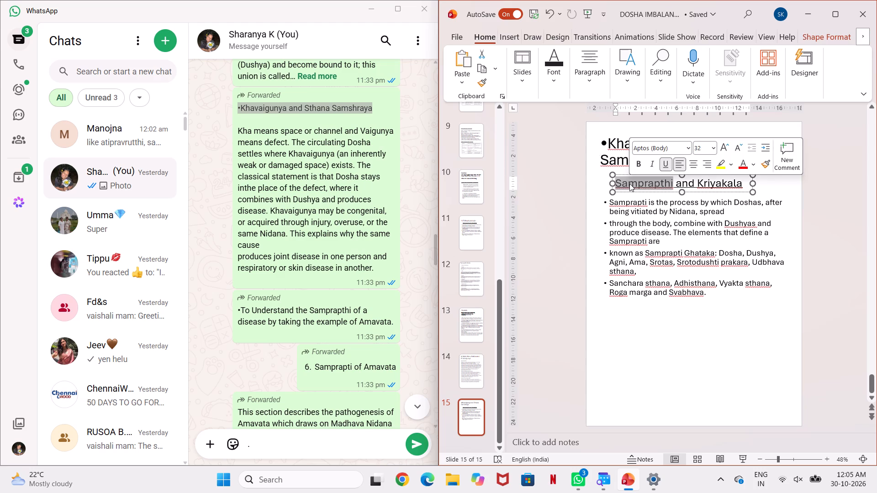
{"action": "left_click", "coordinate": [629, 184]}
{"action": "left_click_drag", "start_coordinate": [629, 184], "coordinate": [779, 196]}
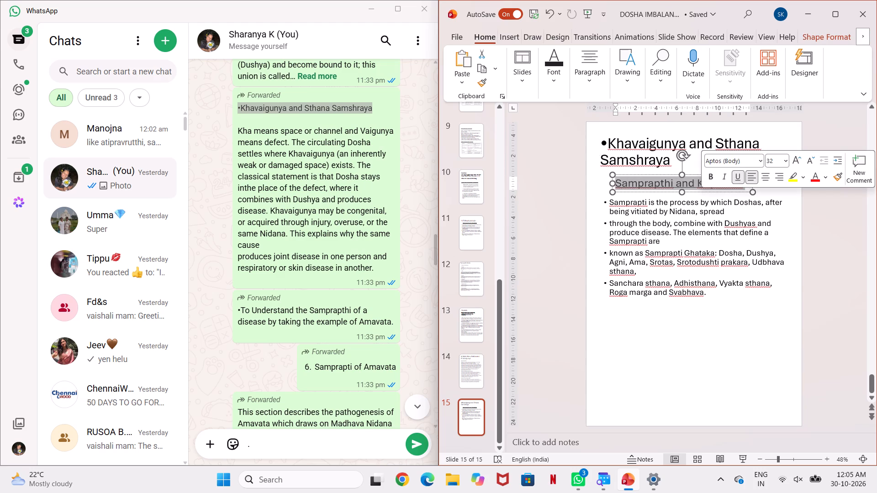
{"action": "key", "text": "5"}
{"action": "key", "text": "Delete"}
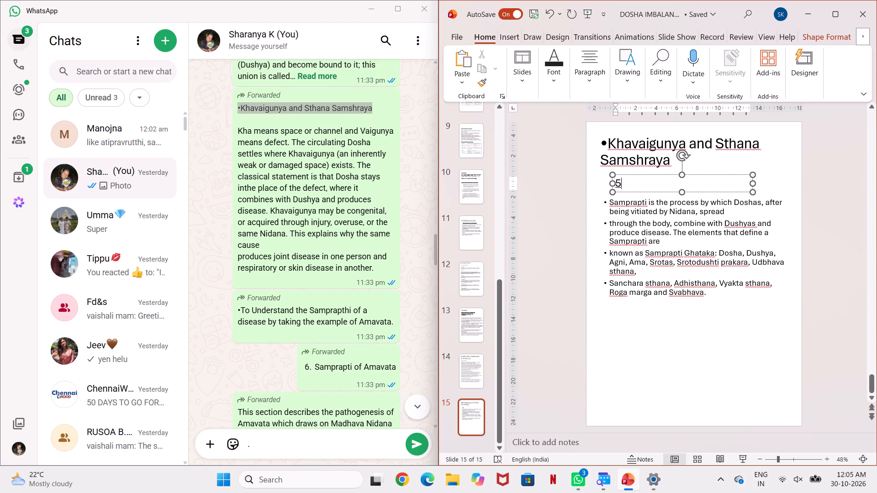
{"action": "key", "text": "BackSpace"}
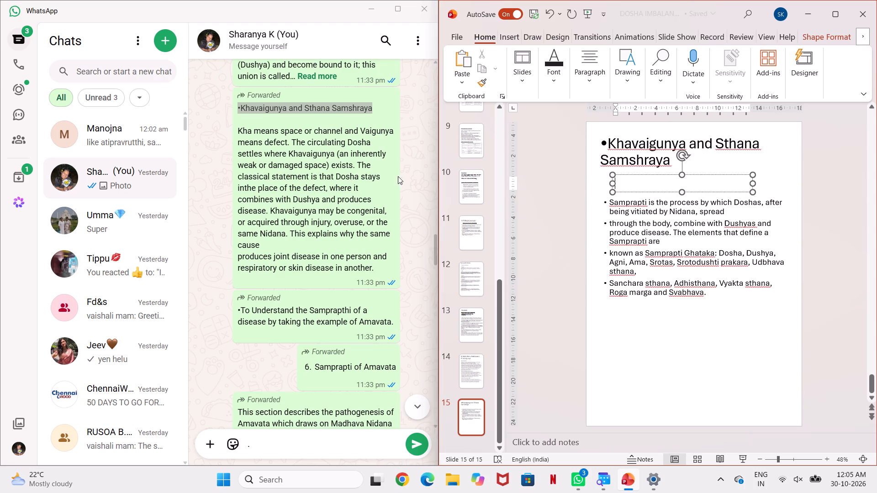
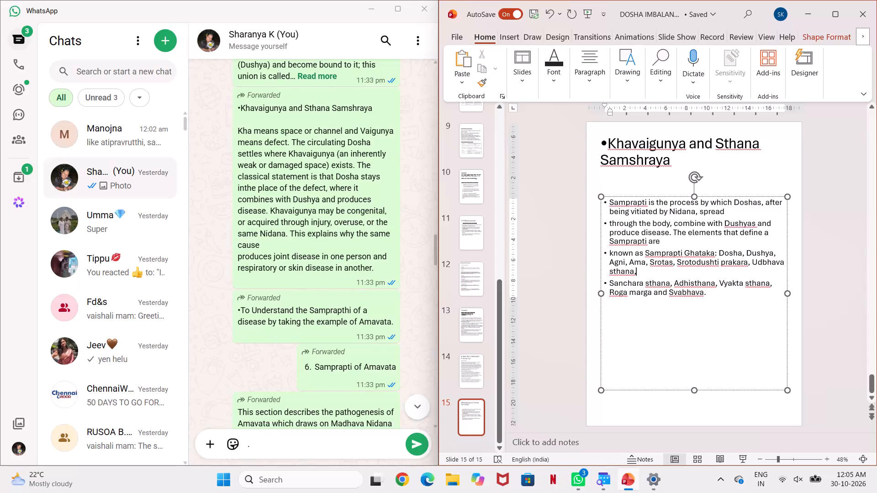
Delete all four Samprapti bullet paragraphs from the body text box on slide 15, leaving the box empty.
{"action": "left_click", "coordinate": [605, 201]}
{"action": "left_click_drag", "start_coordinate": [605, 201], "coordinate": [629, 217]}
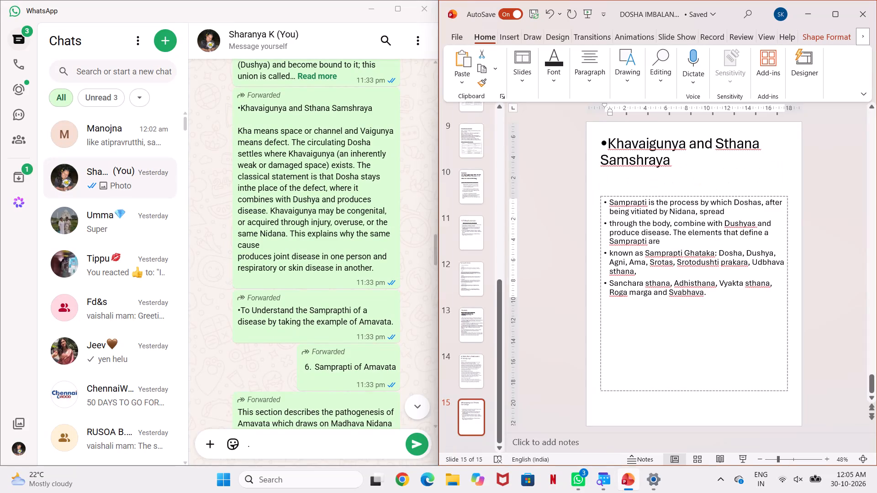
{"action": "left_click_drag", "start_coordinate": [629, 217], "coordinate": [652, 244]}
{"action": "double_click", "coordinate": [652, 244]}
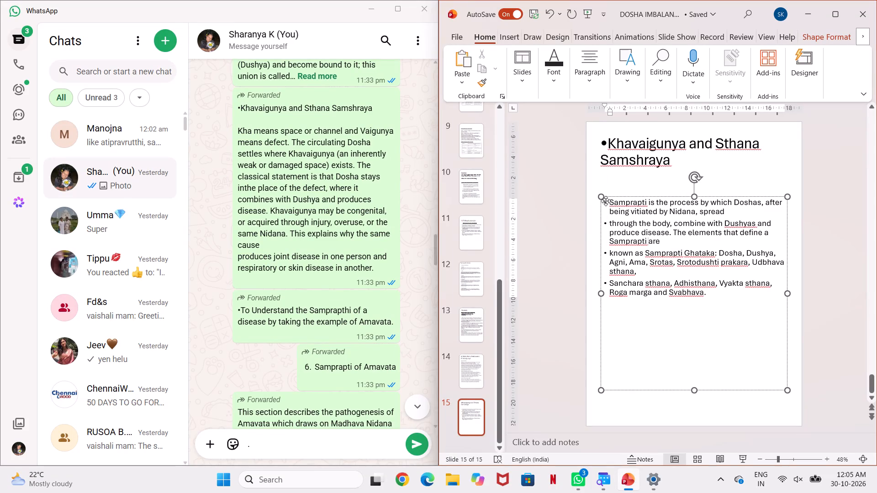
{"action": "left_click_drag", "start_coordinate": [606, 201], "coordinate": [658, 248]}
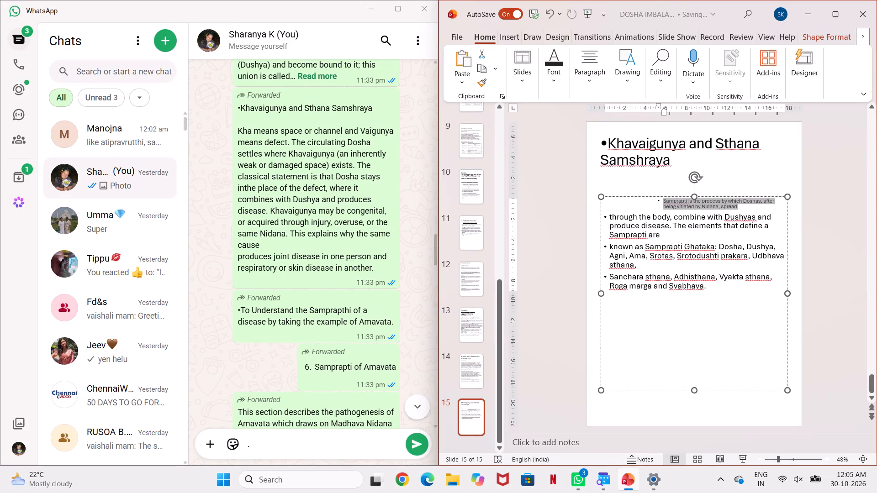
{"action": "left_click", "coordinate": [639, 246]}
{"action": "left_click_drag", "start_coordinate": [612, 201], "coordinate": [656, 208]}
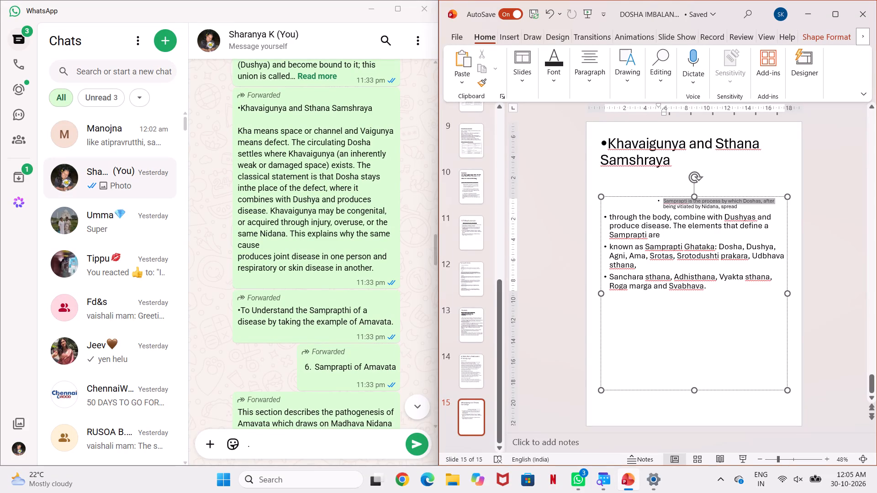
{"action": "left_click_drag", "start_coordinate": [656, 208], "coordinate": [714, 297]}
{"action": "key", "text": "BackSpace"}
{"action": "key", "text": "BackSpace"}
{"action": "key", "text": "BackSpace"}
{"action": "key", "text": "BackSpace"}
{"action": "key", "text": "BackSpace"}
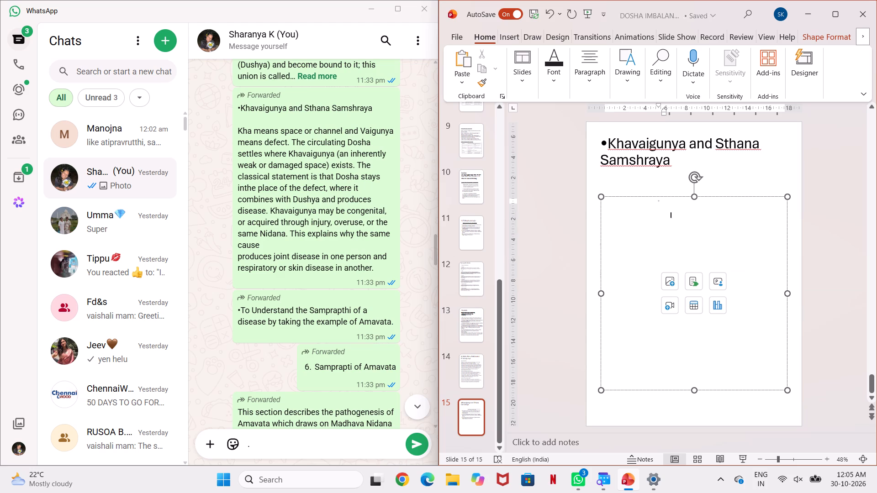
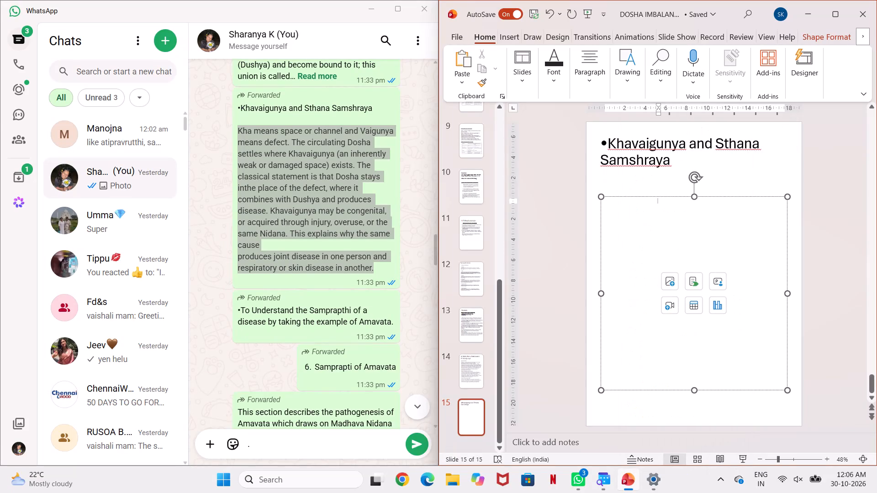
Paste the copied Khavaigunya paragraph, starting "Kha means space or channel", into the empty body text box on slide 15.
{"action": "key", "text": "ctrl+v"}
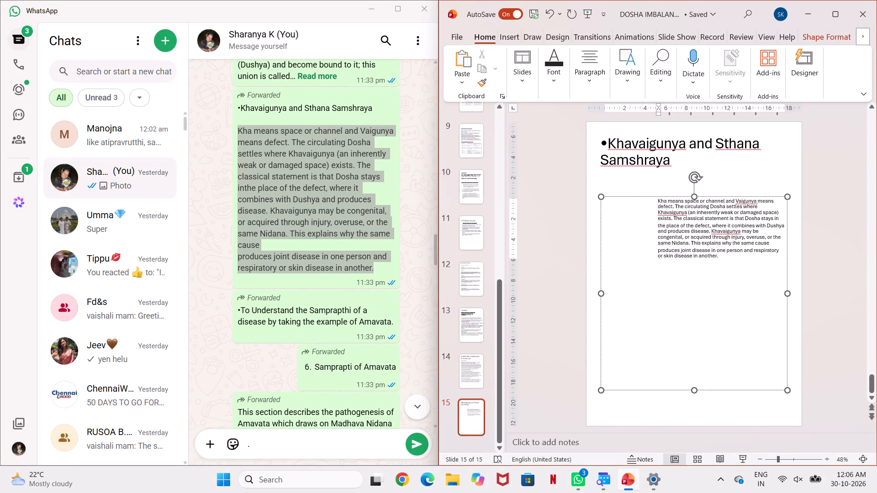
{"action": "left_click", "coordinate": [722, 360]}
Move the body text box on slide 15 slightly up towards the Khavaigunya and Sthana Samshraya title.
{"action": "left_click_drag", "start_coordinate": [652, 197], "coordinate": [660, 198]}
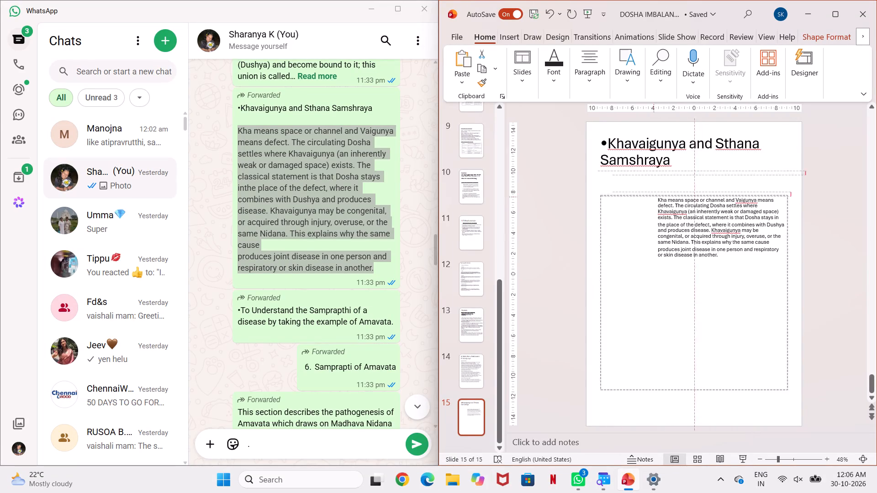
{"action": "left_click_drag", "start_coordinate": [660, 198], "coordinate": [653, 187]}
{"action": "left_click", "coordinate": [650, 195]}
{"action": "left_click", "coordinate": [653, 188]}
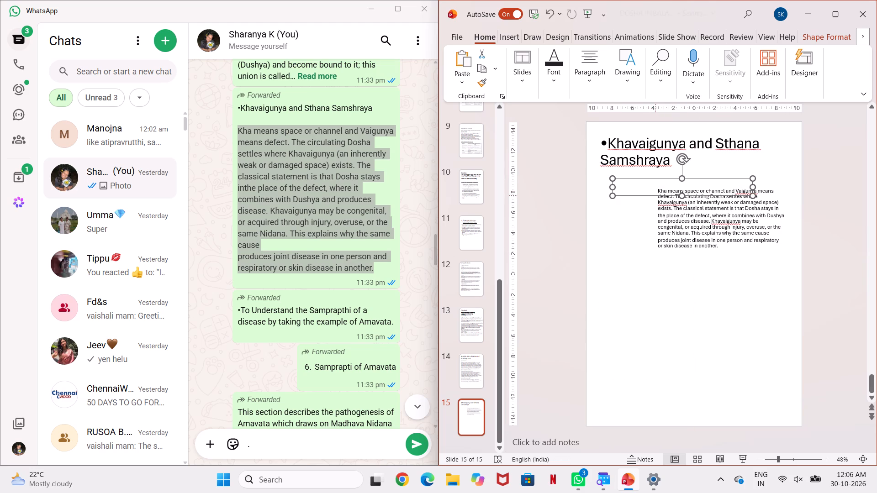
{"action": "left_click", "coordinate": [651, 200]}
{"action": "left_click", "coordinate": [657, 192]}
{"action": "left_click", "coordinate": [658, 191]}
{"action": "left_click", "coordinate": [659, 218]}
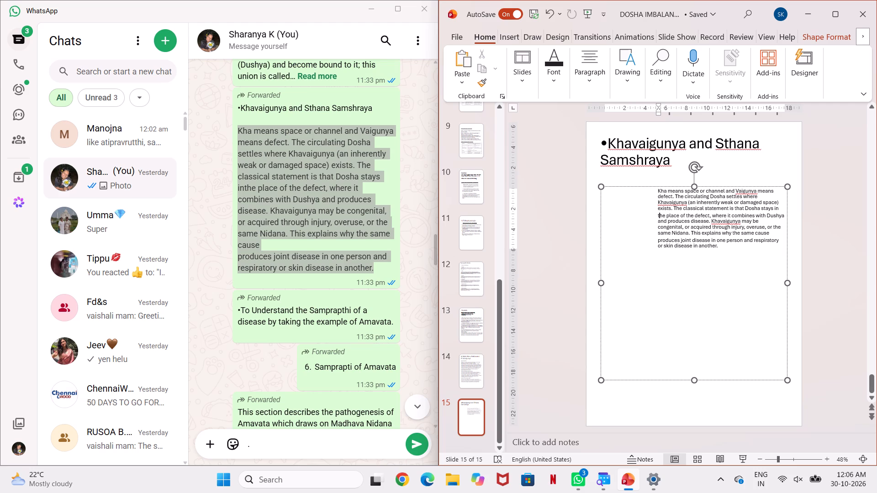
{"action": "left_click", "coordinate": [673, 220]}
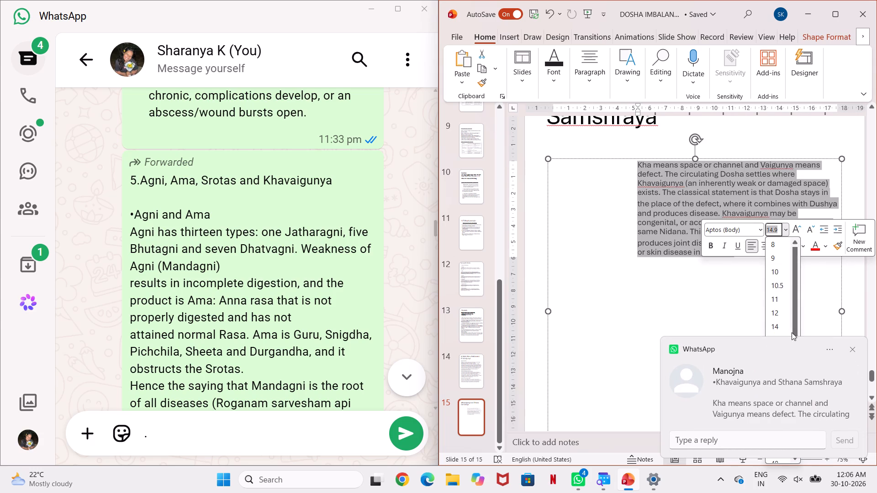
{"action": "scroll", "coordinate": [786, 323], "scroll_direction": "down", "scroll_amount": 5}
{"action": "left_click", "coordinate": [854, 349]}
{"action": "right_click", "coordinate": [739, 217]}
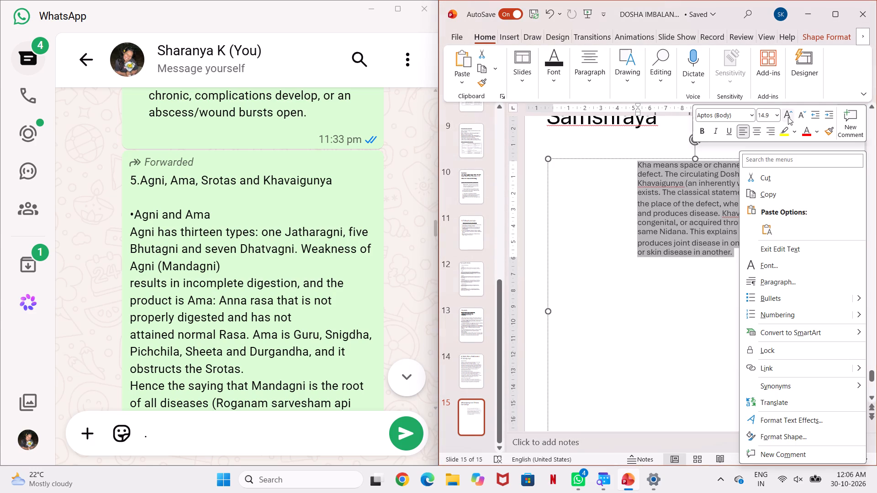
{"action": "left_click", "coordinate": [779, 116]}
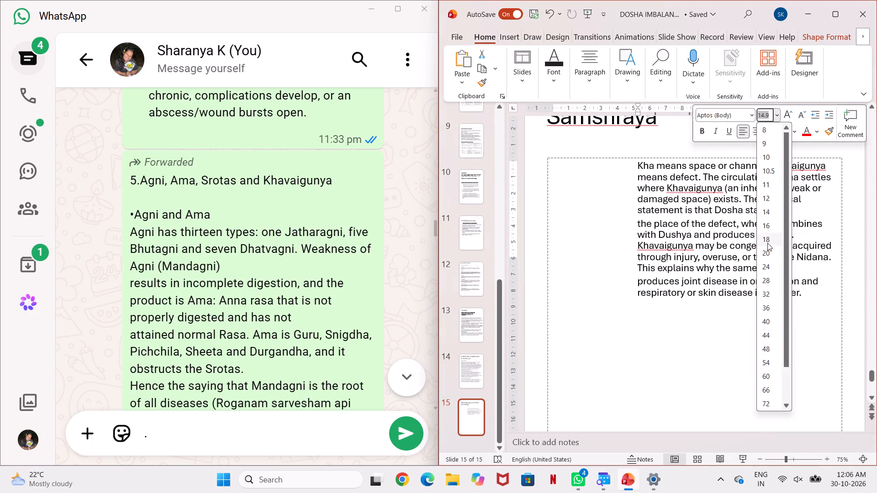
{"action": "left_click", "coordinate": [765, 254]}
{"action": "left_click", "coordinate": [584, 252]}
{"action": "left_click", "coordinate": [648, 246]}
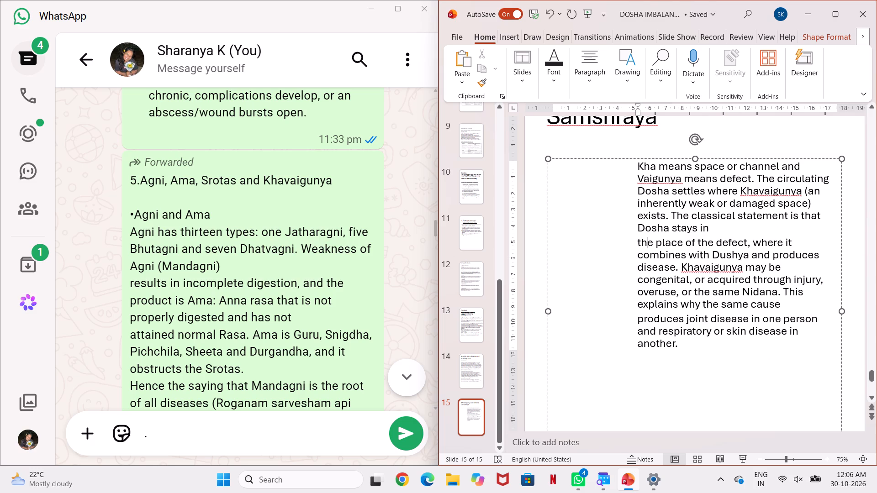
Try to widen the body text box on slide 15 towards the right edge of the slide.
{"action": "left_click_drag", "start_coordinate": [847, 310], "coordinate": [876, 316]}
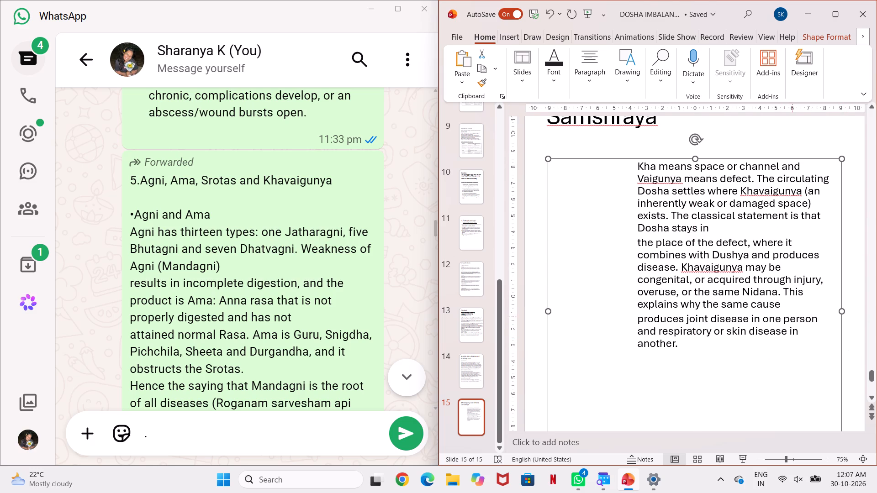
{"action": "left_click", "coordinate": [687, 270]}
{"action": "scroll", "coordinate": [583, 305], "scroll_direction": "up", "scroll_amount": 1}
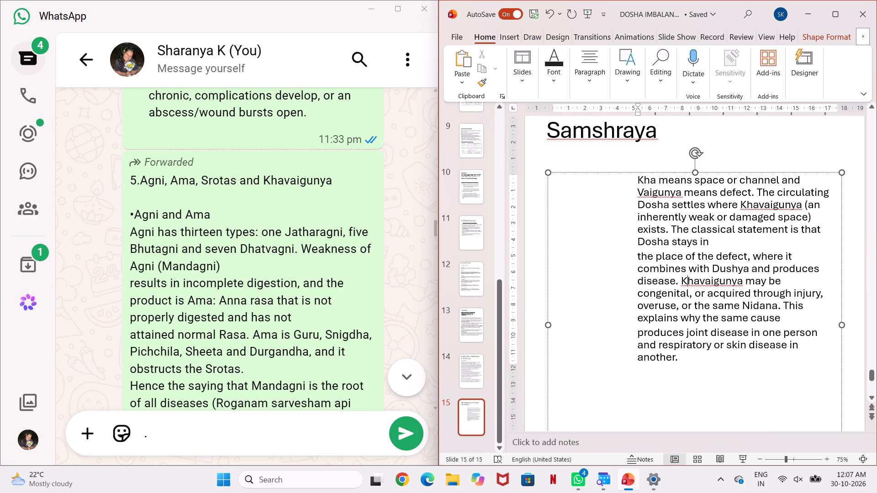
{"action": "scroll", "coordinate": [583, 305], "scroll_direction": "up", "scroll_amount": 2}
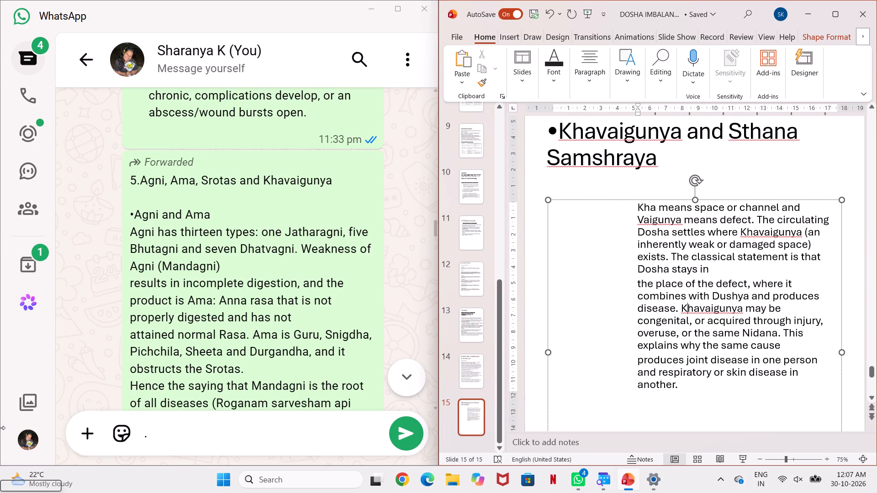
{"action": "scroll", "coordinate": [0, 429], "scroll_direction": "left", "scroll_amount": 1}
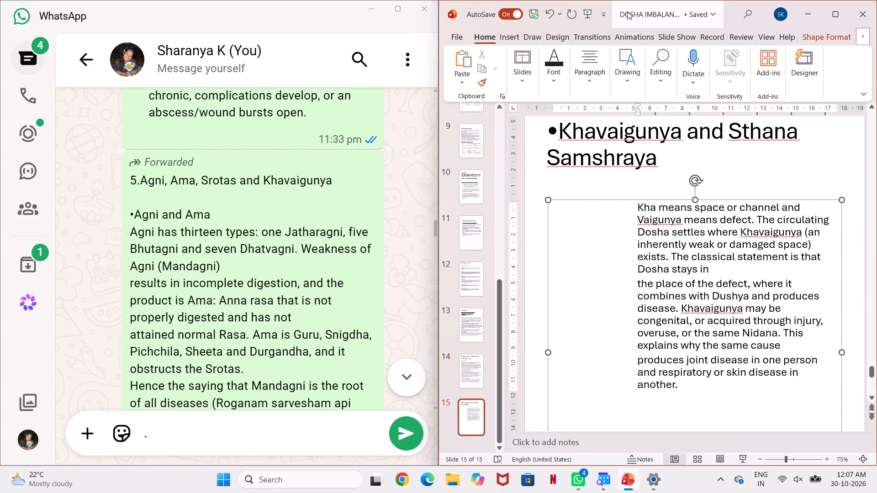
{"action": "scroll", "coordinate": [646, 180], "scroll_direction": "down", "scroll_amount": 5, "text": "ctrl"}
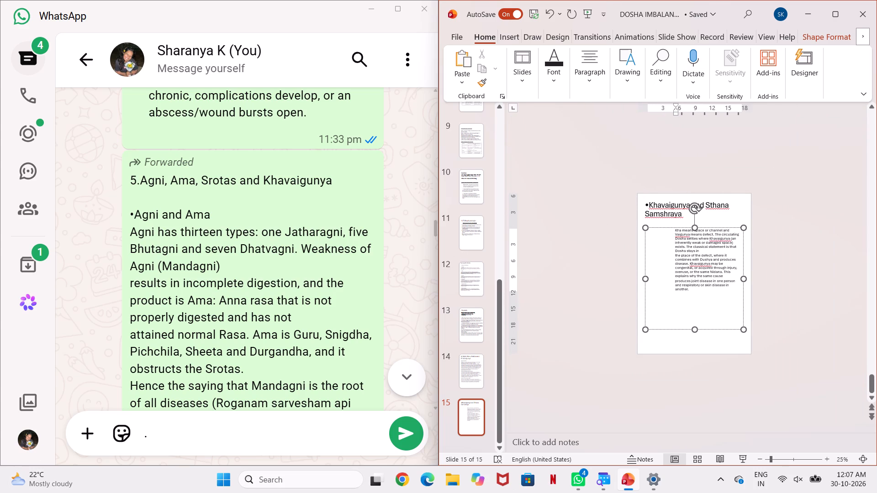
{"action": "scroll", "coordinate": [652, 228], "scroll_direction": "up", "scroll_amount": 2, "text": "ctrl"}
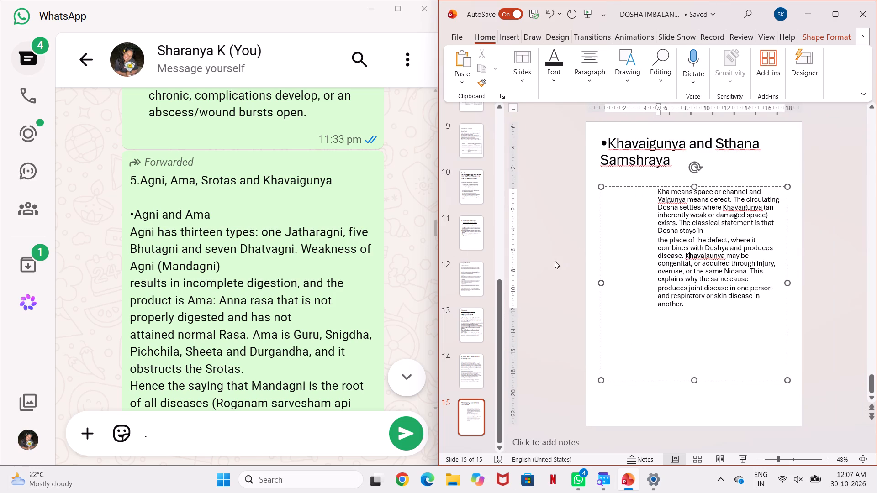
Open slide 14, the Agni, Ama, Srotas and Khavaigunya slide.
{"action": "left_click", "coordinate": [476, 372]}
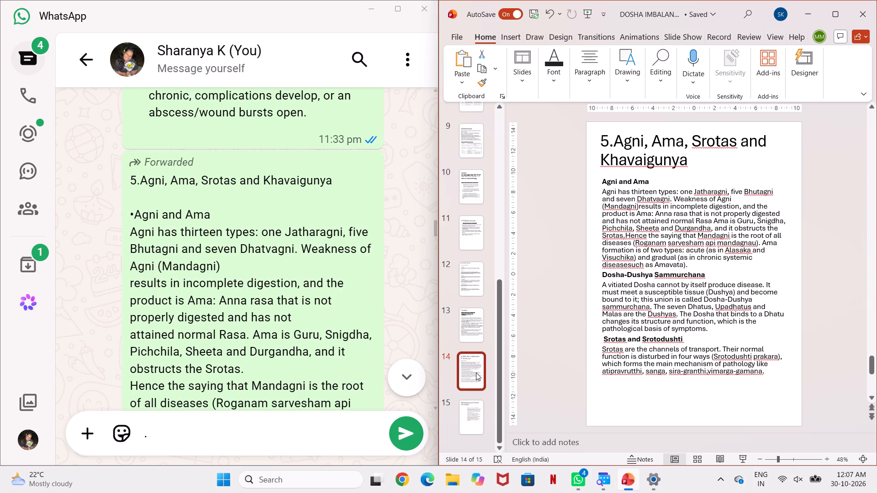
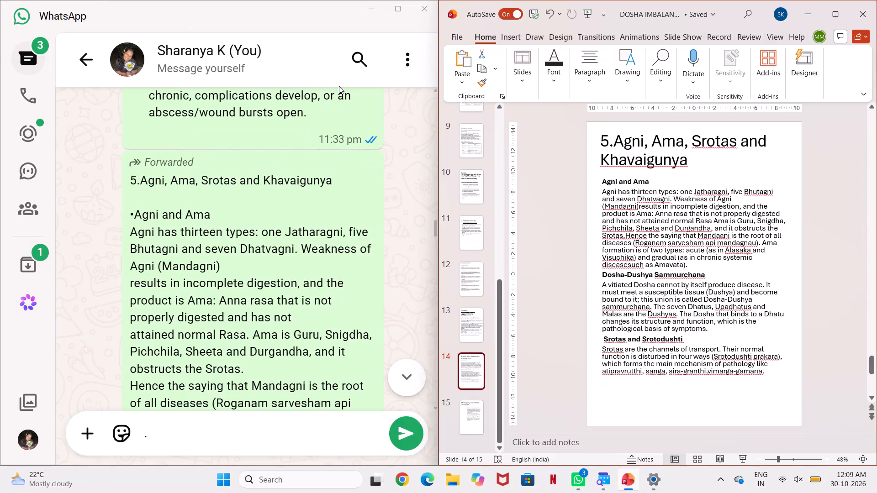
Return to slide 15 and review the layout of the Khavaigunya and Sthana Samshraya title and body text.
{"action": "scroll", "coordinate": [542, 214], "scroll_direction": "down", "scroll_amount": 1}
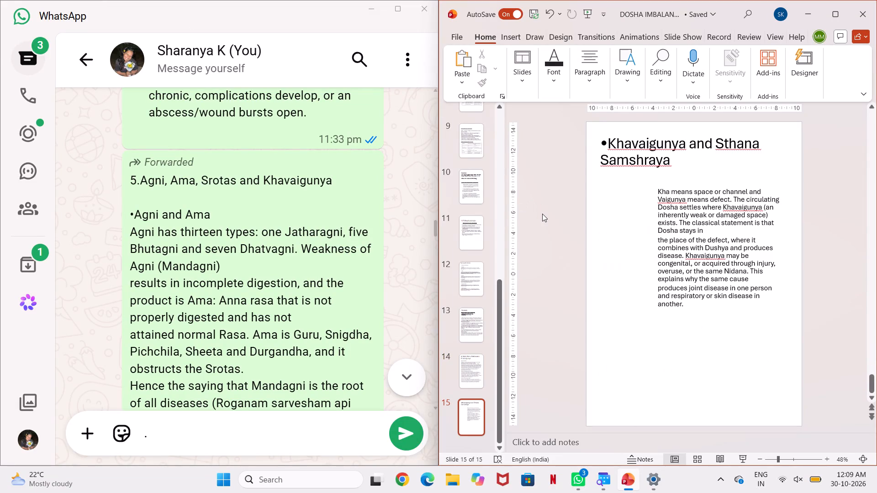
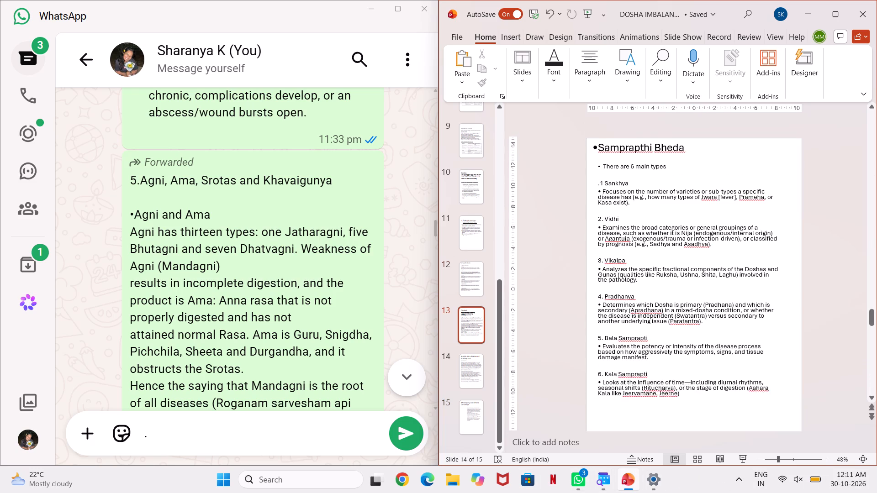
{"action": "scroll", "coordinate": [662, 190], "scroll_direction": "down", "scroll_amount": 5}
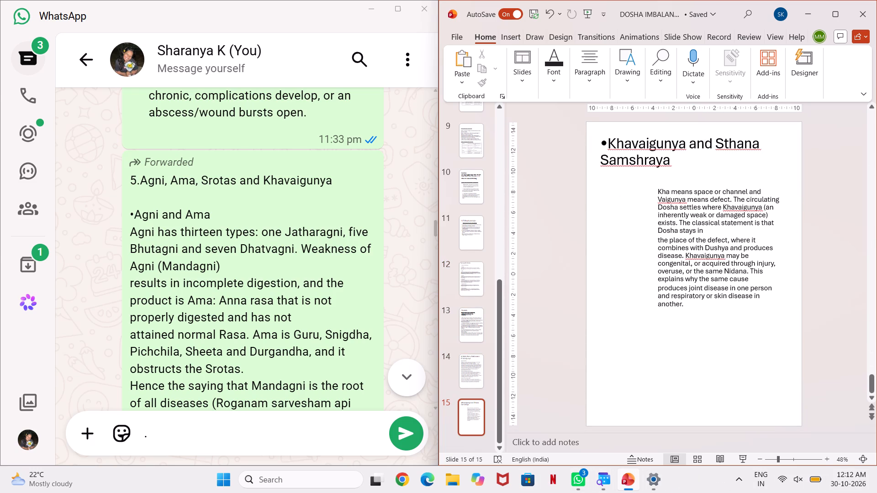
{"action": "left_click", "coordinate": [477, 363]}
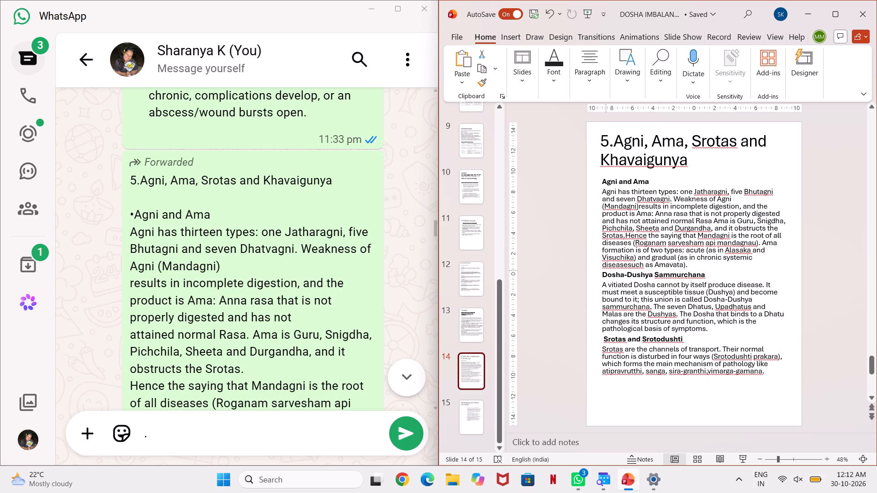
{"action": "left_click", "coordinate": [598, 181]}
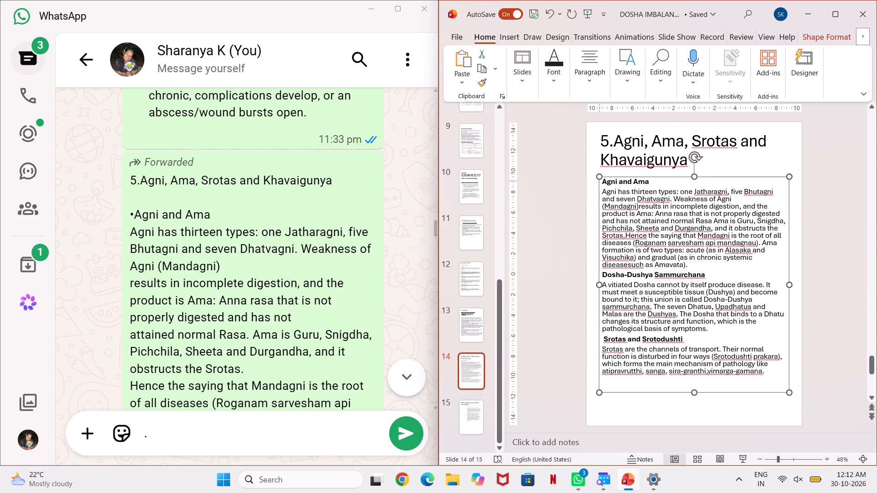
{"action": "left_click", "coordinate": [599, 181]}
{"action": "left_click", "coordinate": [599, 181]}
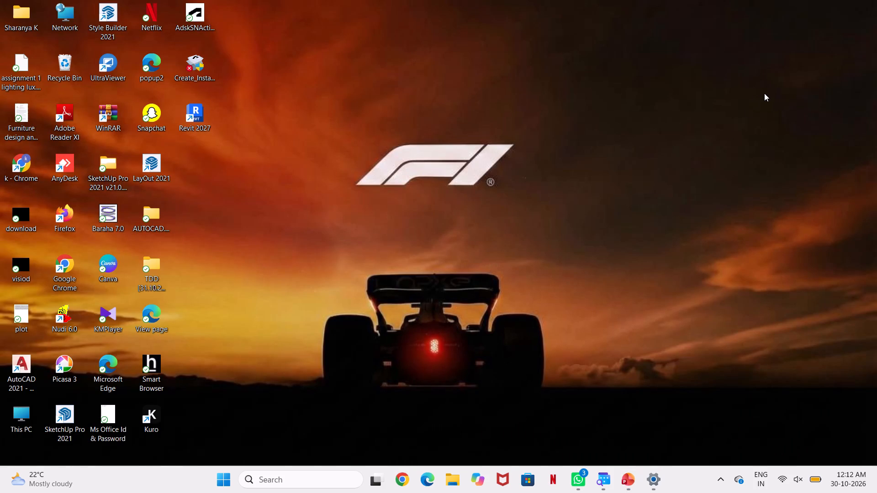
Open the Shut Down Windows dialog from the desktop.
{"action": "key", "text": "alt+F4"}
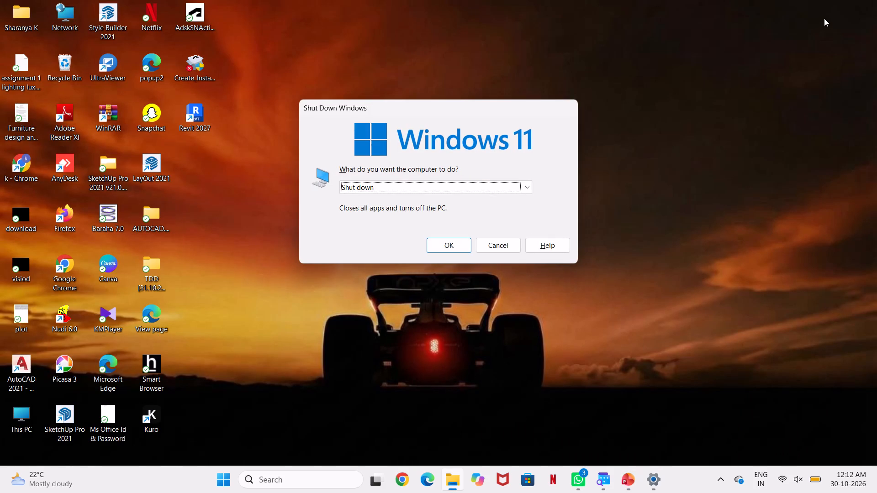